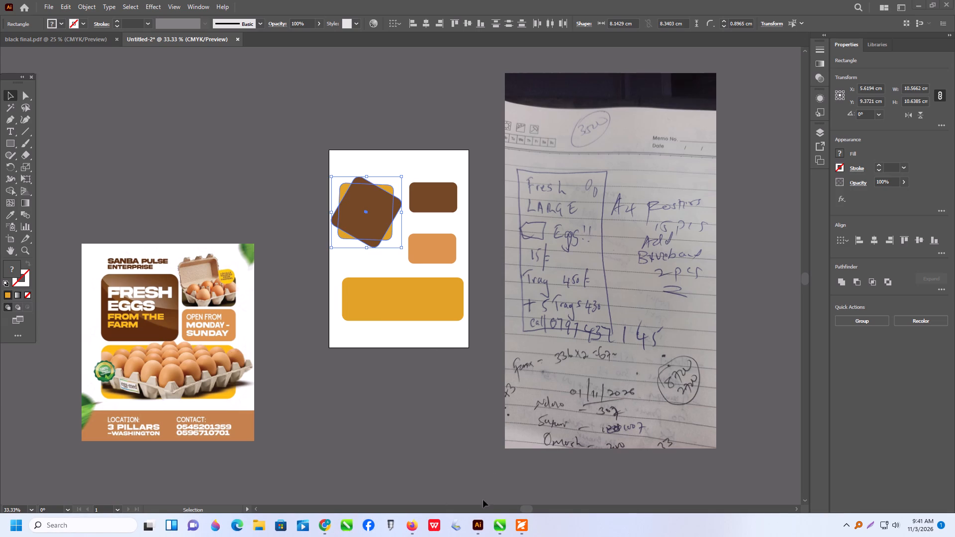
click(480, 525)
Place the egg_trays_cutout image from the Downloads folder into the Illustrator document and move it clear above the artboard.
click(260, 524)
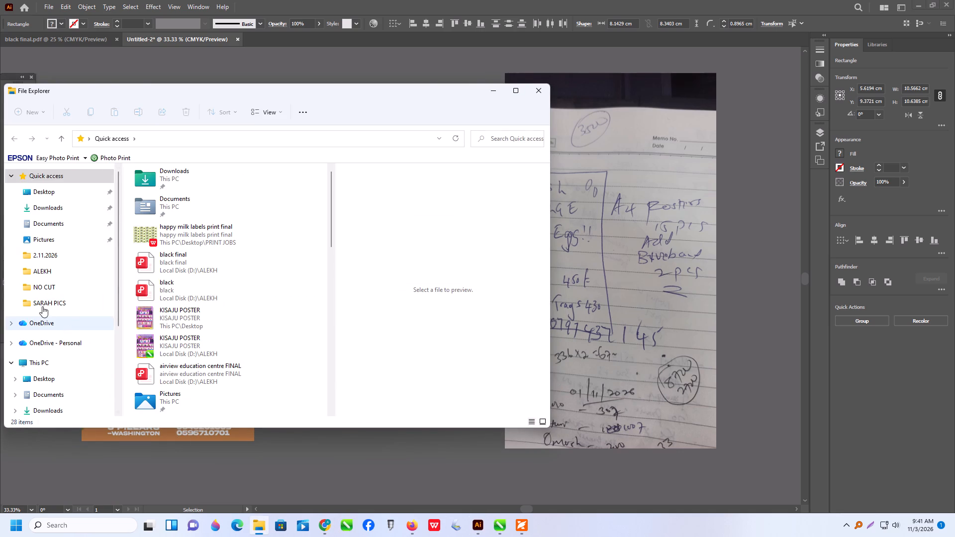
click(59, 209)
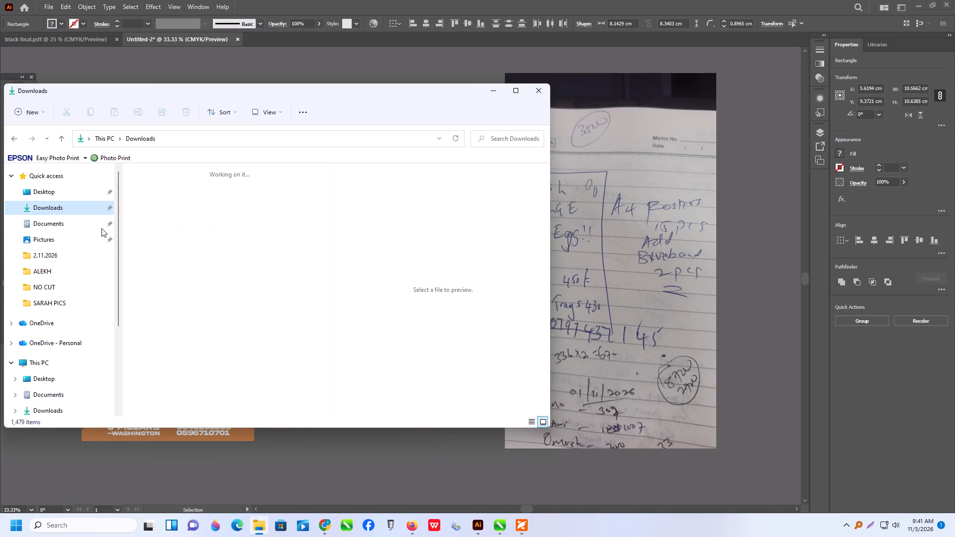
drag(161, 204, 373, 533)
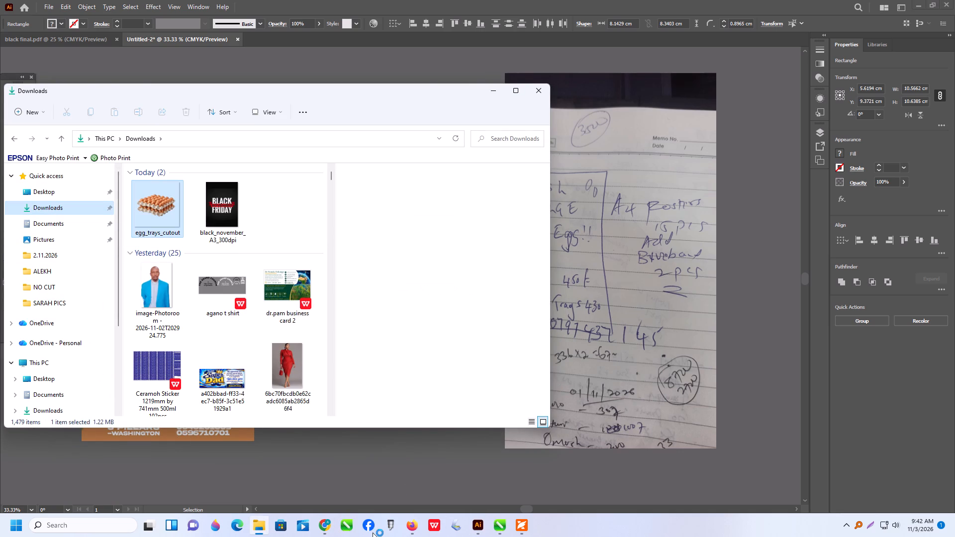
drag(373, 533, 397, 468)
click(401, 466)
drag(407, 455, 433, 337)
scroll(604, 134, down, 2)
scroll(452, 302, down, 3)
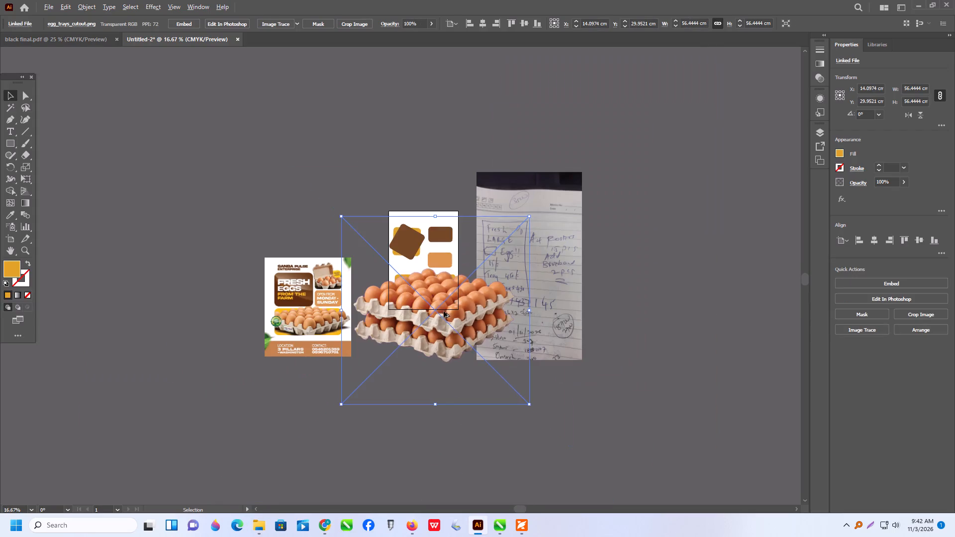
drag(450, 314, 312, 135)
scroll(270, 139, up, 7)
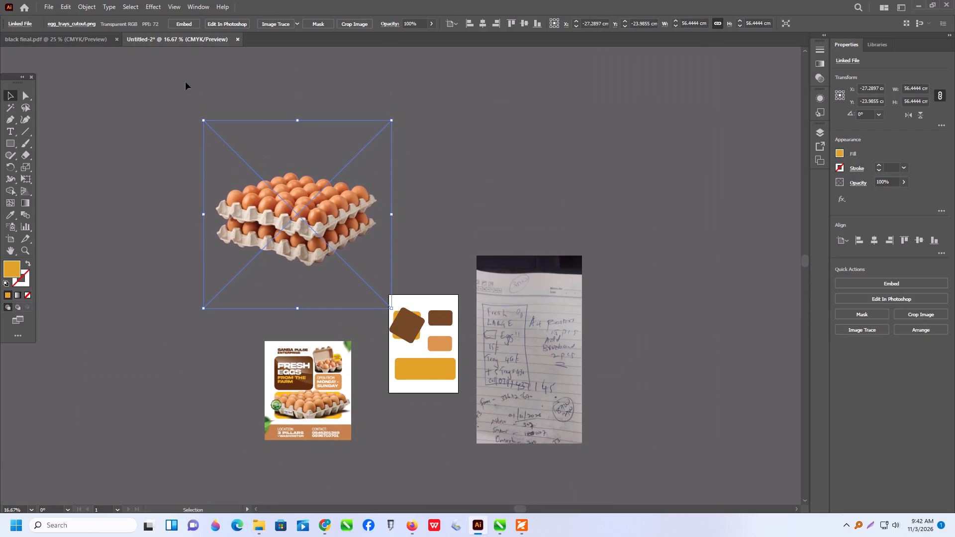
Crop the egg trays image closely around the trays, to about 49.2 × 28.9 cm.
click(348, 21)
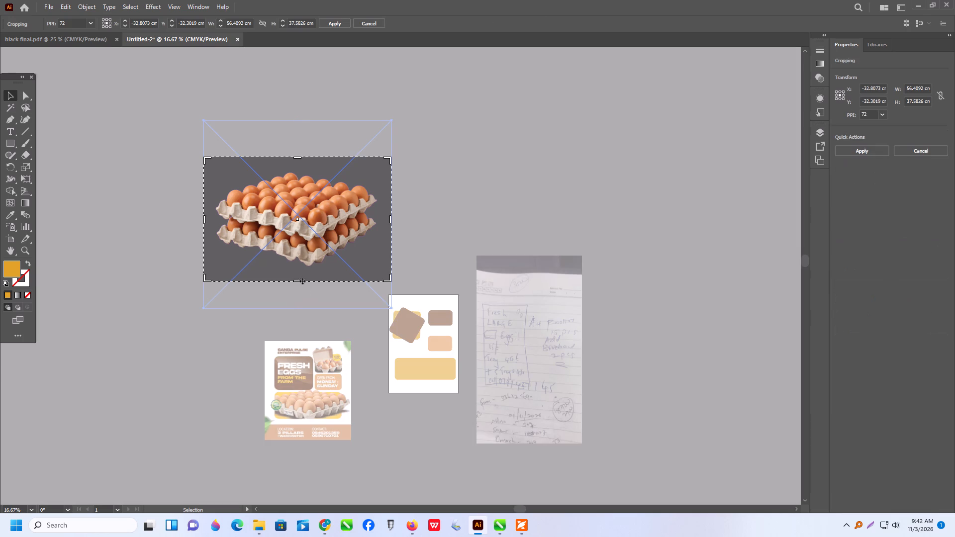
drag(297, 281, 299, 266)
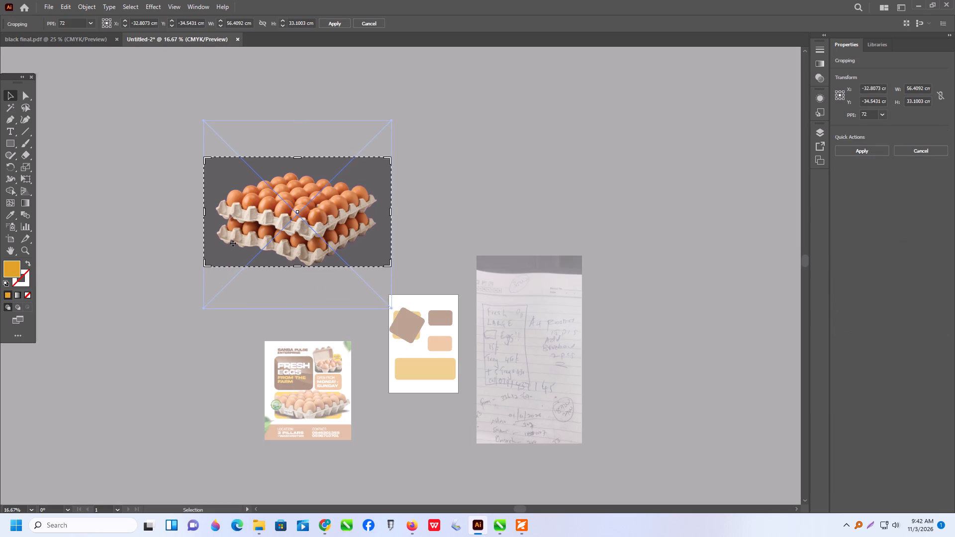
drag(207, 210, 217, 217)
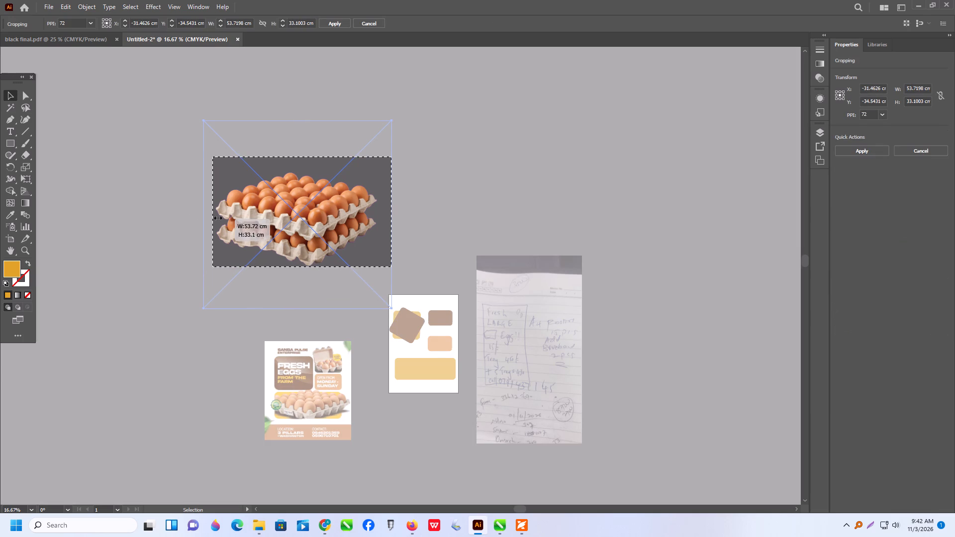
drag(217, 217, 217, 217)
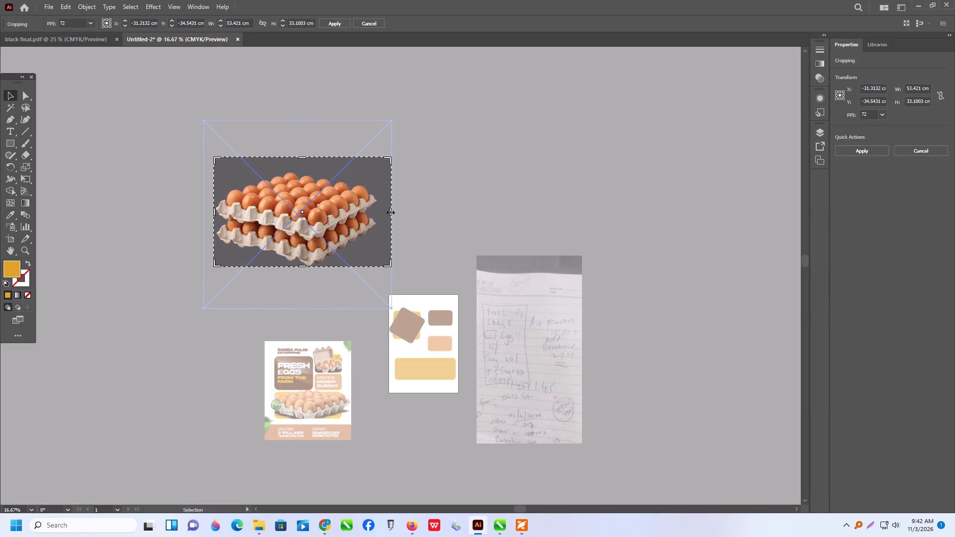
drag(389, 211, 376, 216)
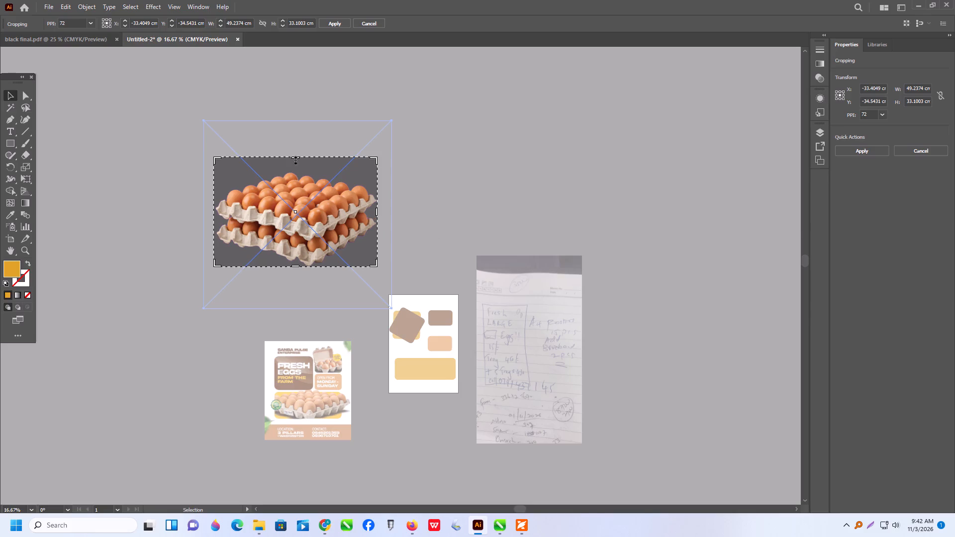
drag(294, 159, 297, 173)
key(Return)
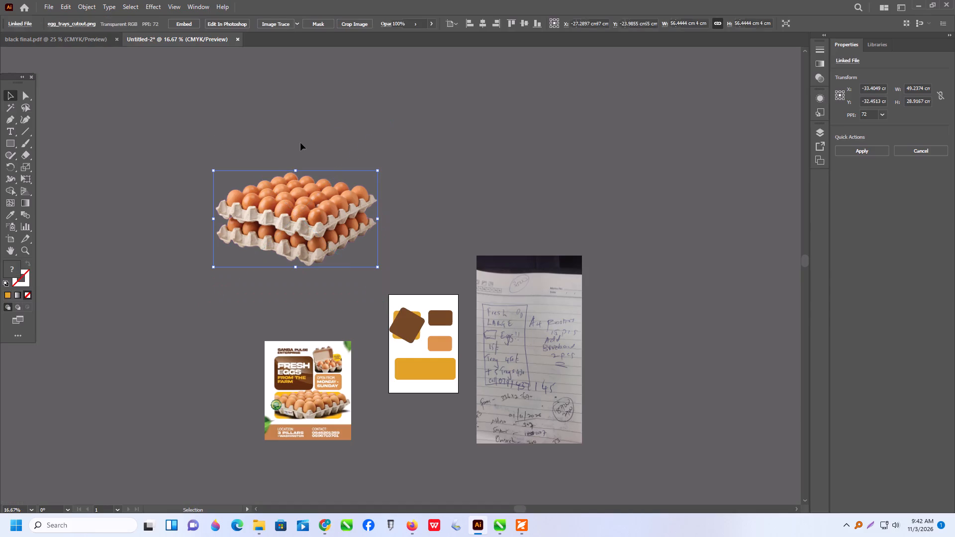
Scale the cropped egg trays image down to about 11.9 × 7 cm and move it onto the artboard's wide yellow rectangle.
drag(326, 233, 465, 400)
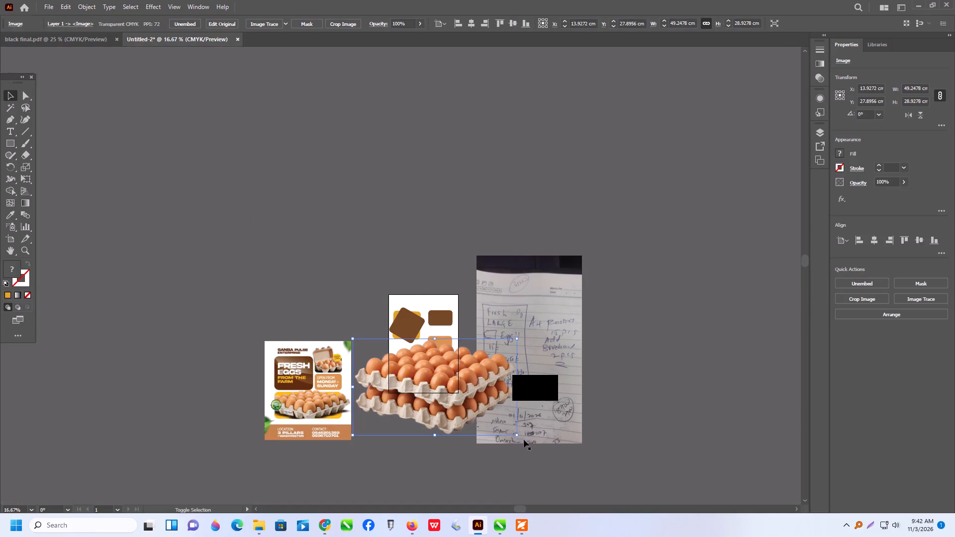
shift+drag(515, 435, 392, 387)
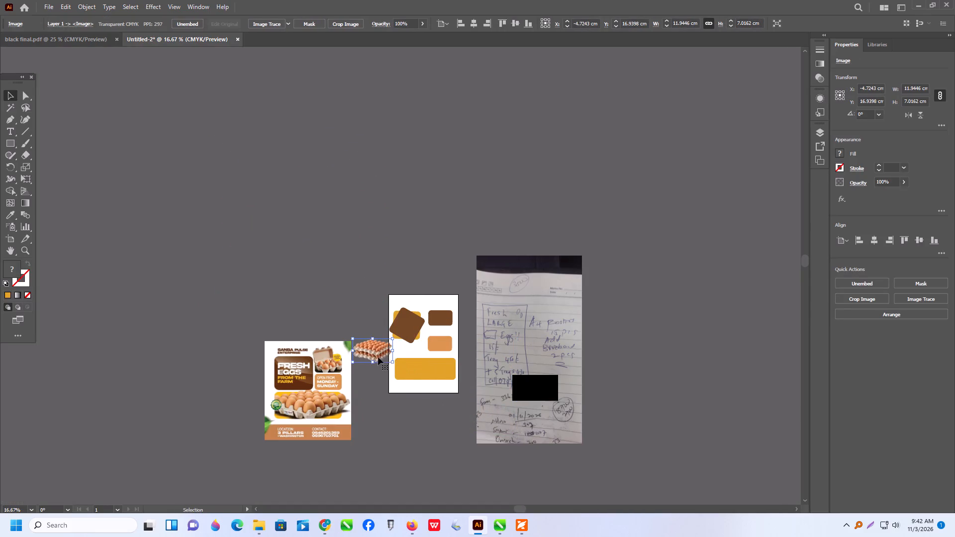
drag(378, 357, 433, 371)
alt+scroll(419, 373, up, 3)
scroll(433, 383, down, 3)
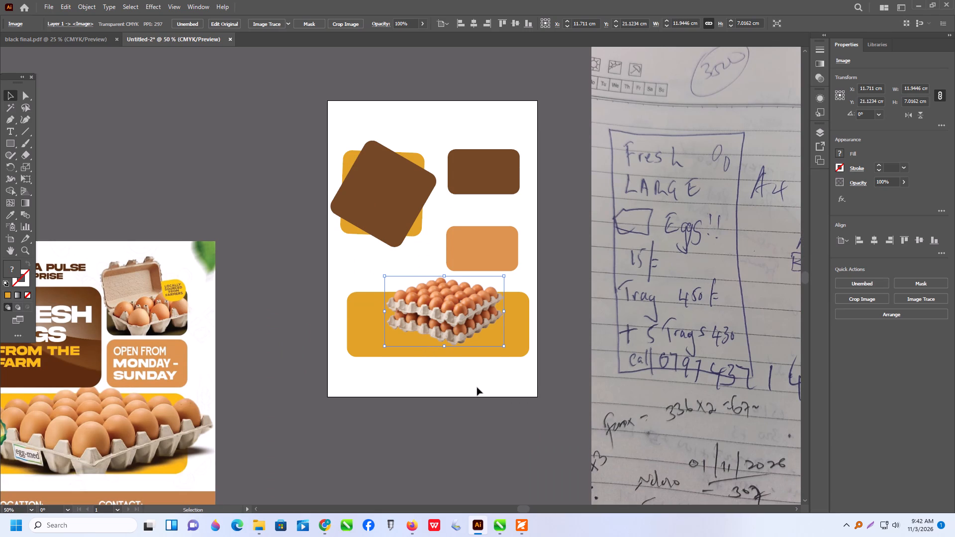
Enlarge the egg trays image to about 17 × 10 cm and position it over the wide yellow rectangle, overlapping its upper and lower edges.
shift+drag(384, 346, 350, 362)
click(416, 342)
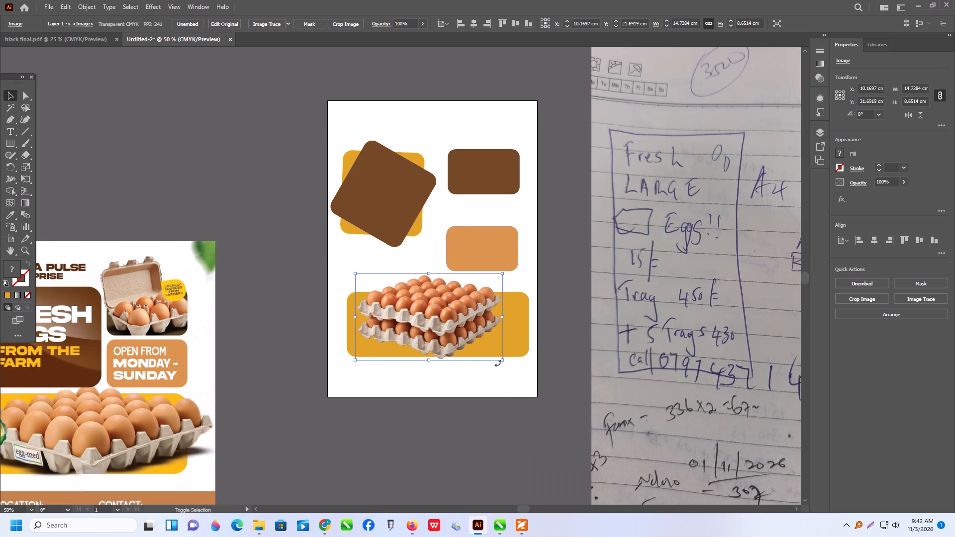
shift+drag(505, 360, 524, 370)
drag(427, 340, 427, 329)
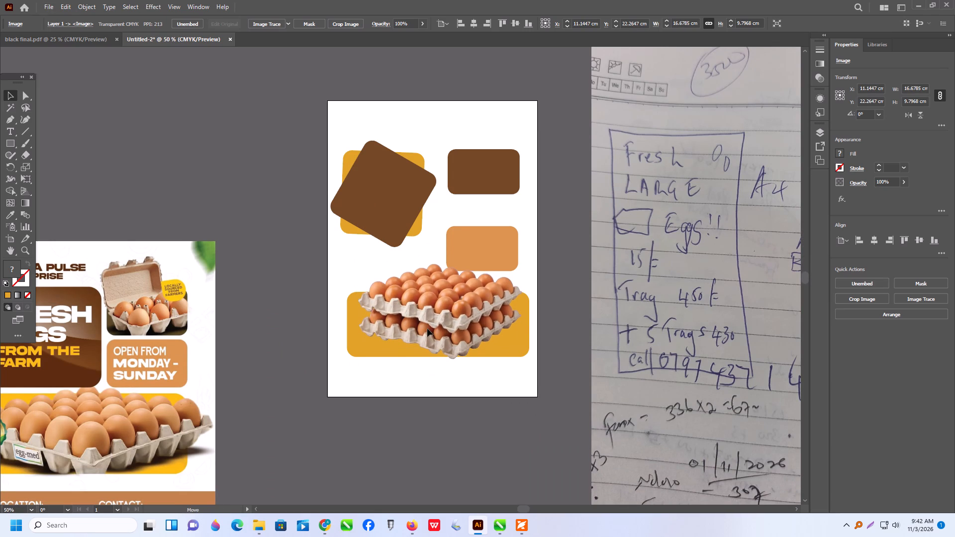
drag(427, 329, 427, 328)
drag(458, 332, 449, 328)
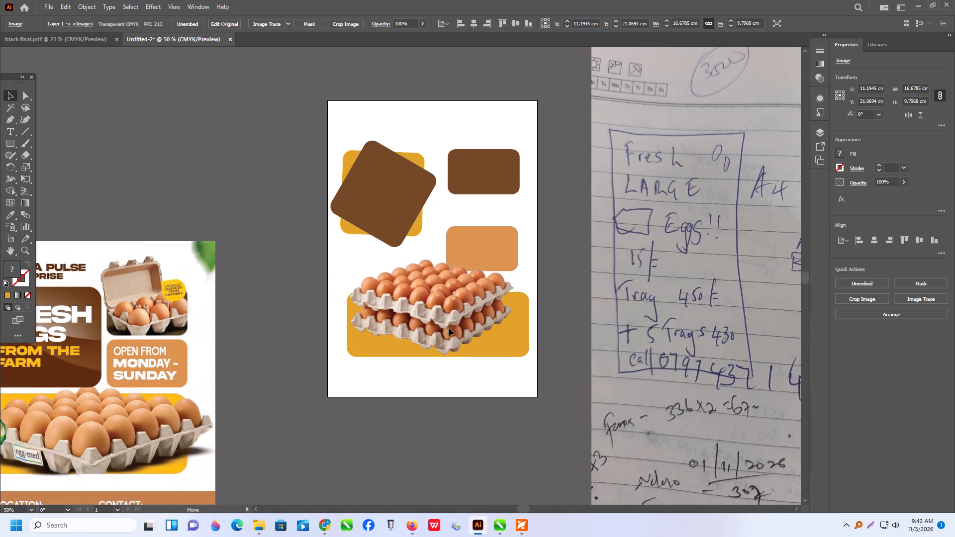
drag(449, 328, 451, 332)
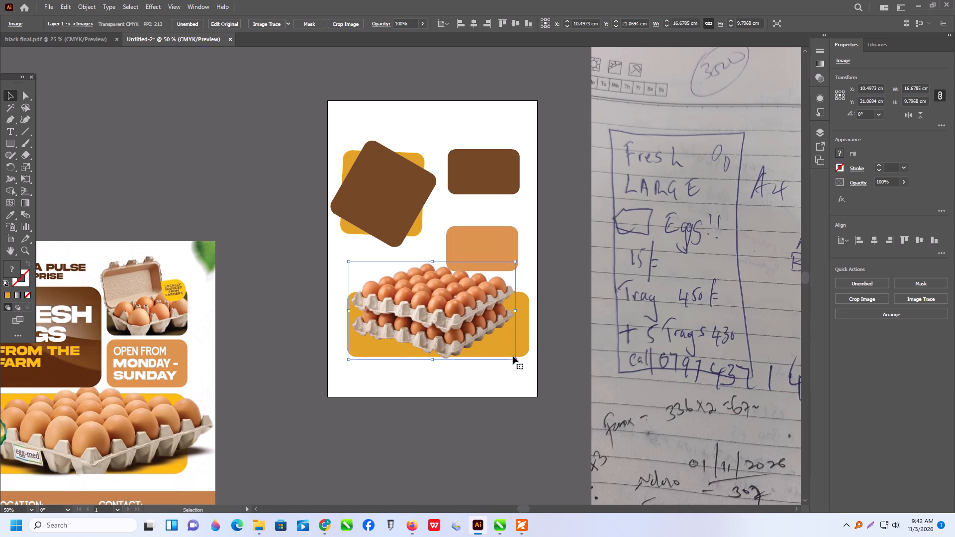
drag(458, 315, 461, 323)
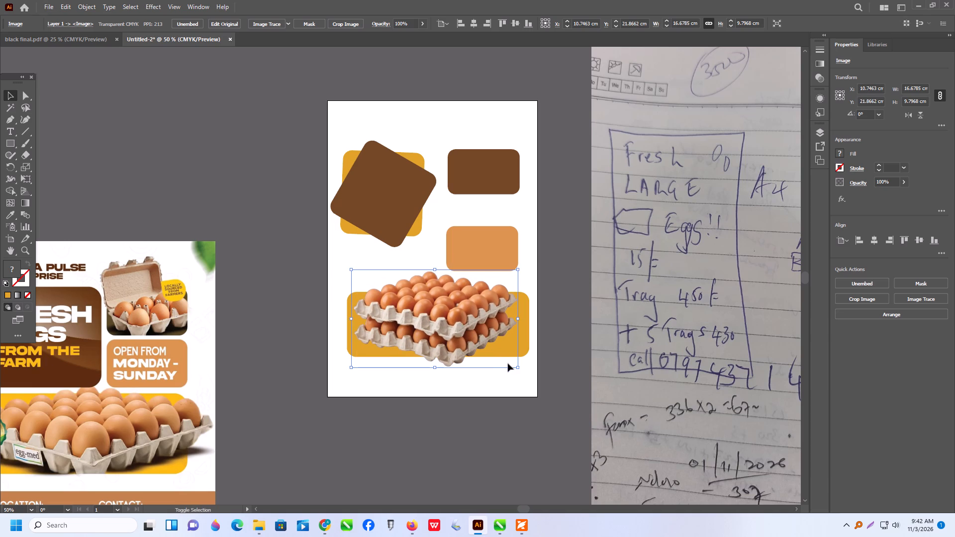
shift+drag(517, 366, 522, 369)
drag(449, 347, 444, 344)
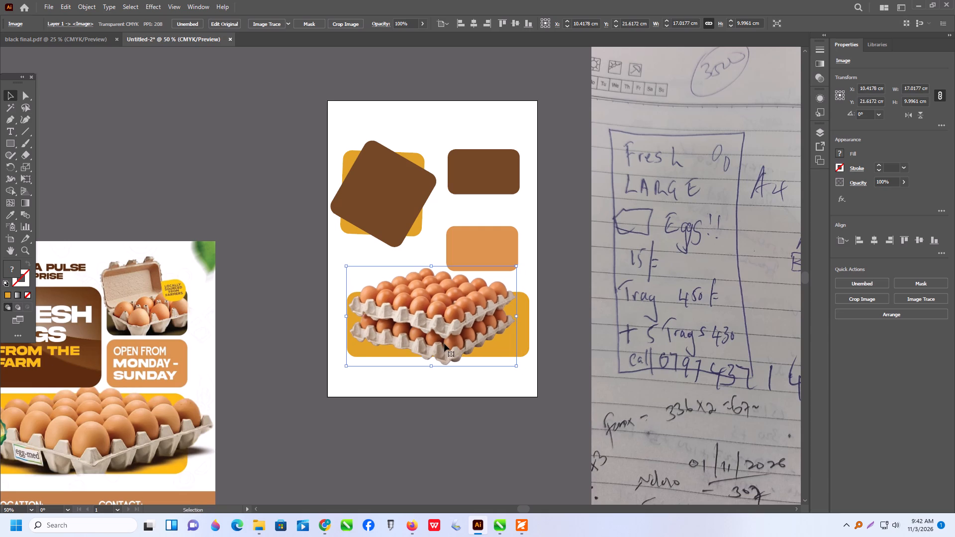
Move the egg trays image together with the wide yellow rectangle slightly lower on the artboard, to about X 10.6, Y 22.6 cm.
scroll(444, 344, up, 2)
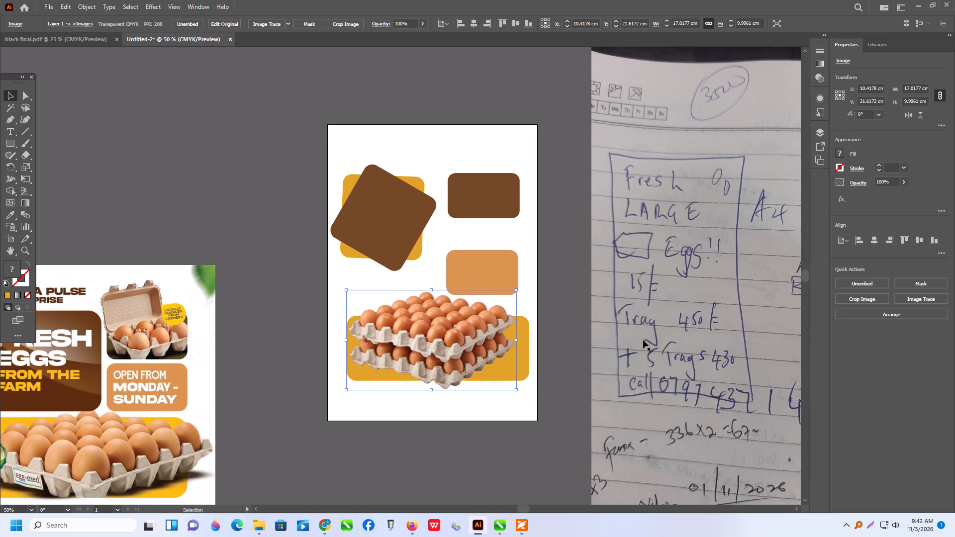
alt+scroll(624, 350, down, 1)
alt+scroll(729, 322, up, 2)
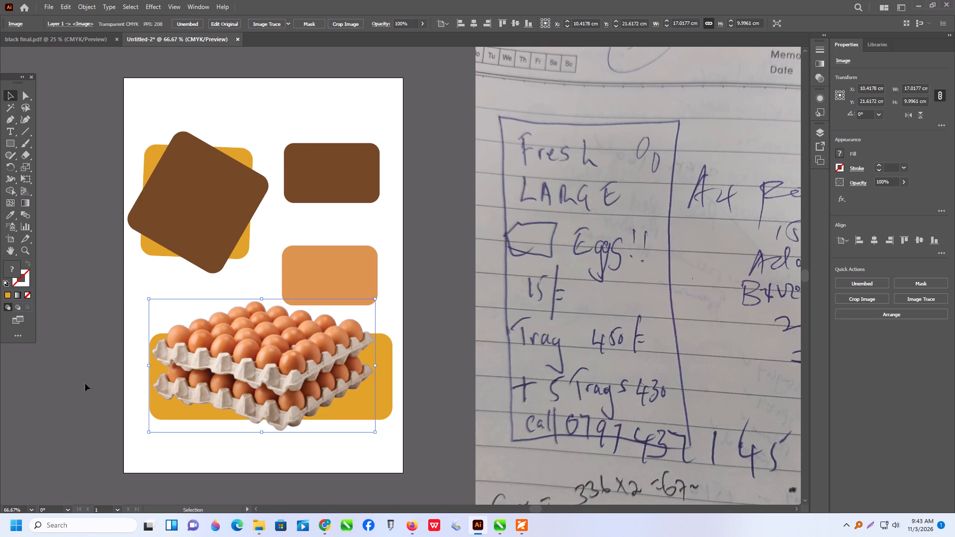
drag(86, 379, 309, 431)
drag(313, 403, 305, 407)
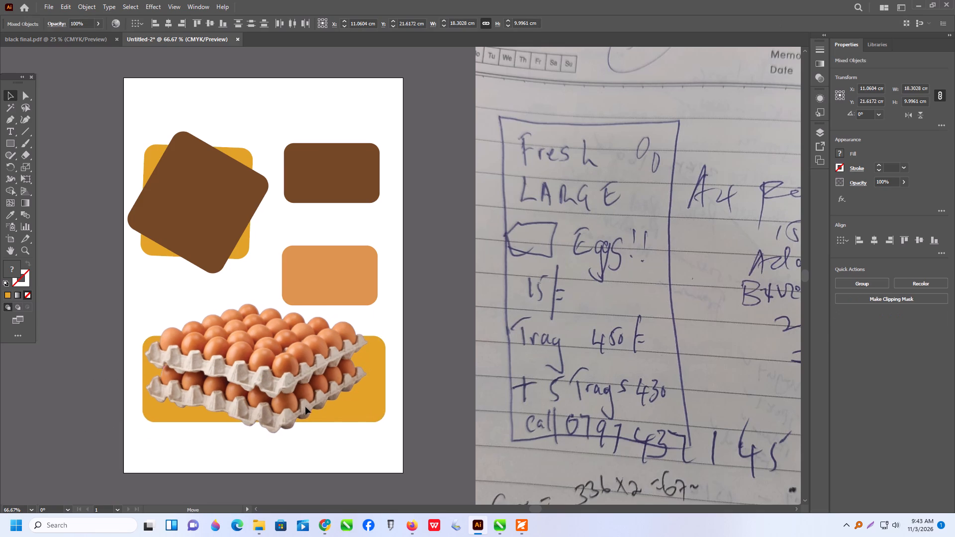
drag(305, 407, 308, 416)
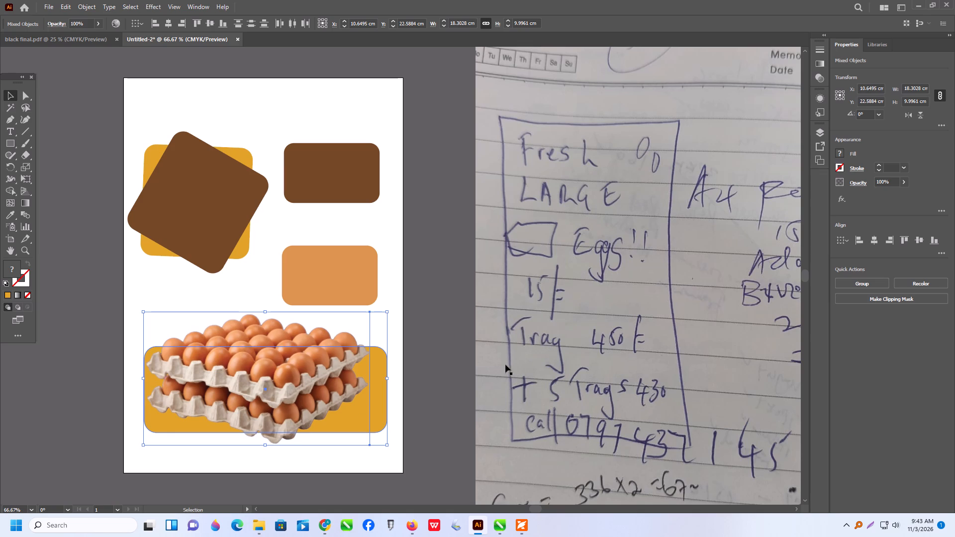
Move the overlapping brown and yellow squares together off the artboard, onto the empty canvas to its left.
drag(97, 139, 186, 264)
drag(215, 234, 152, 215)
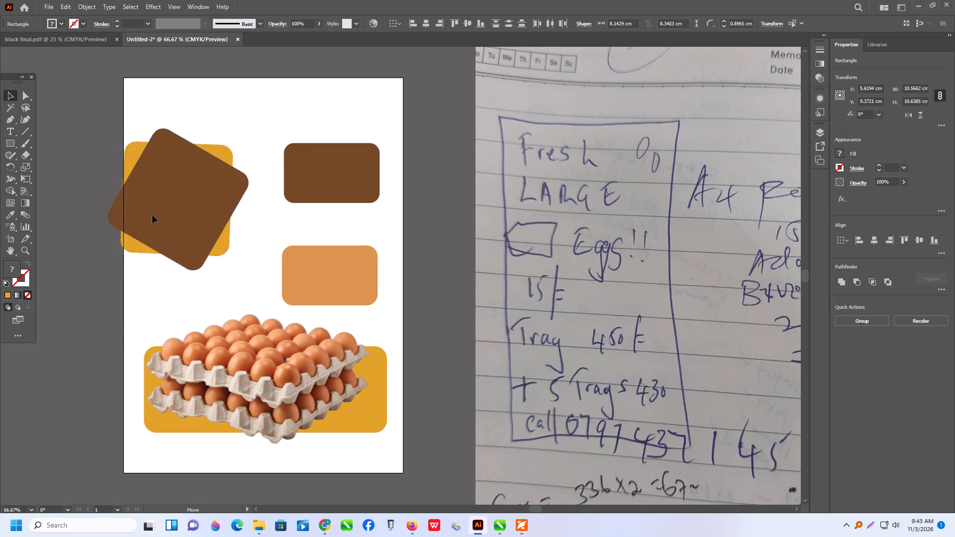
drag(152, 215, 52, 330)
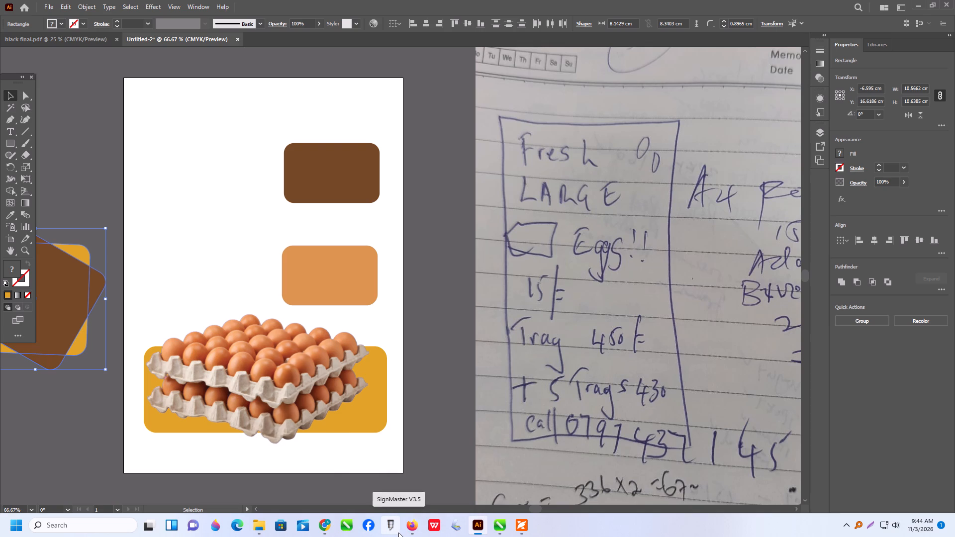
Nudge only the egg trays image slightly up over the wide yellow rectangle, to about X 10.2, Y 22.2 cm.
drag(284, 408, 286, 409)
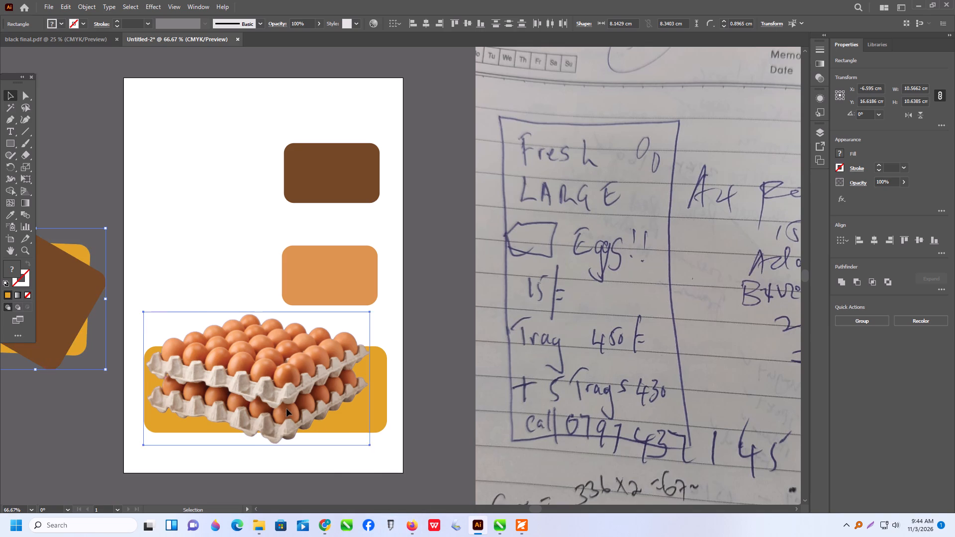
drag(286, 409, 287, 403)
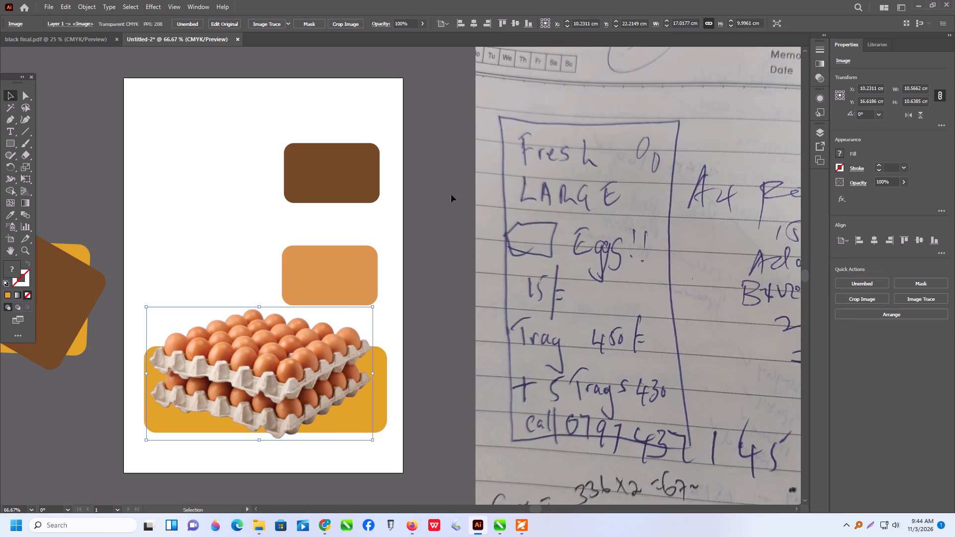
Add a three-line text reading "fresh", "large", "eggs!!" in the artboard's empty upper-left area.
click(8, 129)
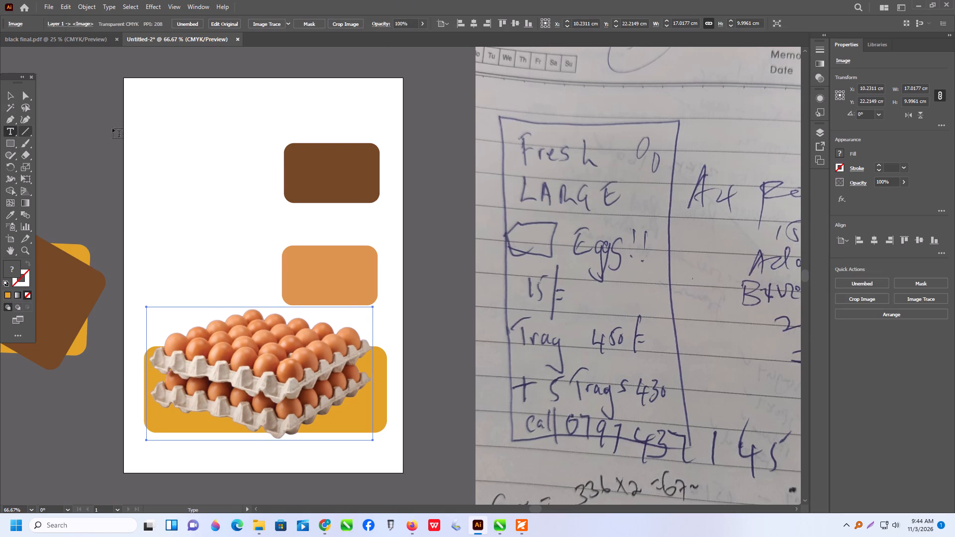
click(160, 126)
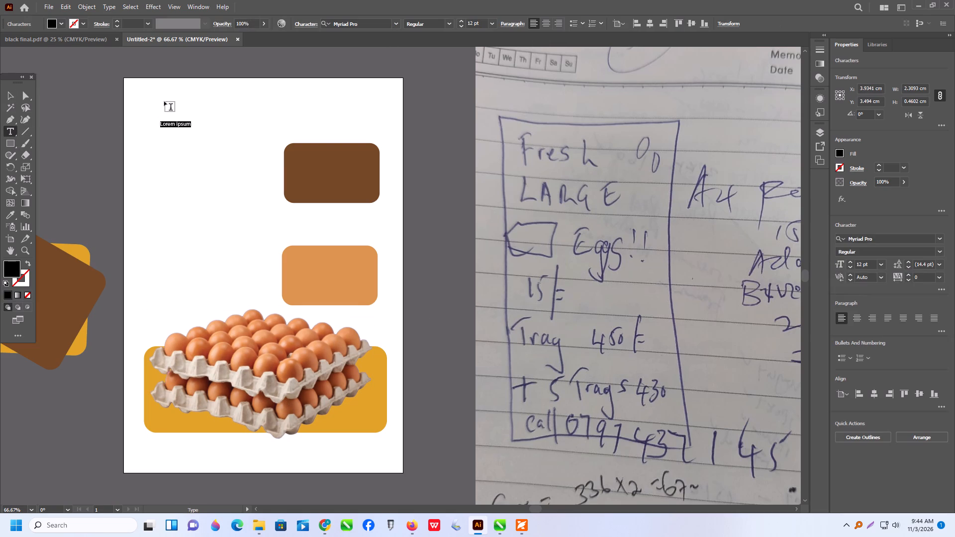
text(fresh)
key(Return)
text(large)
key(Return)
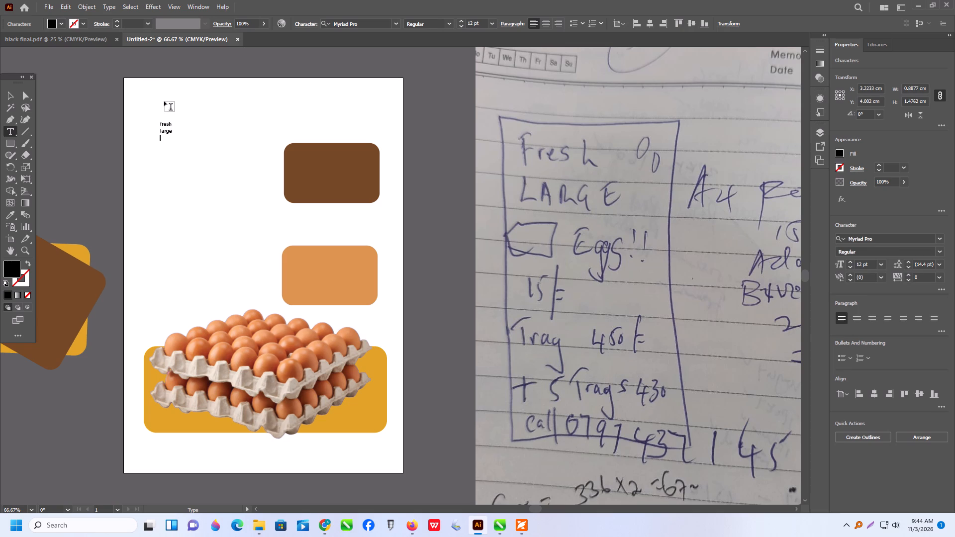
text(egg)
key(s)
text(!!)
Enlarge the "fresh large eggs!!" text to about 90.7 pt and position it beside the small brown and orange rectangles.
click(8, 98)
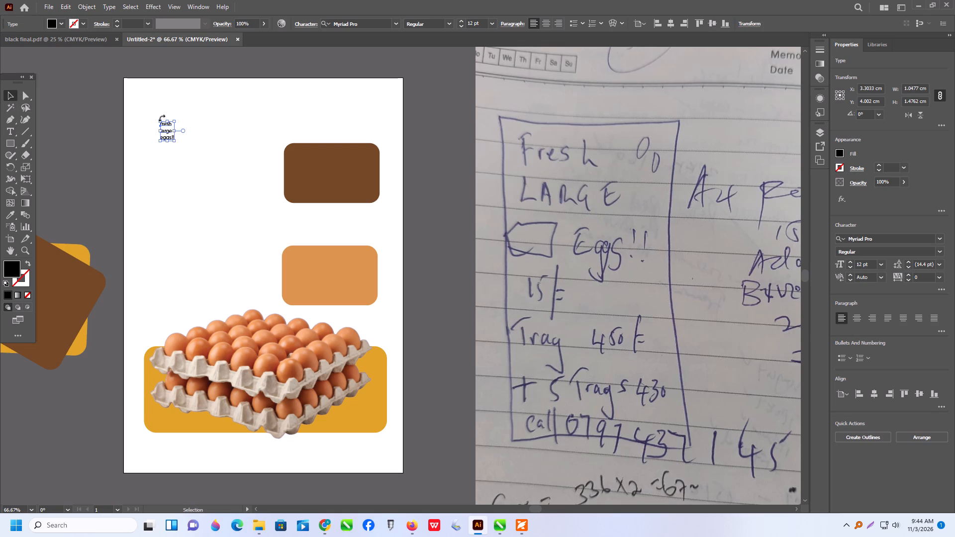
shift+drag(176, 140, 256, 229)
drag(212, 193, 203, 188)
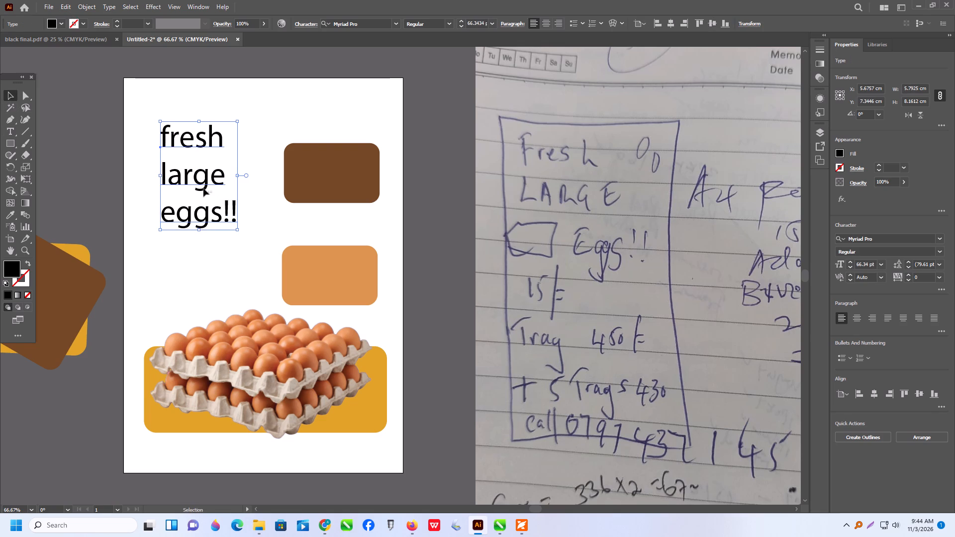
drag(203, 188, 189, 176)
drag(209, 216, 212, 208)
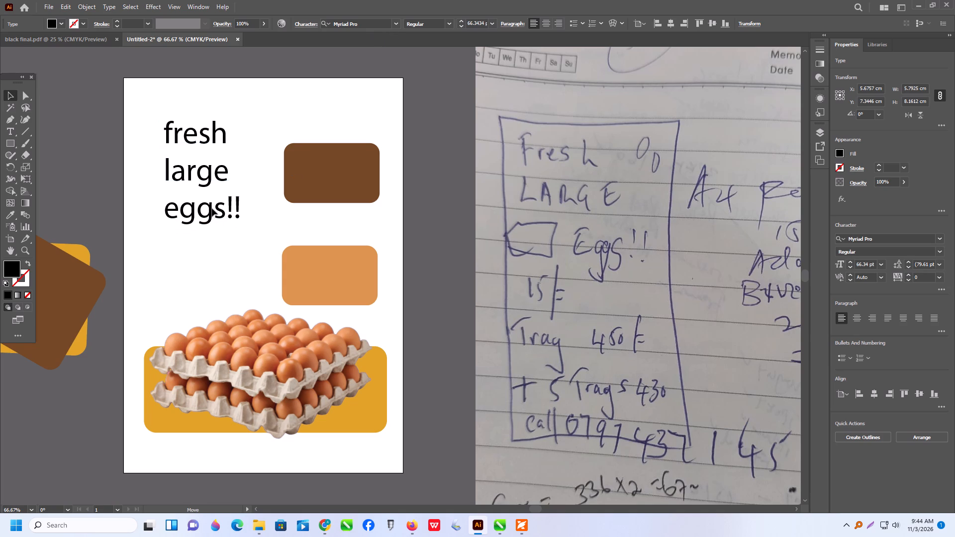
drag(212, 208, 201, 192)
shift+drag(231, 206, 254, 268)
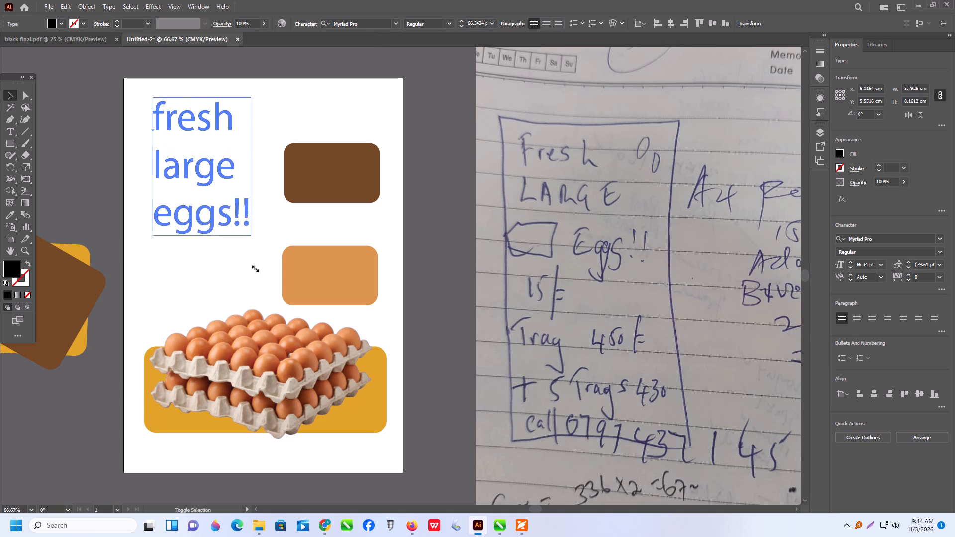
shift+drag(254, 268, 258, 272)
drag(213, 181, 217, 200)
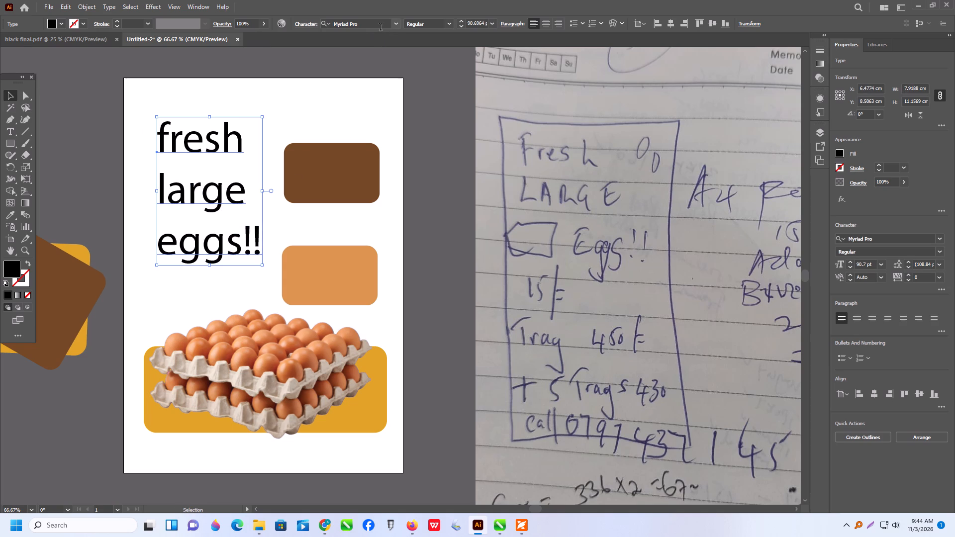
Set the heading text's font to Albertus Extra Bold.
click(397, 28)
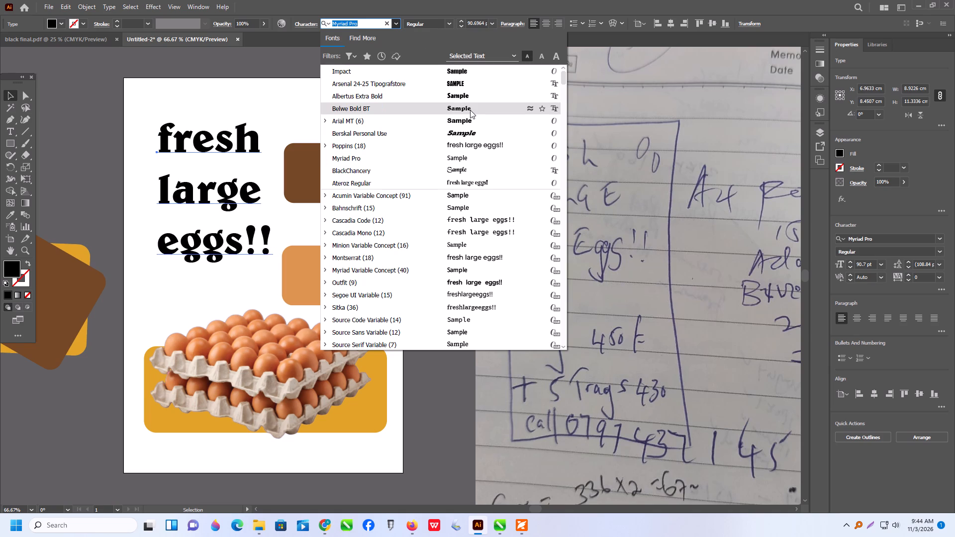
click(465, 92)
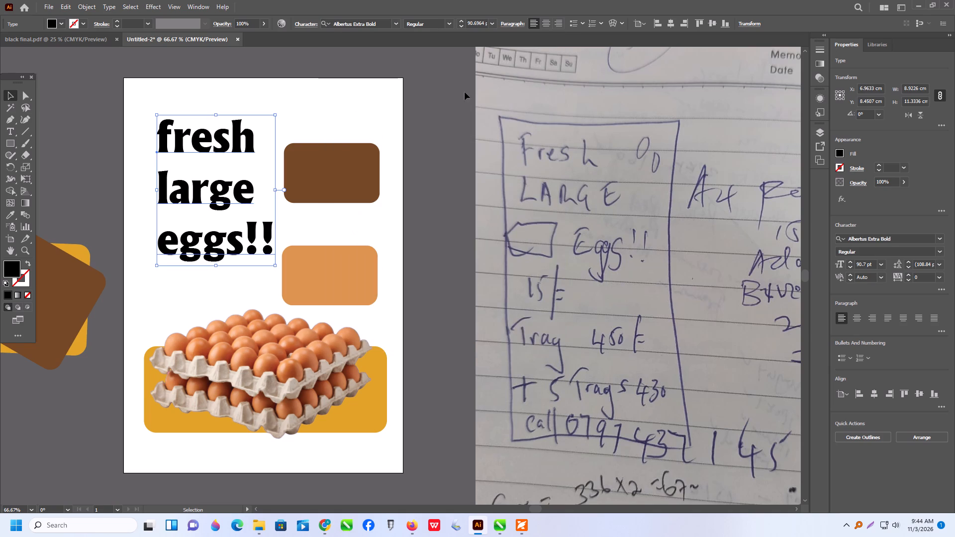
Convert the heading to uppercase and shift it towards the artboard's left edge, clear of the brown rectangle, to about X 6.1, Y 8.2 cm.
click(116, 7)
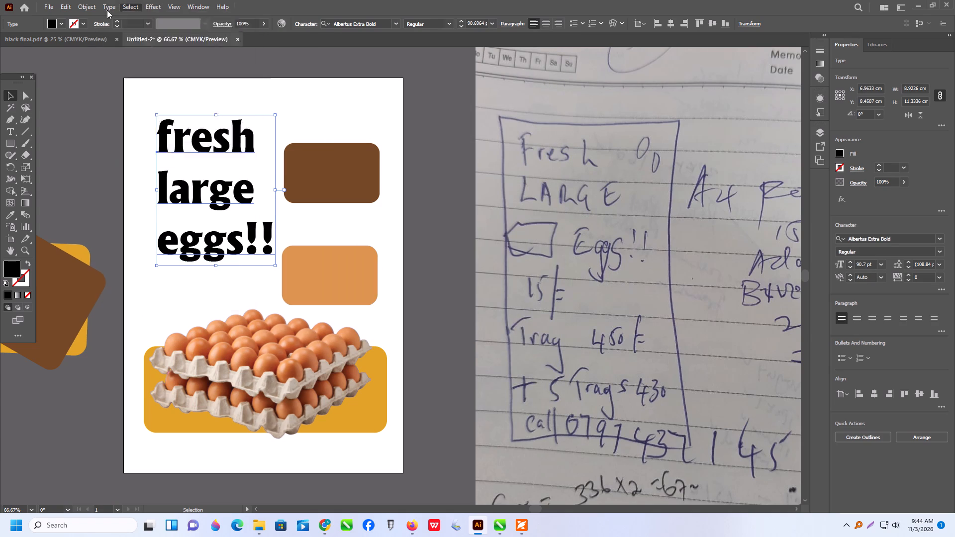
click(144, 160)
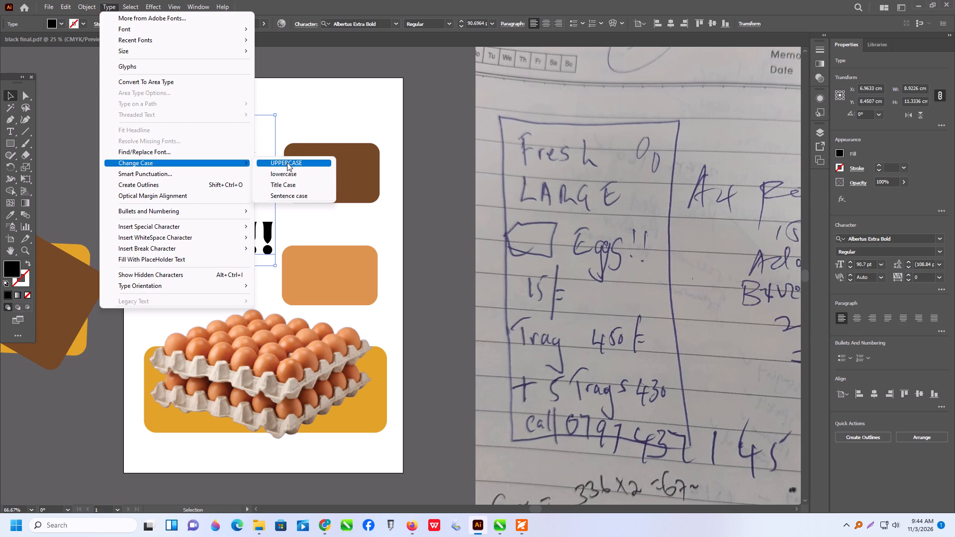
click(287, 163)
drag(209, 188, 178, 188)
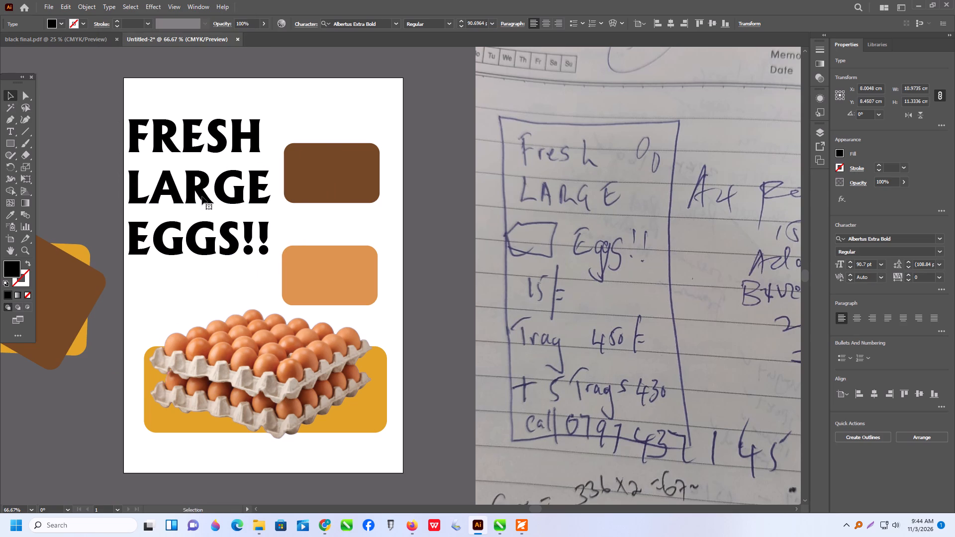
drag(203, 197, 208, 194)
Switch to Chrome and go back from the stacked egg carton pin on Pinterest.
click(321, 523)
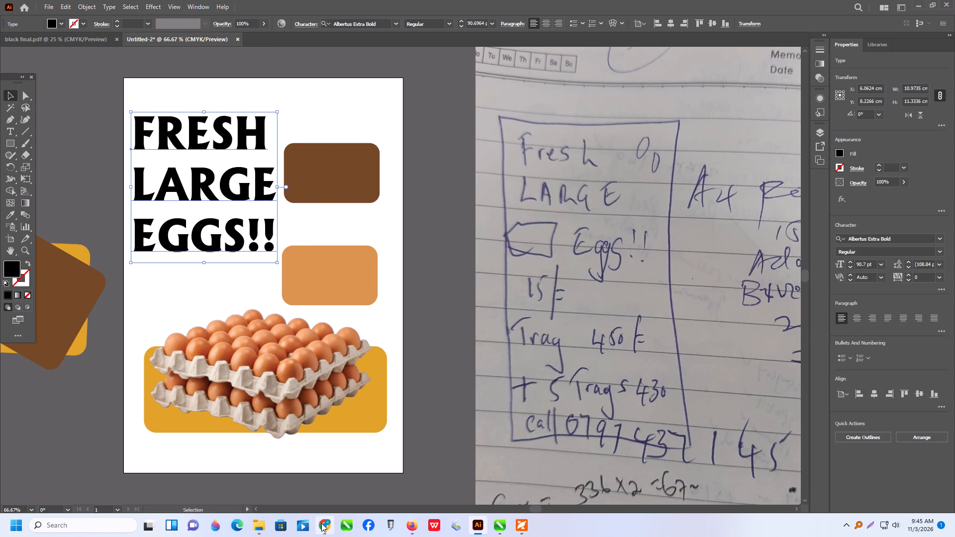
click(533, 12)
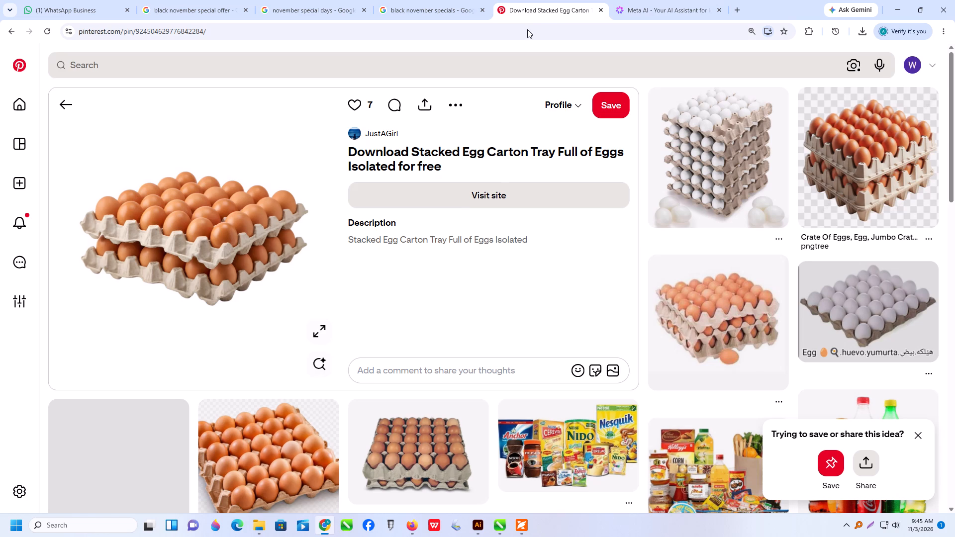
click(61, 98)
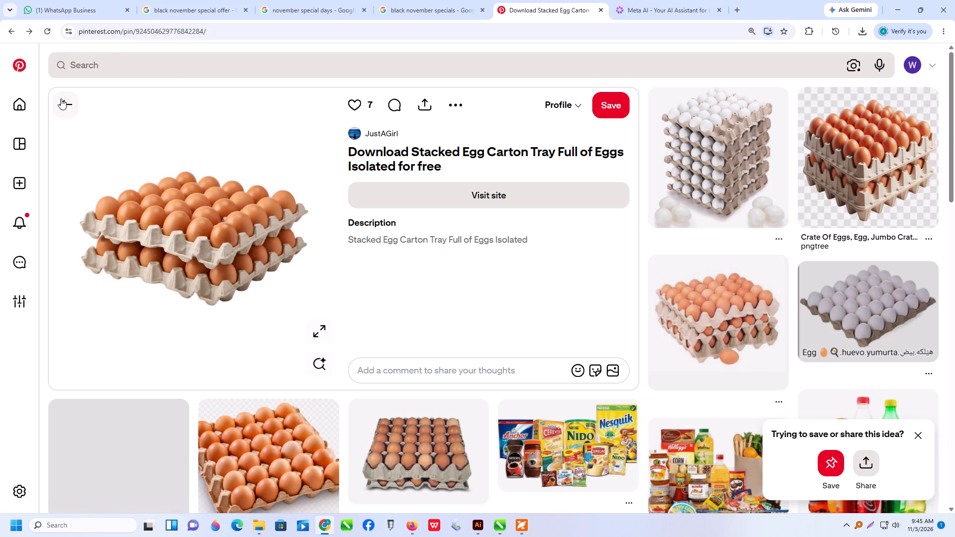
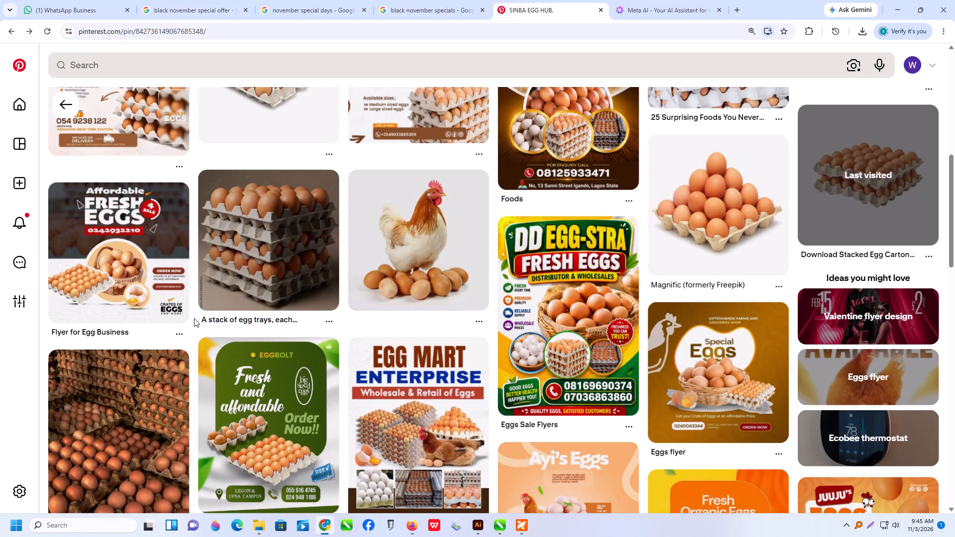
Examine the SINBA EGG HUB flyer at the top of the pin page as the design reference.
scroll(200, 317, up, 2)
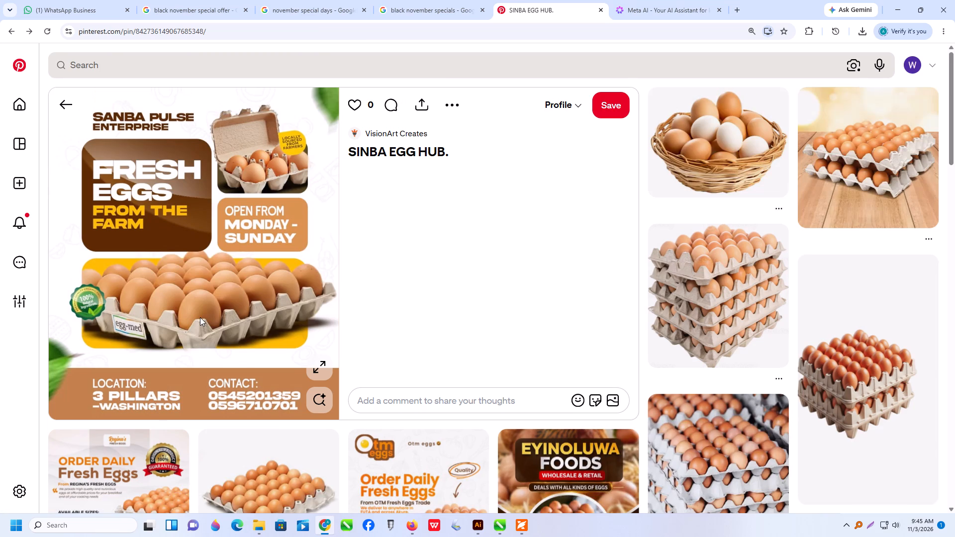
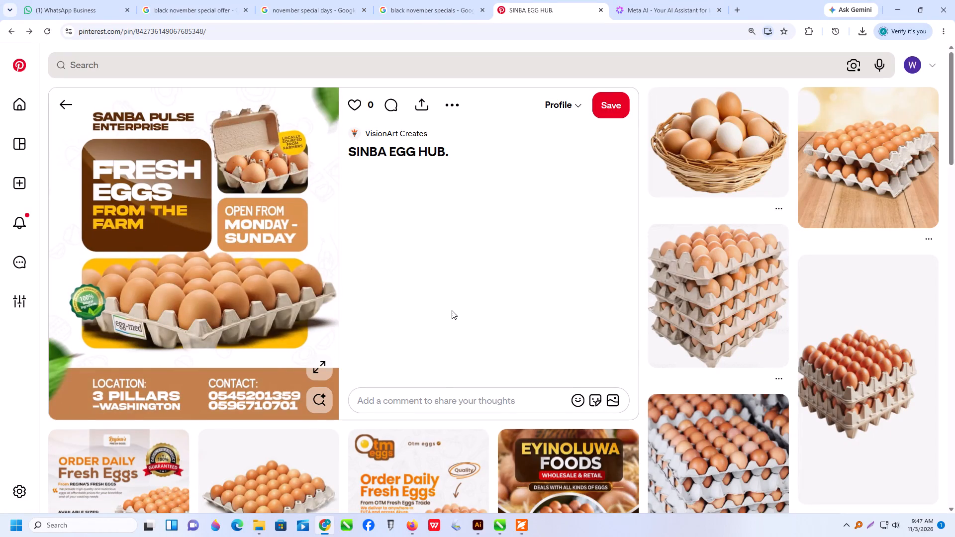
Browse the related egg flyer designs below the pin for layout ideas.
scroll(442, 318, down, 2)
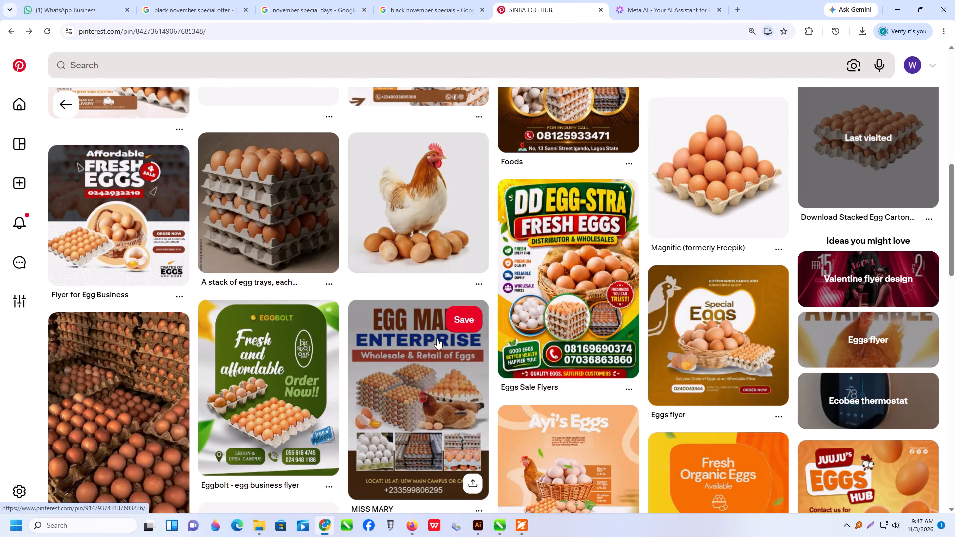
scroll(437, 338, down, 1)
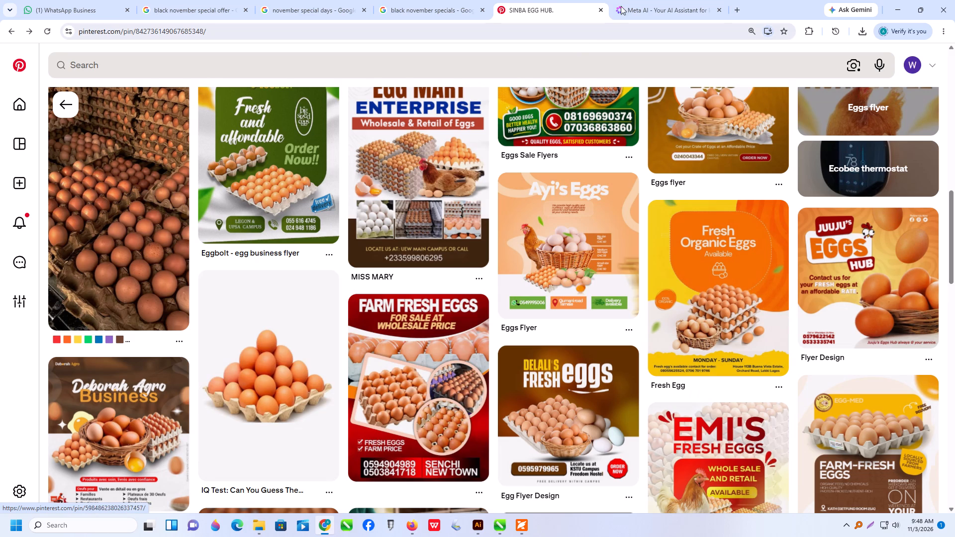
Switch to Illustrator and move the FRESH LARGE EGGS!! heading down so its first line sits beside the dark brown rectangle.
click(907, 8)
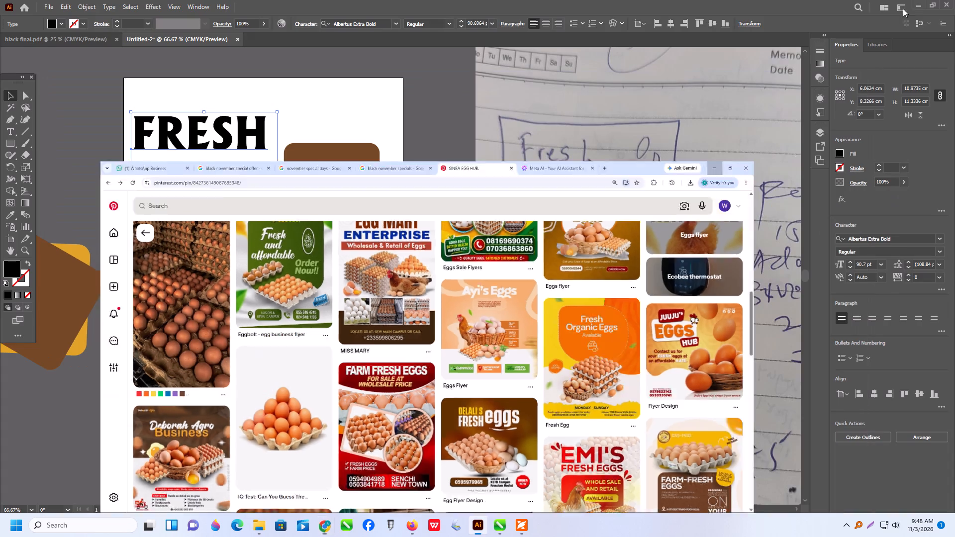
click(248, 86)
drag(220, 149, 222, 158)
drag(223, 153, 225, 169)
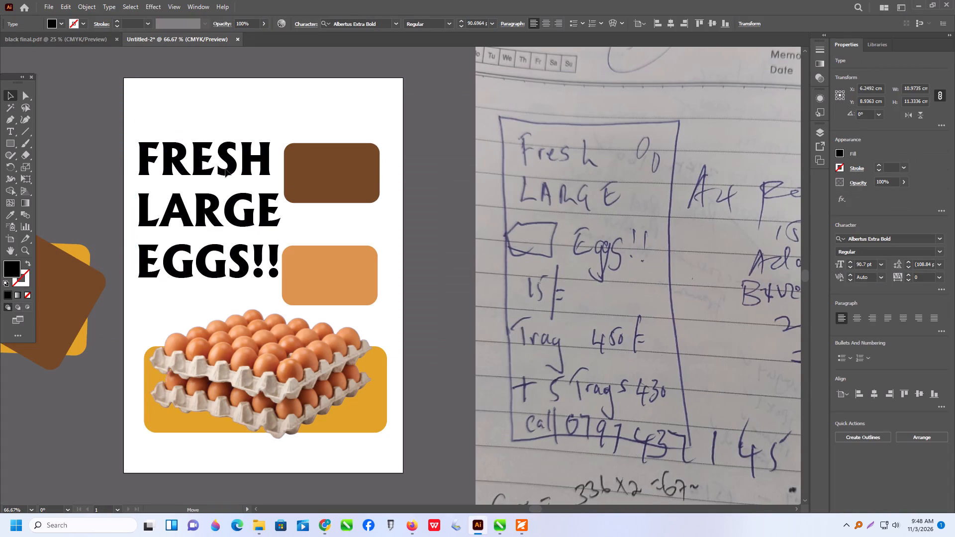
drag(225, 169, 225, 171)
scroll(260, 259, up, 2)
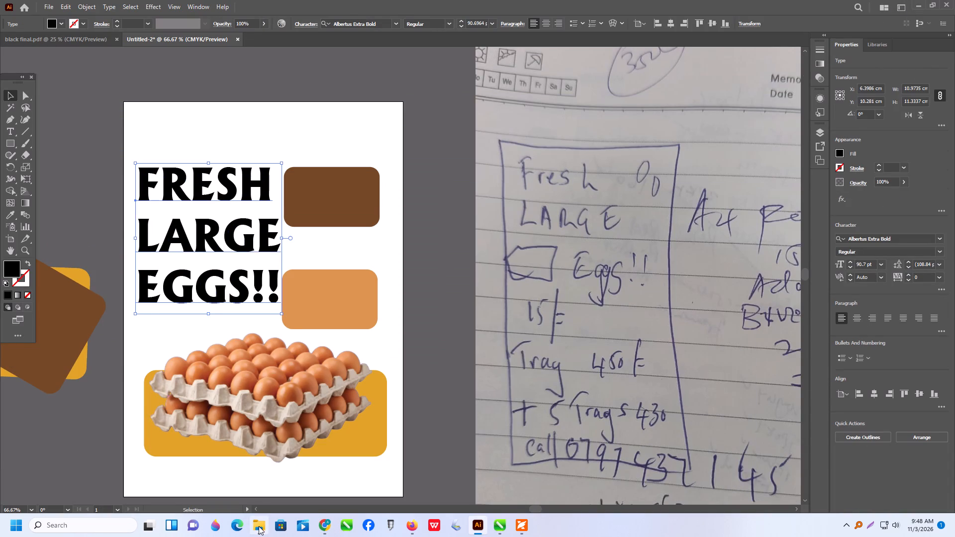
Switch to File Explorer and search the ALEKH folder on Local Disk (D:) for "happ" in a maximized window.
click(259, 526)
click(51, 273)
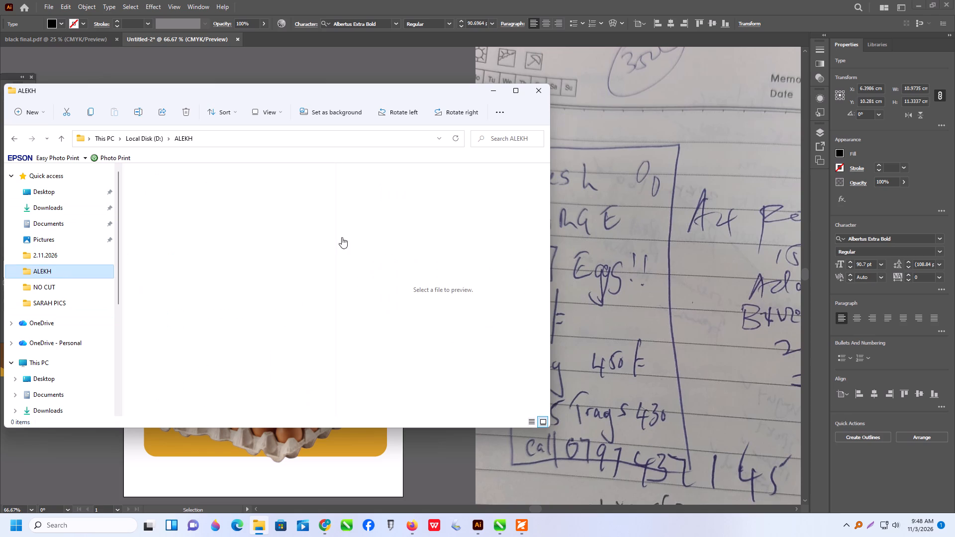
click(493, 141)
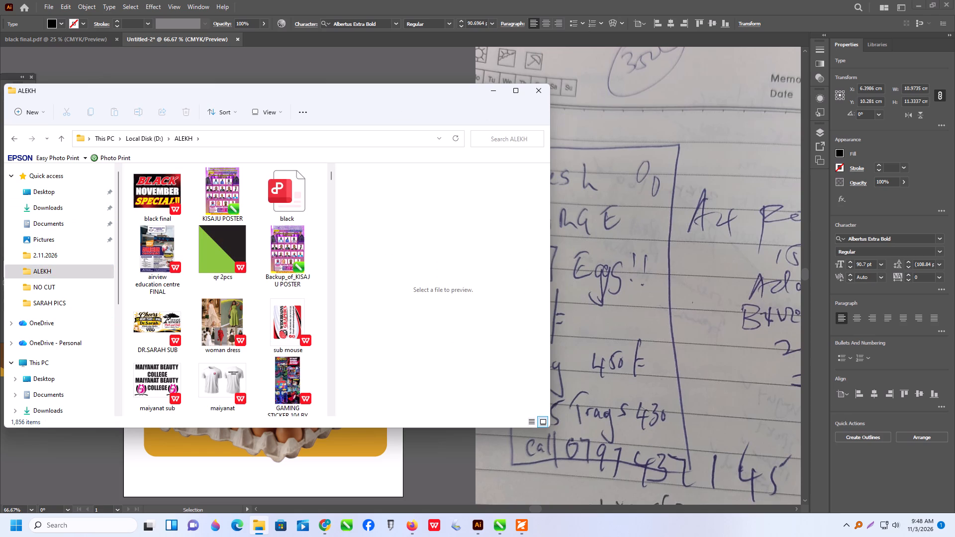
text(happ)
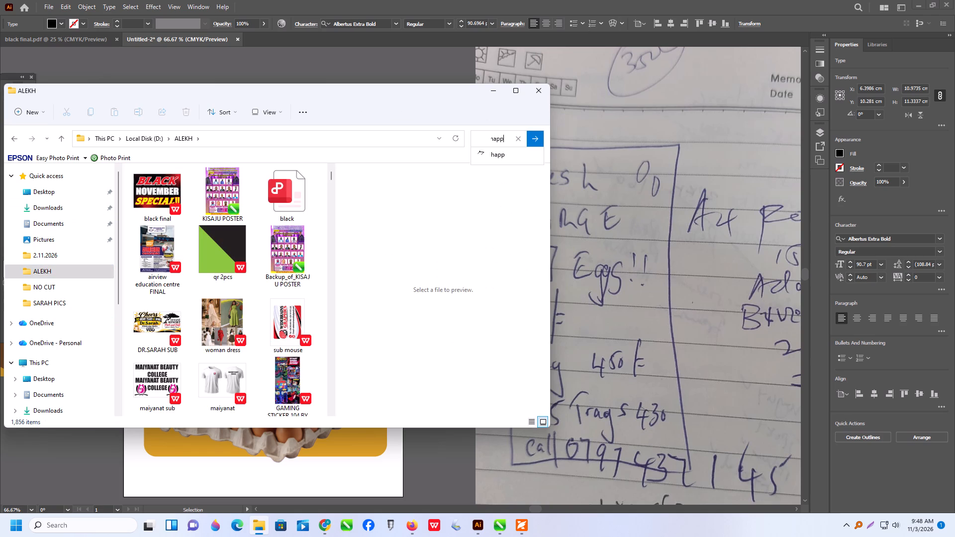
click(531, 136)
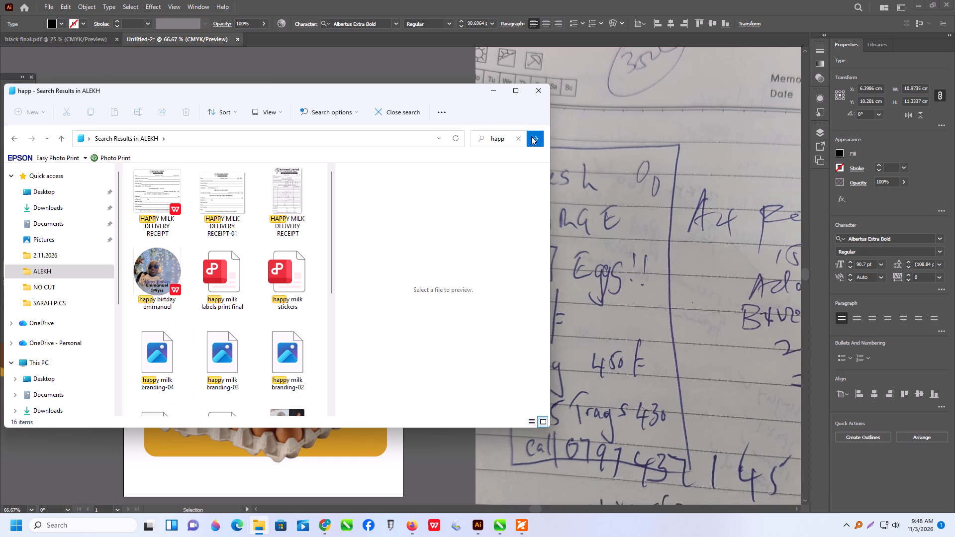
click(517, 93)
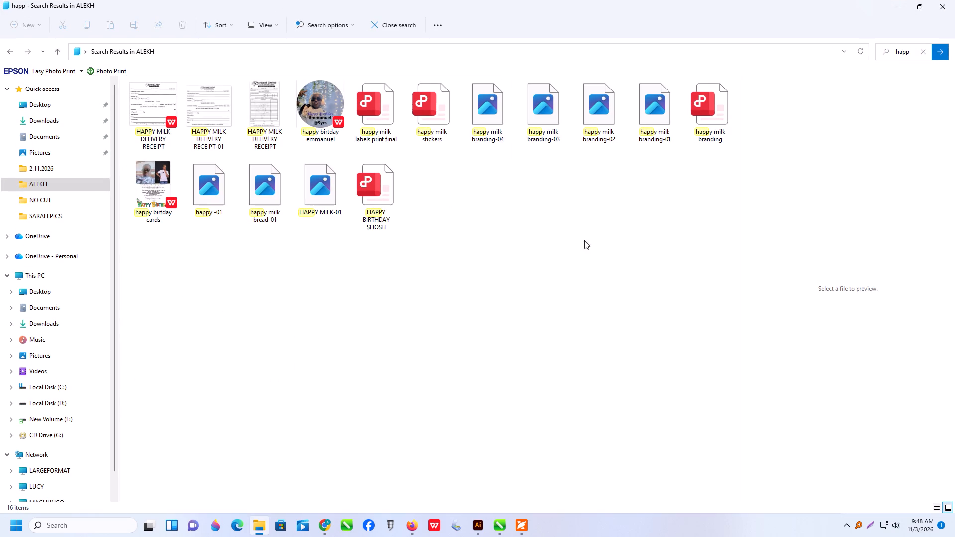
Preview the happy milk branding, labels print final and stickers files to find suitable source artwork.
click(712, 86)
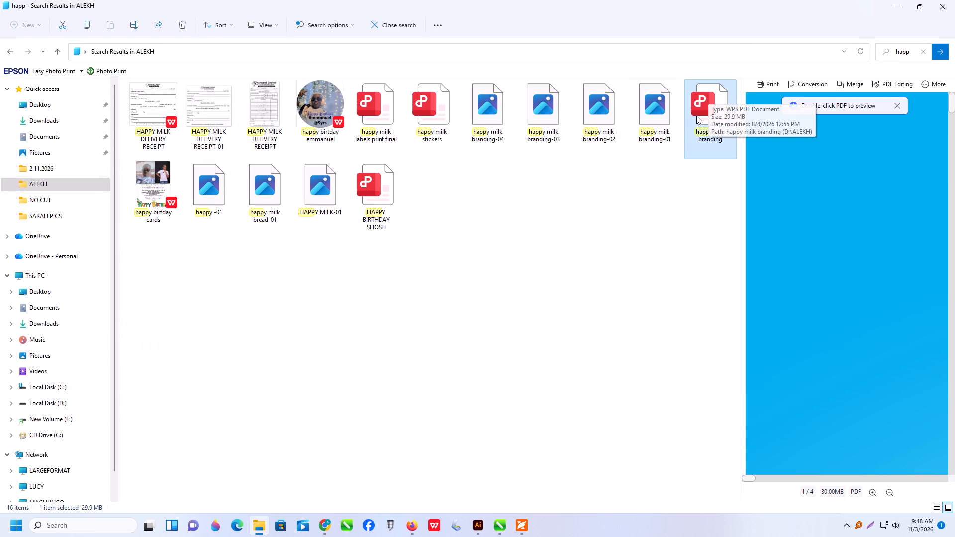
click(363, 116)
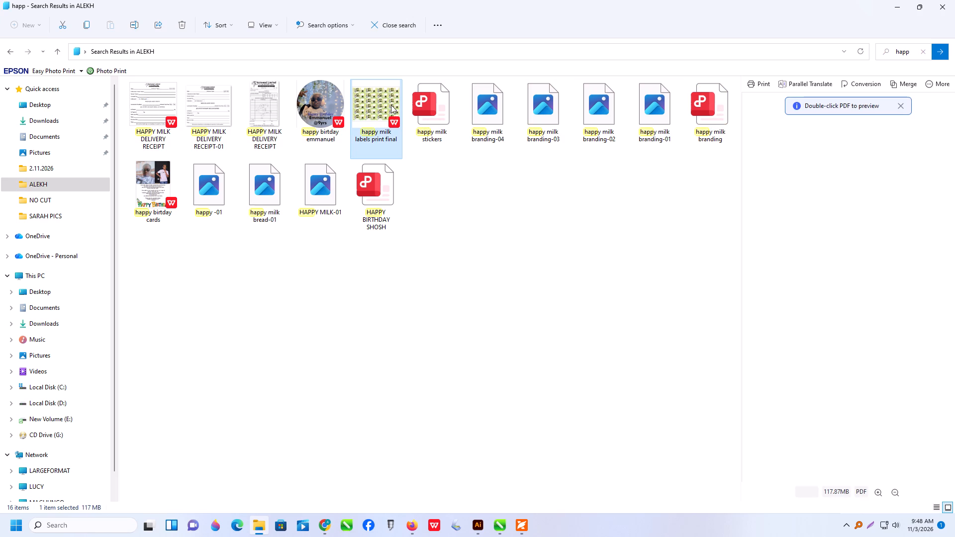
click(430, 100)
right_click(431, 99)
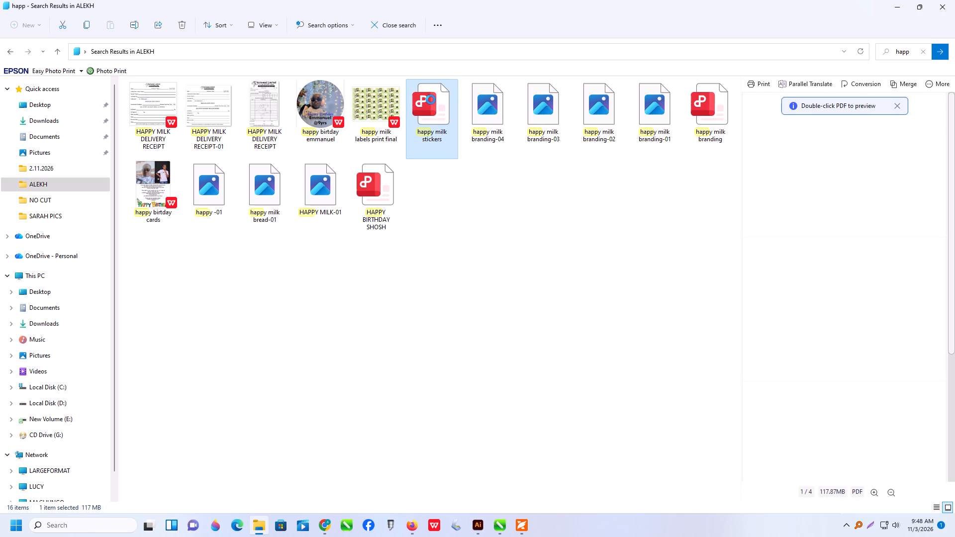
right_click(431, 99)
right_click(424, 101)
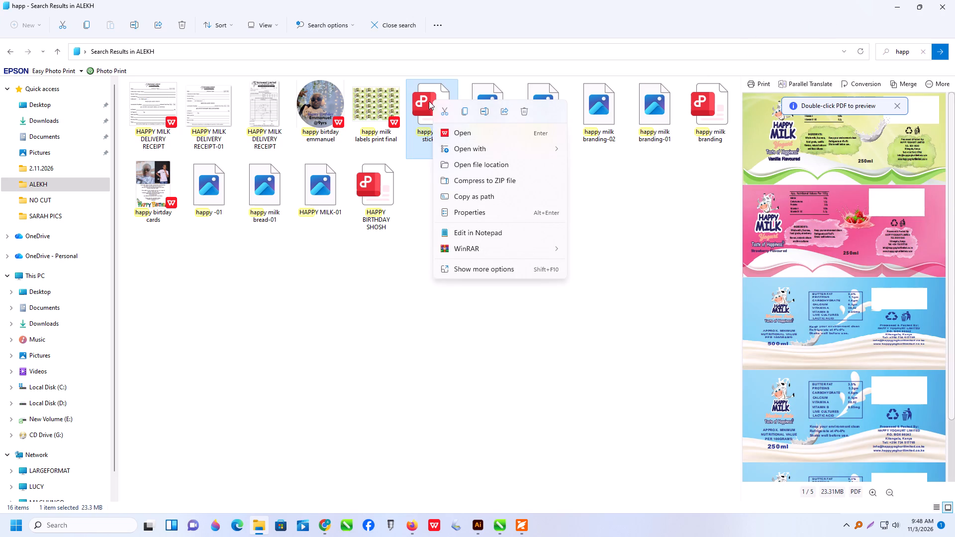
click(662, 117)
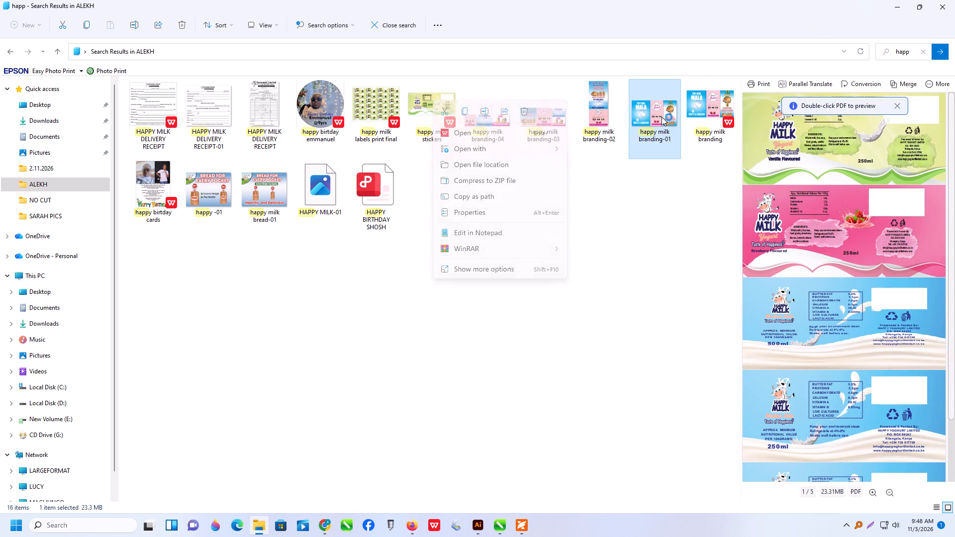
Open the happy milk branding PDF in Adobe Illustrator 2023, ignoring its missing linked images.
click(715, 117)
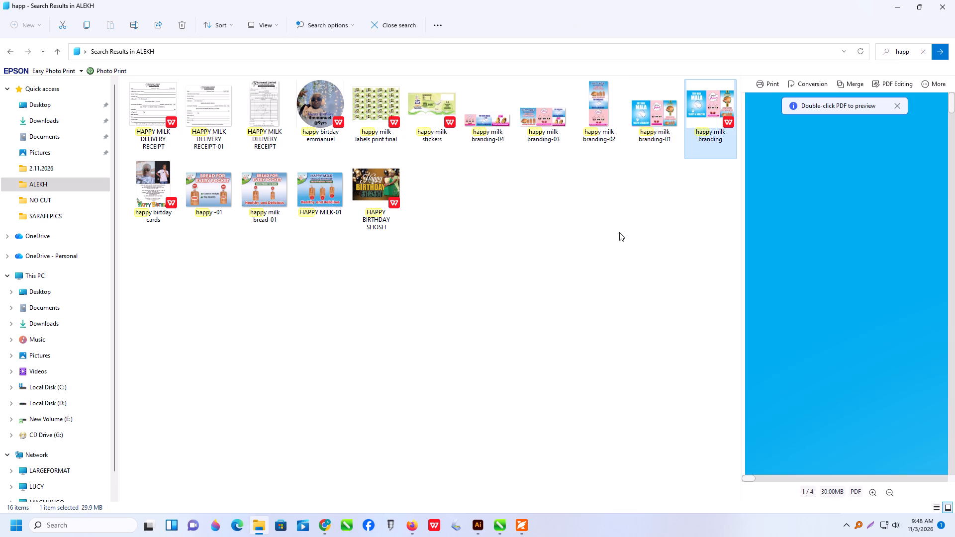
right_click(701, 113)
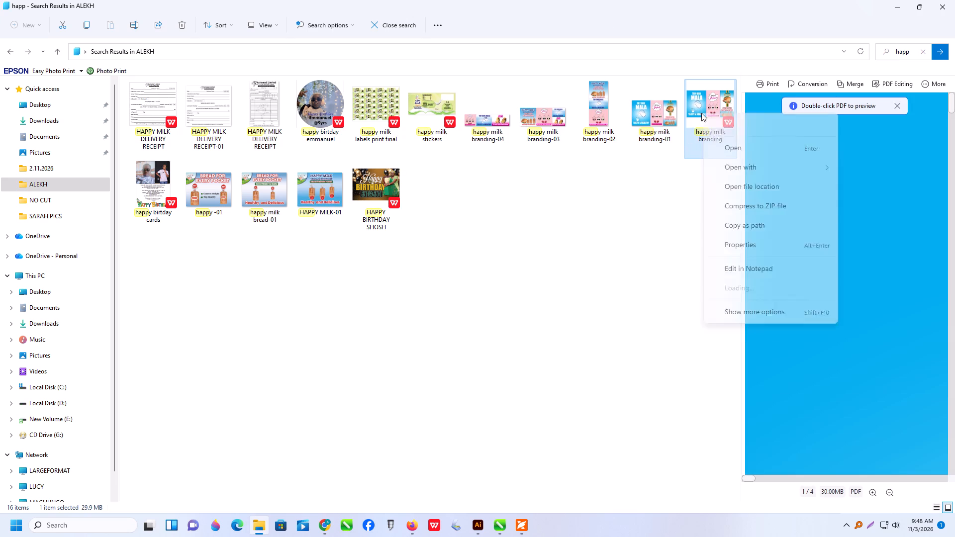
click(734, 162)
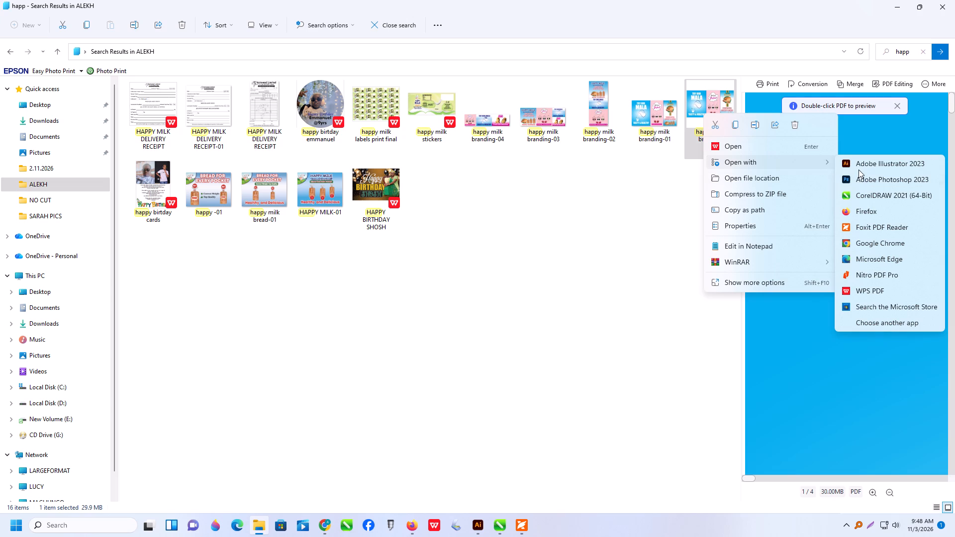
click(859, 167)
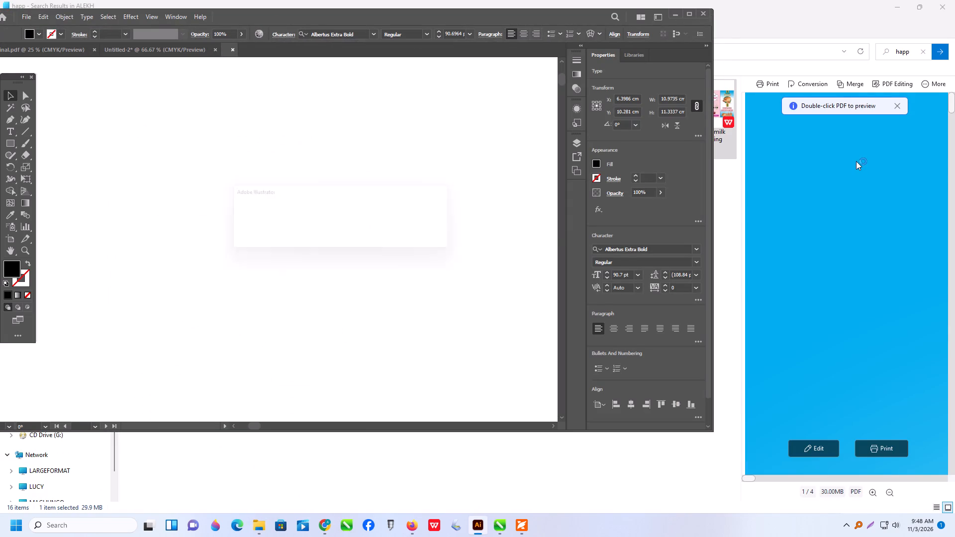
click(399, 239)
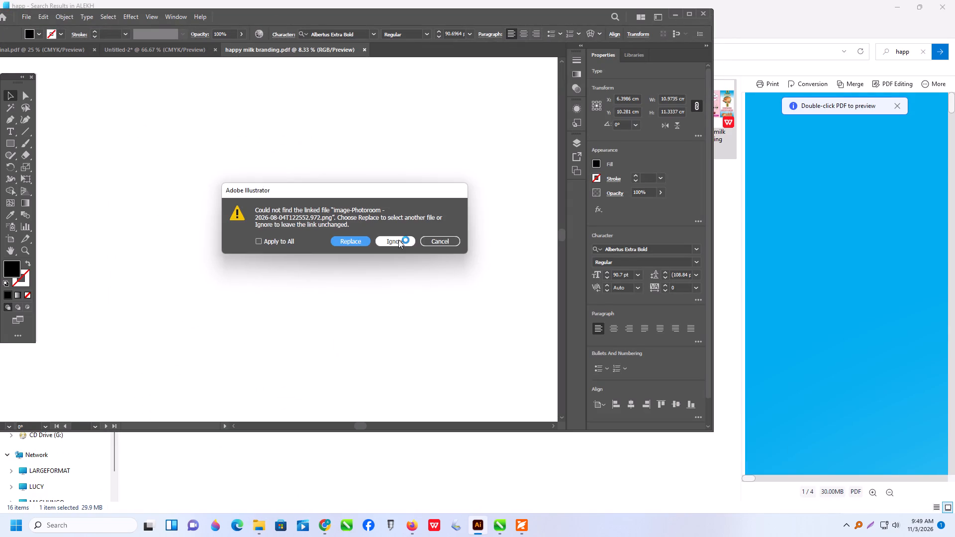
click(398, 239)
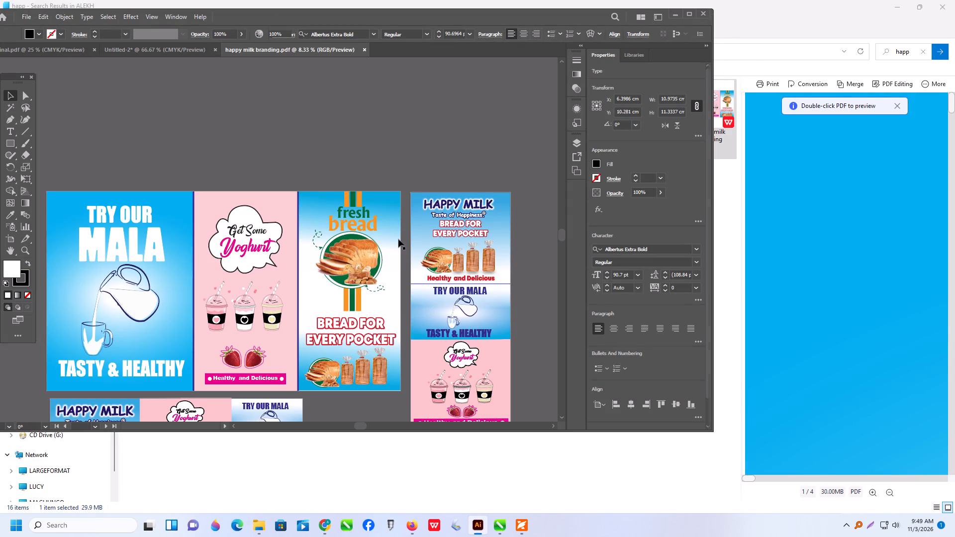
Examine the artboards of the happy milk branding document for the HAPPY MILK lettering in a maximized window.
scroll(440, 216, down, 3)
scroll(333, 267, down, 6)
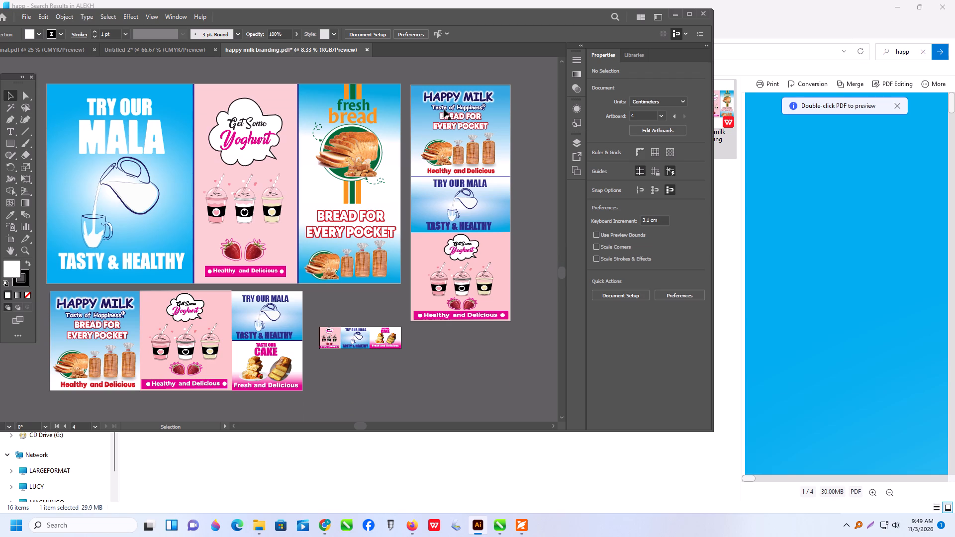
scroll(427, 273, down, 3)
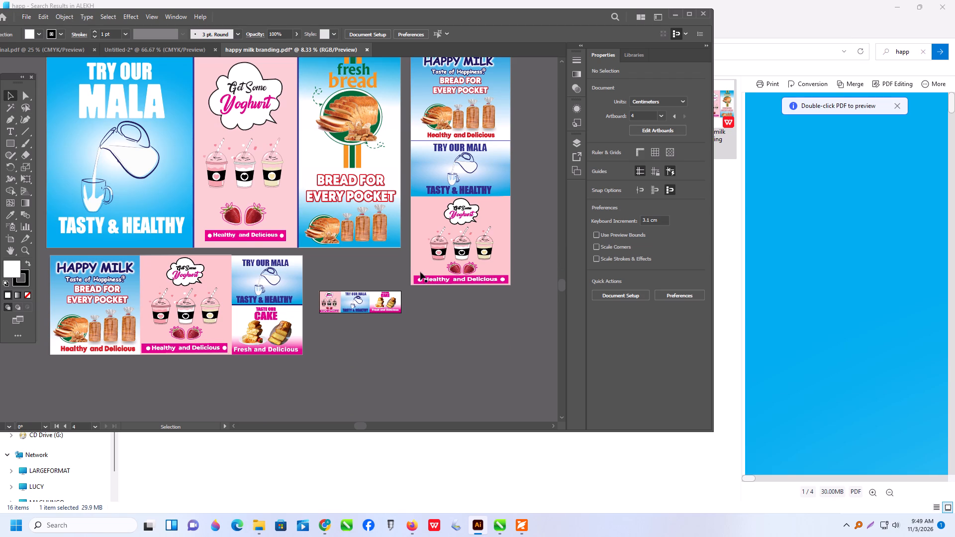
scroll(416, 273, down, 2)
scroll(416, 273, up, 2)
scroll(438, 231, up, 7)
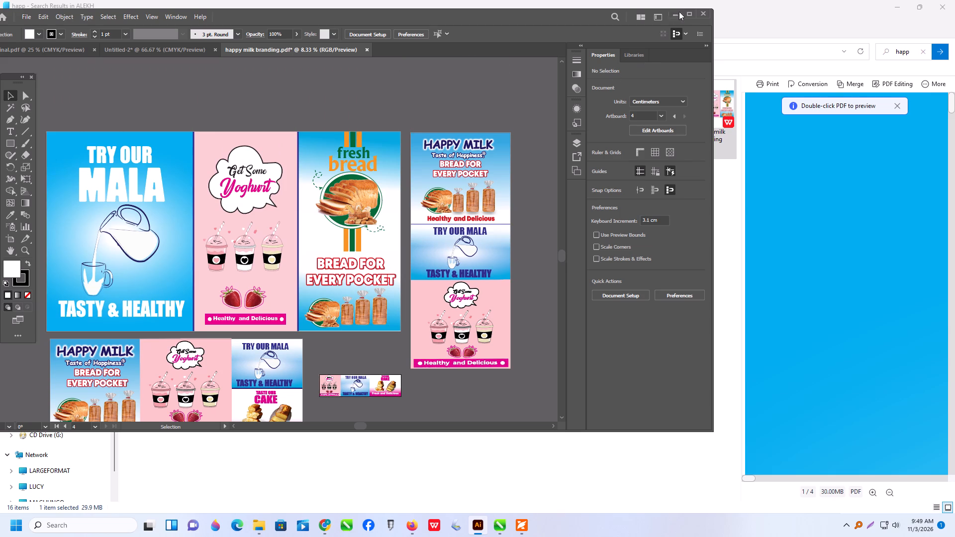
click(691, 13)
Isolate the nested clip groups holding the HAPPY MILK bread section of the tall banner.
click(482, 143)
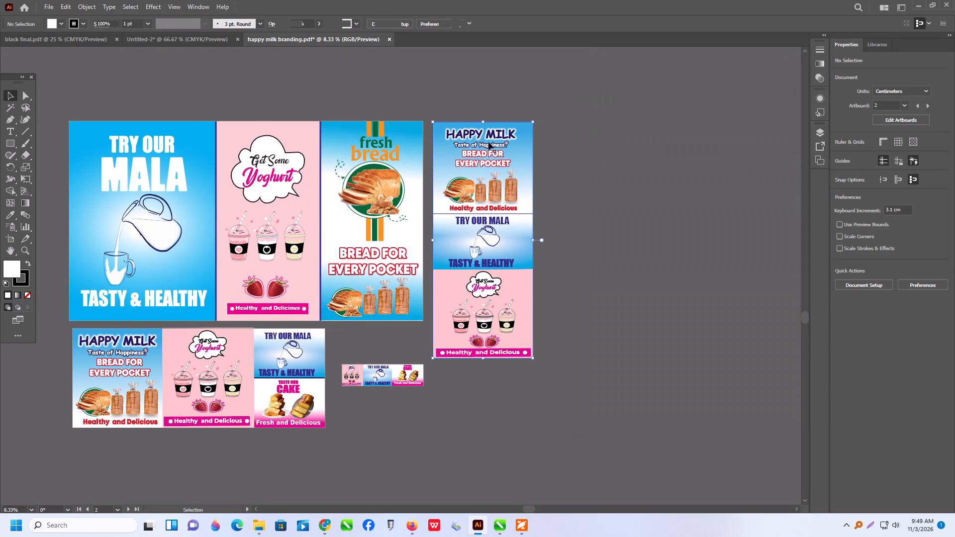
triple_click(495, 145)
triple_click(488, 146)
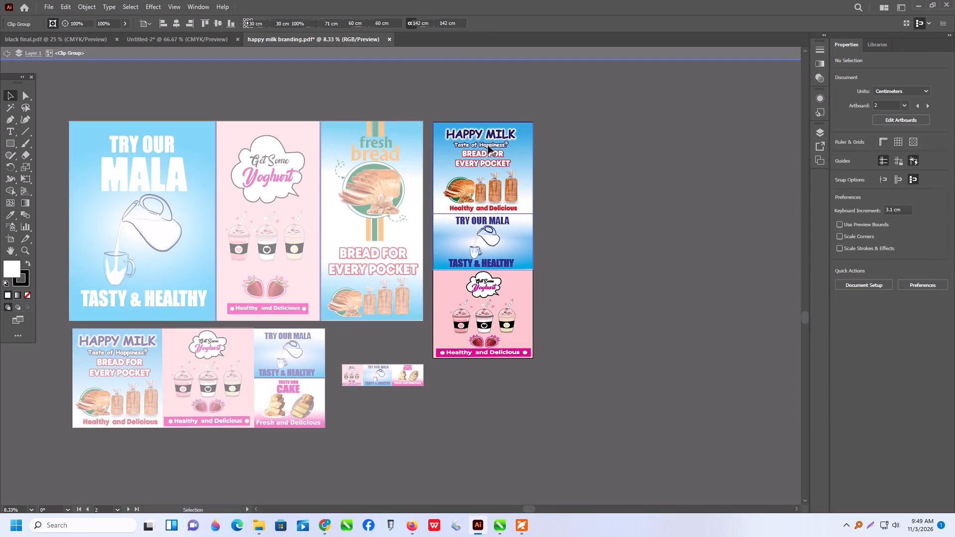
triple_click(489, 146)
click(489, 146)
click(498, 144)
click(608, 144)
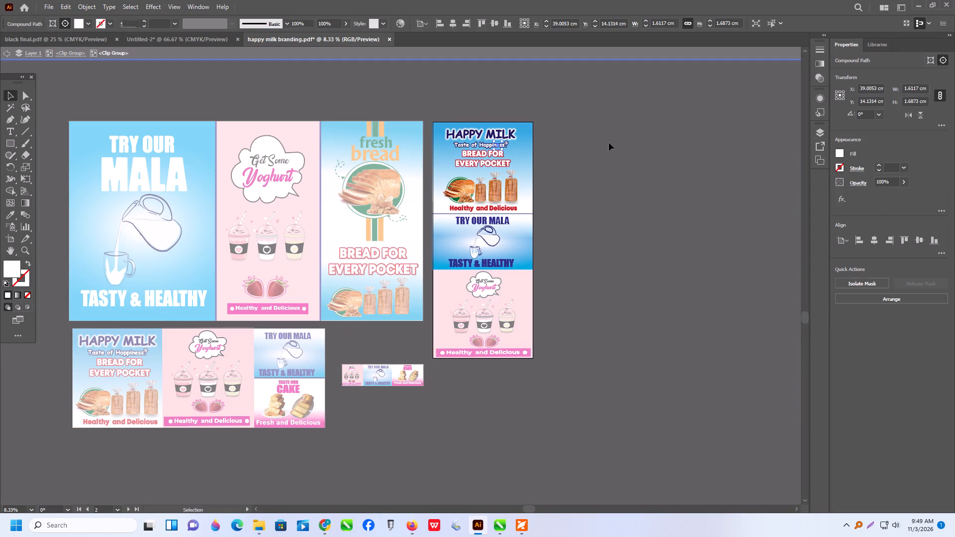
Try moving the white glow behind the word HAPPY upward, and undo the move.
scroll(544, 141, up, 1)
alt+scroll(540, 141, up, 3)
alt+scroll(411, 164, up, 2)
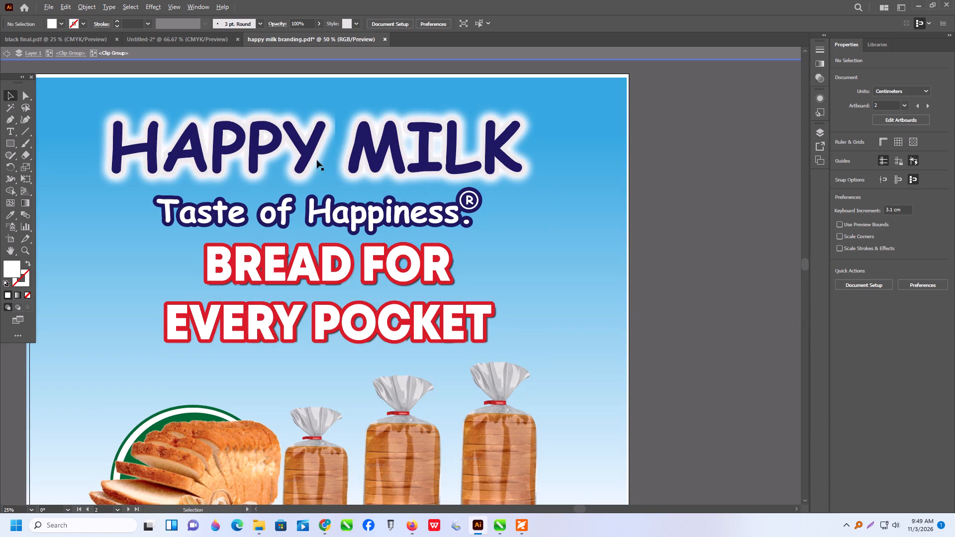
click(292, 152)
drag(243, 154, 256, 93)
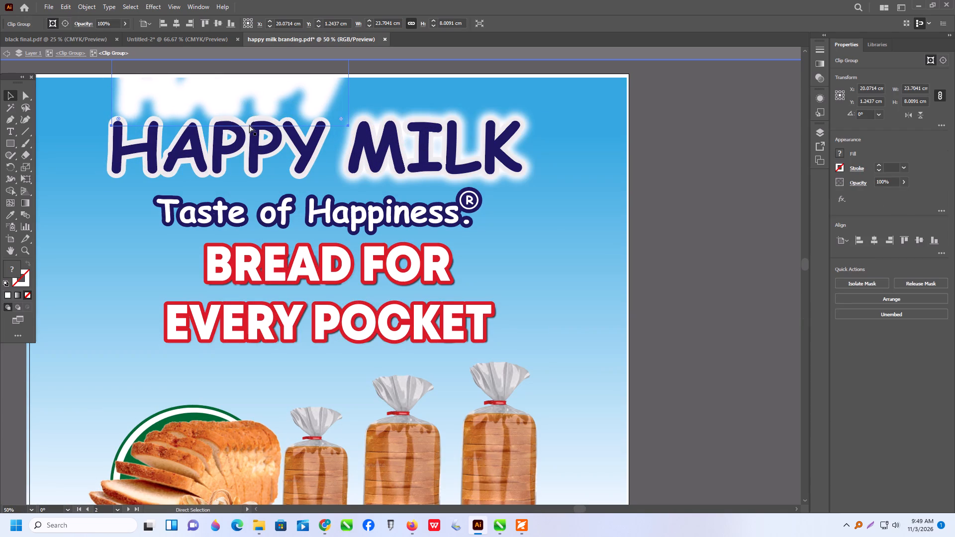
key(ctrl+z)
Lock the blue gradient background group behind the HAPPY MILK lettering.
click(77, 142)
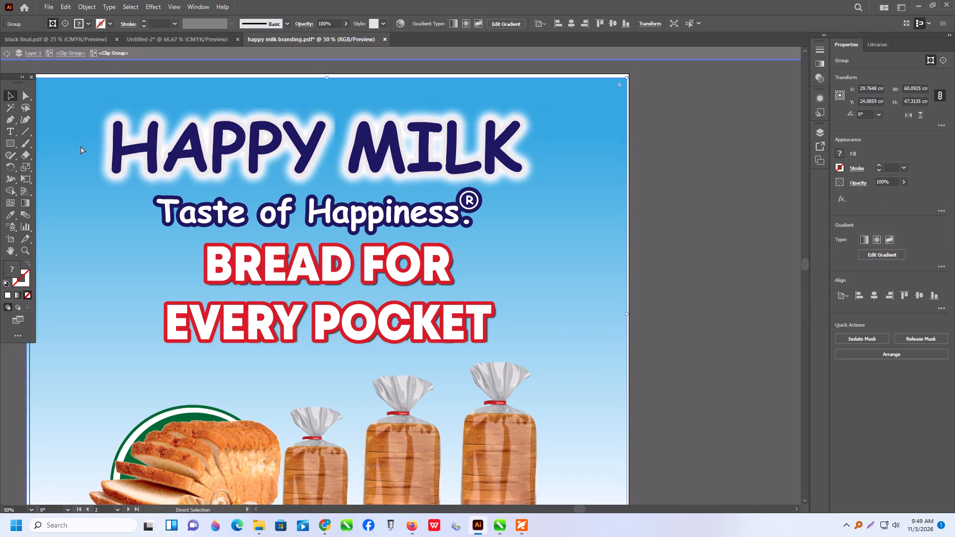
key(ctrl+2)
Delete the large white-filled path underlying the HAPPY MILK bread section of the banner.
drag(74, 121, 299, 226)
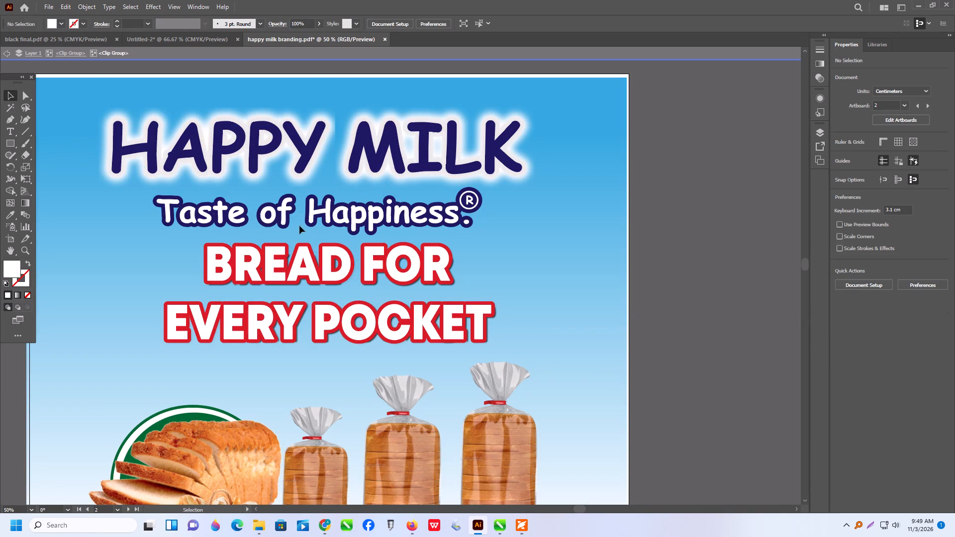
drag(299, 226, 511, 234)
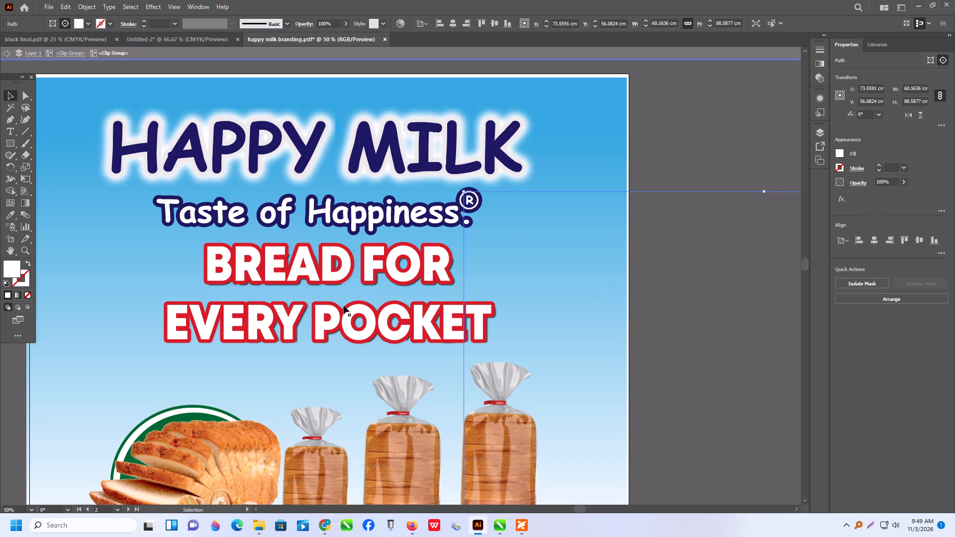
key(Delete)
alt+scroll(353, 307, down, 3)
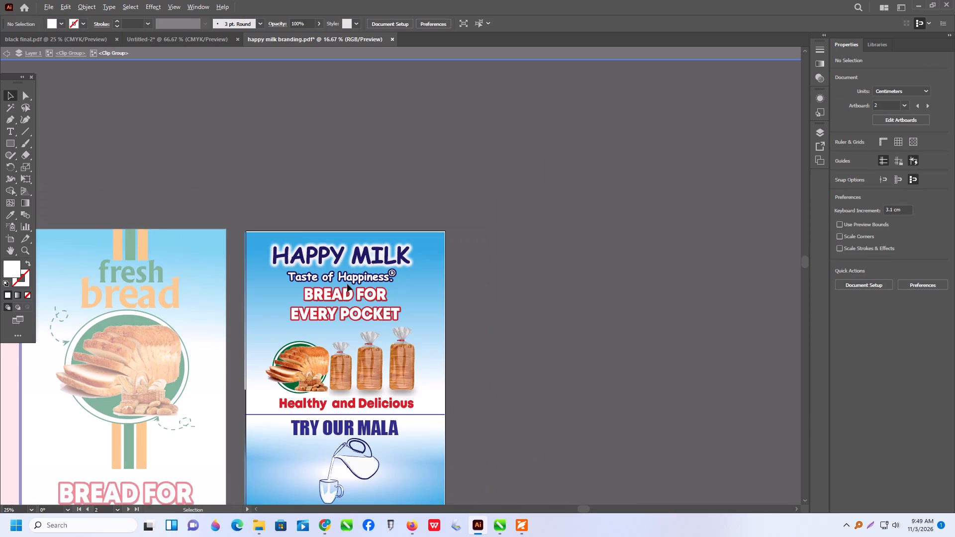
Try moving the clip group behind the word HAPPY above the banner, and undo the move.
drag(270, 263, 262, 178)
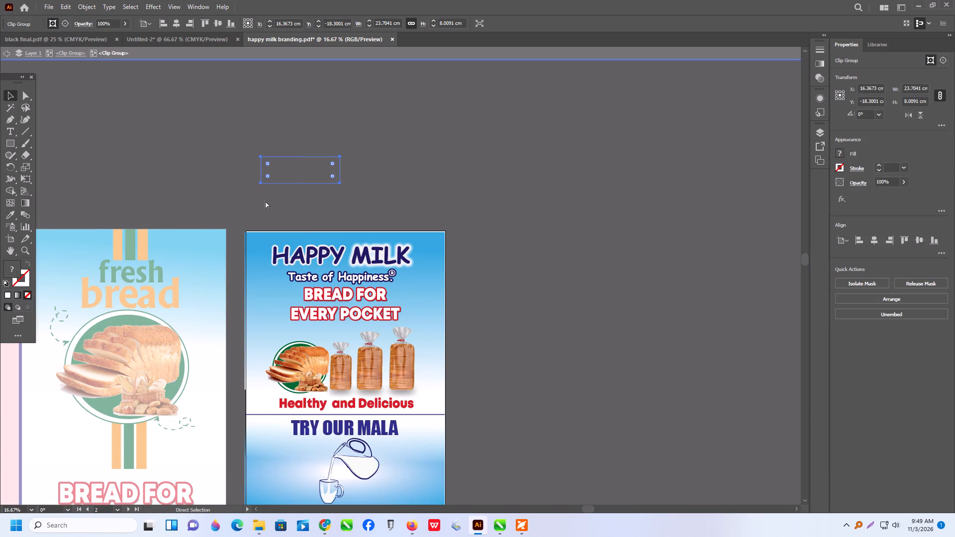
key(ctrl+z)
Group the HAPPY MILK lettering with its glow and the Taste of Happiness tagline, and cut the group out of the banner.
drag(252, 234, 411, 281)
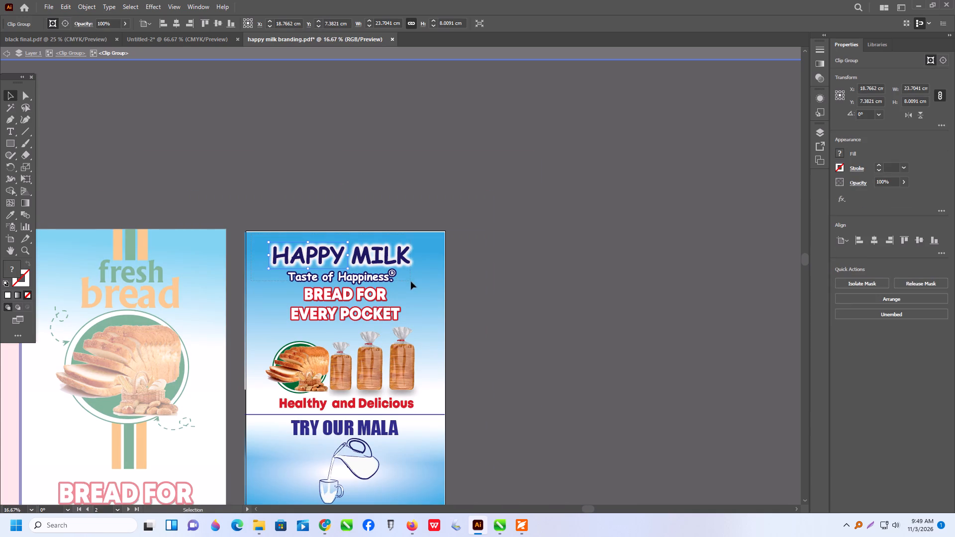
drag(411, 281, 414, 283)
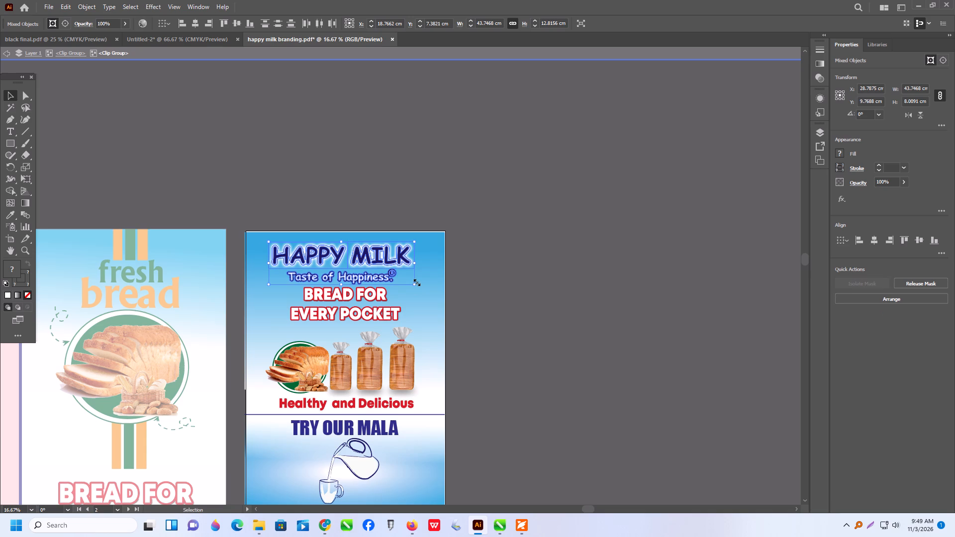
key(ctrl+g)
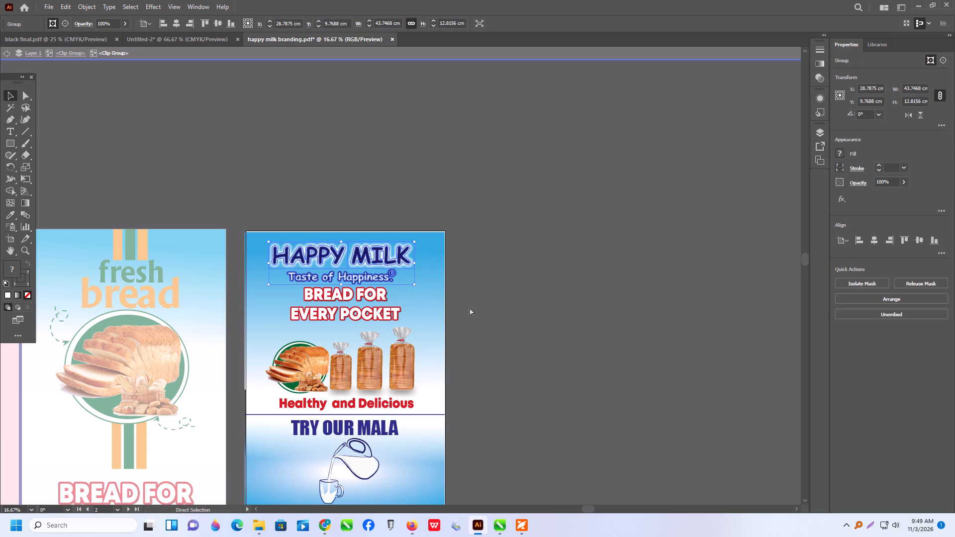
key(ctrl+x)
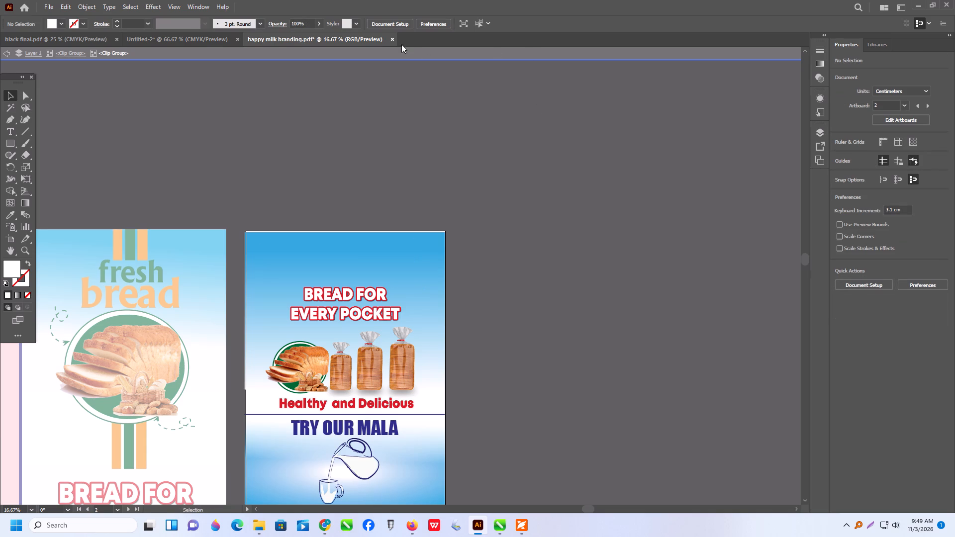
Close the happy milk branding file to return to the egg poster document.
click(392, 37)
click(529, 275)
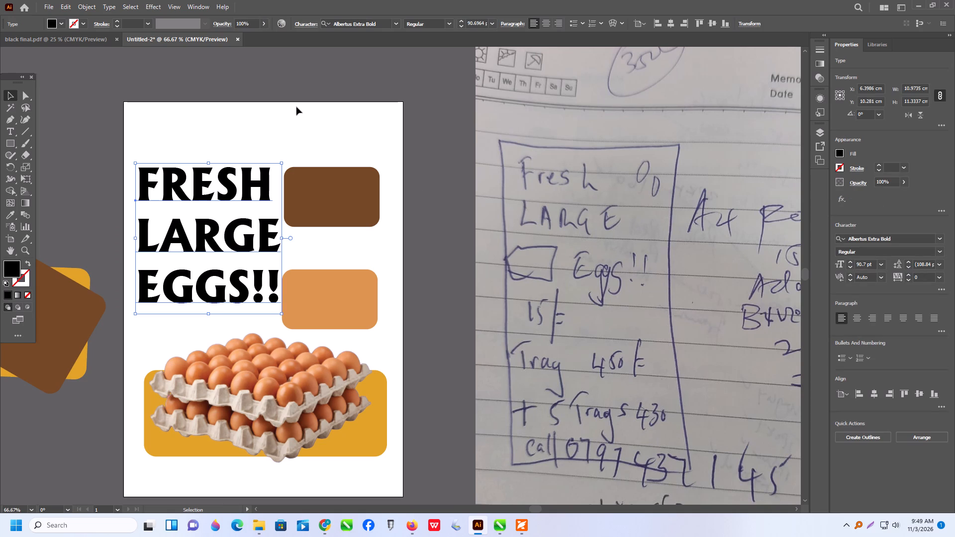
Paste the HAPPY MILK logo group into the poster, scale it down to about 12.6 cm wide and place it at the top.
key(ctrl+v)
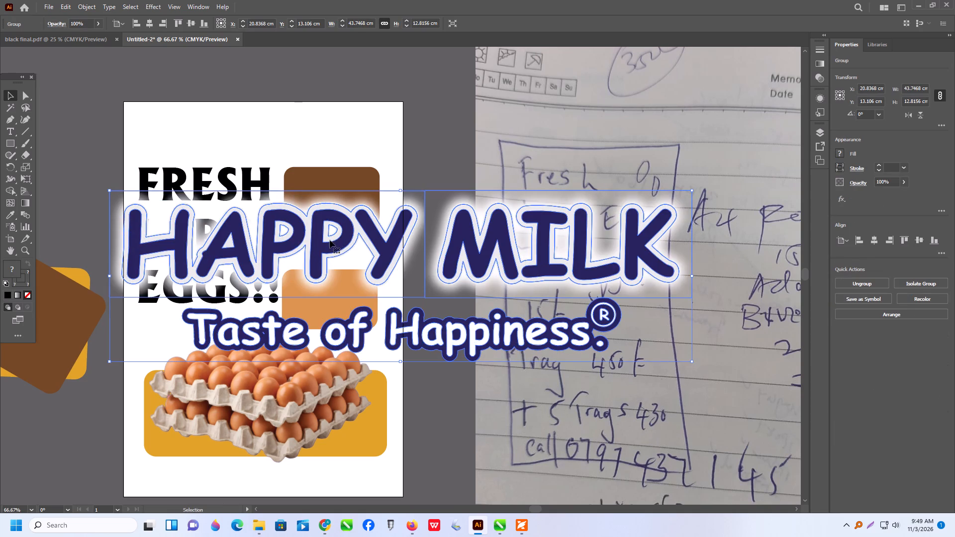
drag(330, 240, 330, 129)
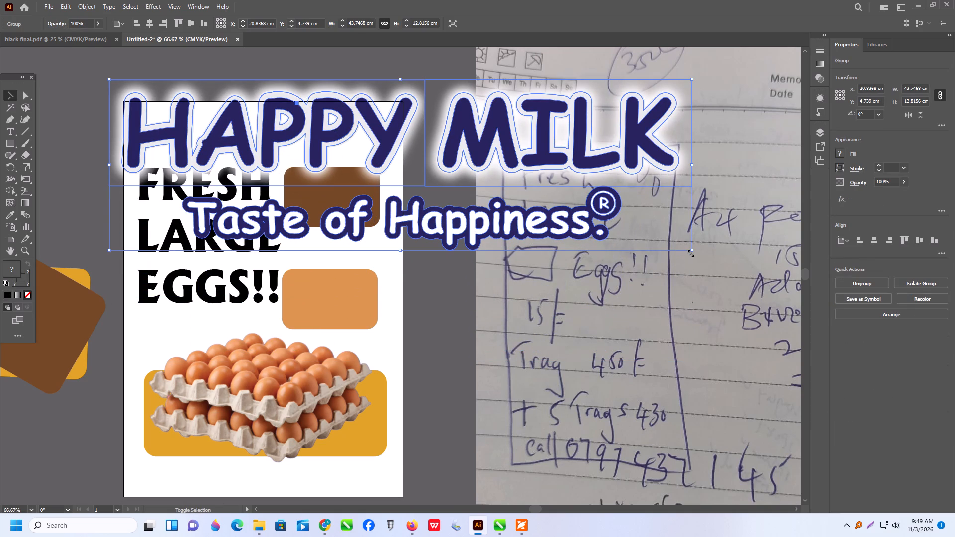
shift+drag(691, 251, 383, 176)
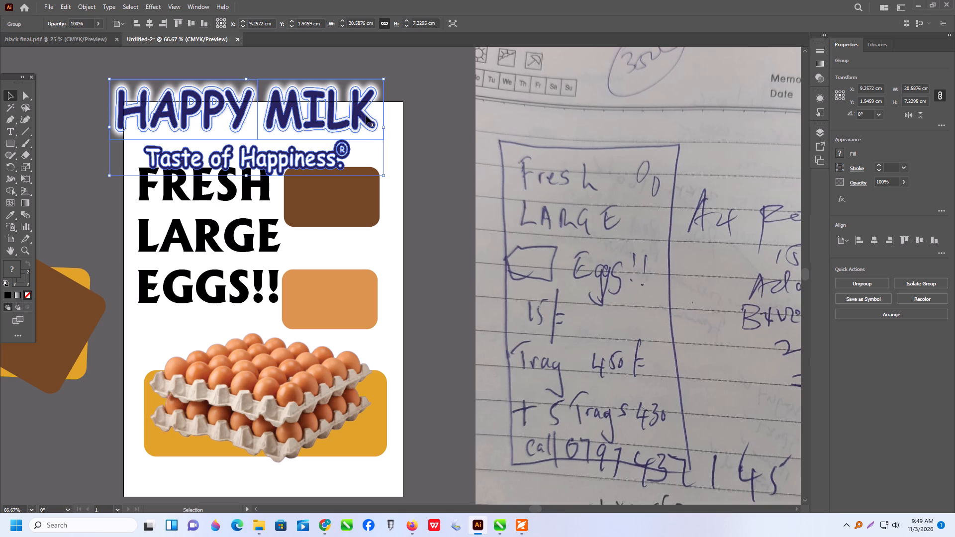
scroll(368, 101, up, 2)
scroll(213, 166, up, 1)
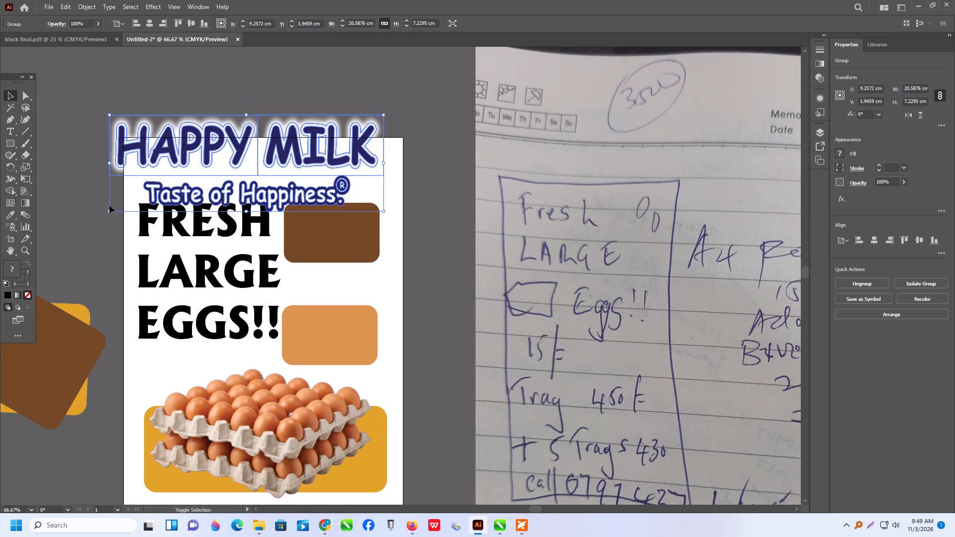
shift+drag(109, 211, 129, 213)
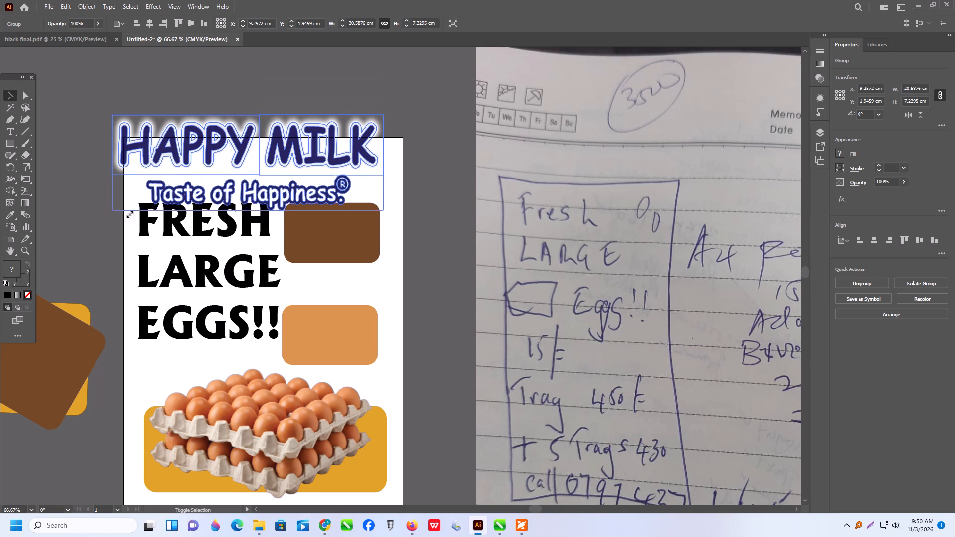
shift+drag(129, 213, 215, 216)
drag(289, 136, 253, 160)
Move the FRESH LARGE EGGS!! headline slightly lower, clear of the logo.
scroll(295, 231, down, 6)
drag(205, 201, 202, 220)
Reduce the HAPPY MILK logo to about 8.8 cm wide and position it centrally near the poster's top edge.
drag(261, 116, 259, 123)
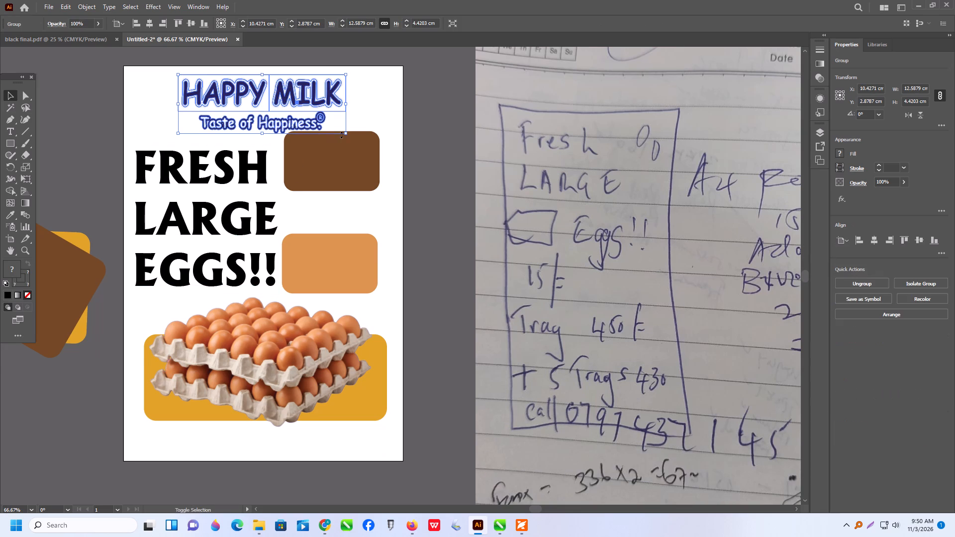
shift+drag(346, 134, 338, 132)
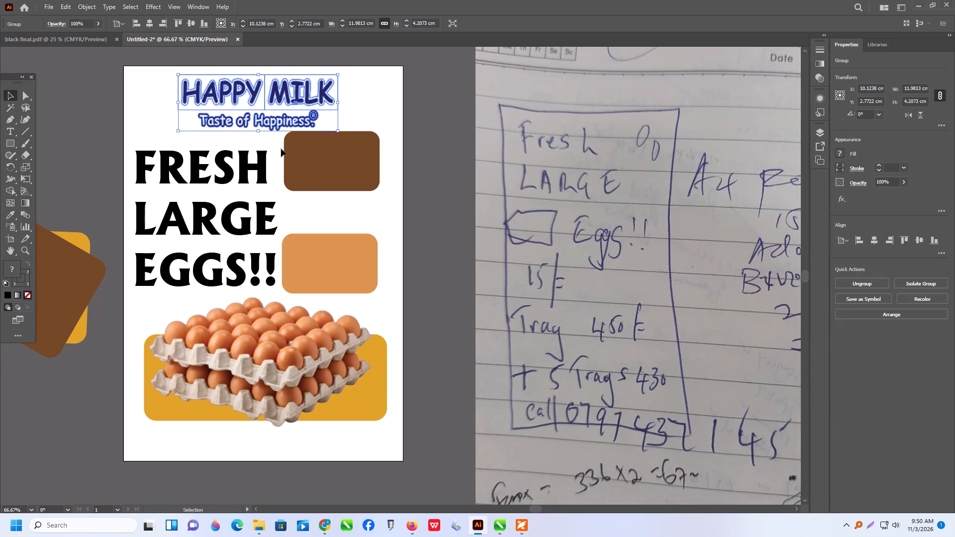
scroll(284, 148, up, 3)
alt+scroll(249, 157, up, 2)
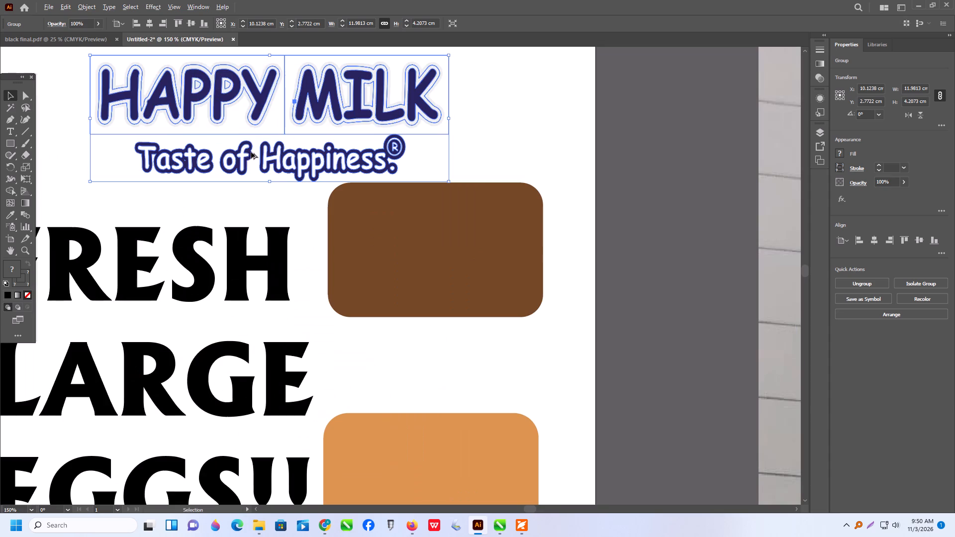
drag(249, 156, 254, 156)
alt+scroll(354, 184, down, 2)
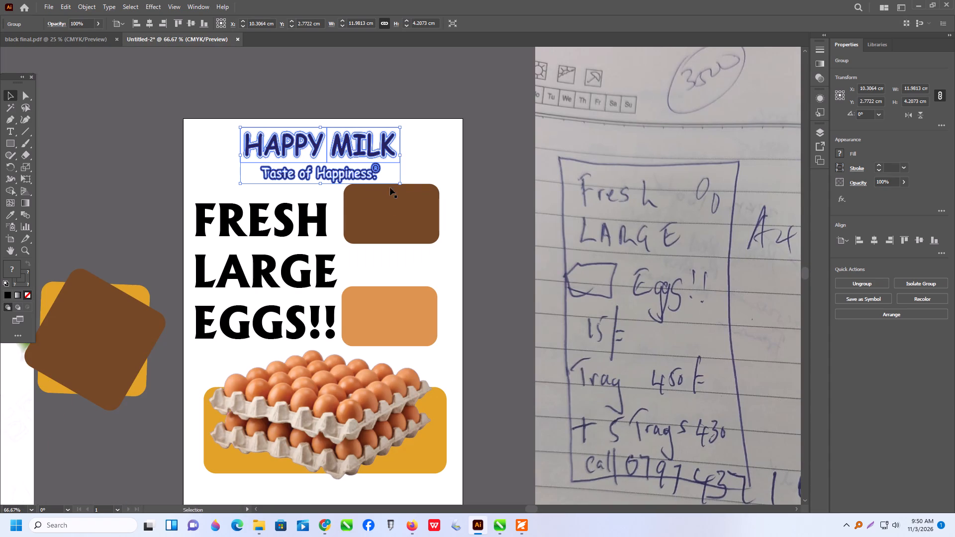
shift+drag(399, 184, 360, 168)
drag(290, 151, 294, 151)
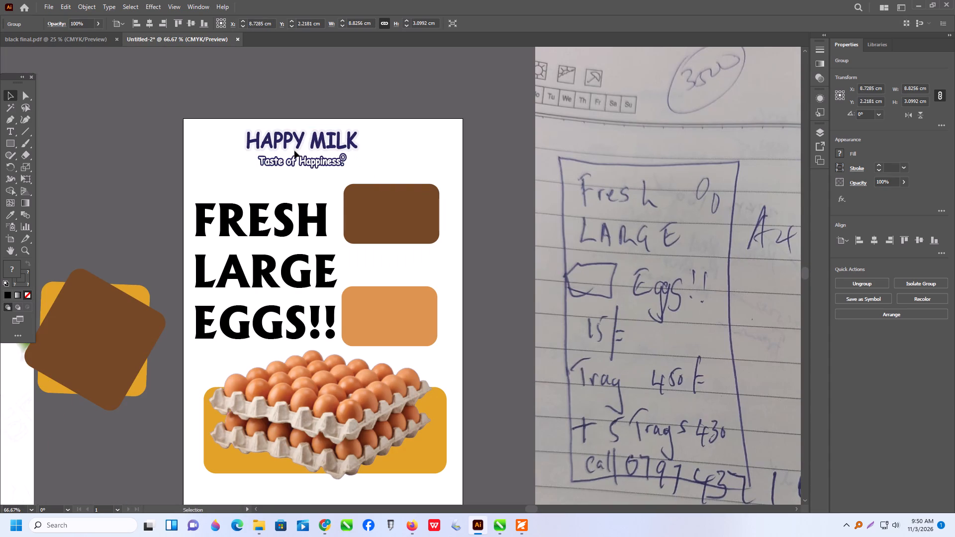
drag(294, 151, 309, 149)
Nudge the FRESH LARGE EGGS!! headline upward and scale it down to about 83.7 pt.
scroll(295, 222, down, 3)
drag(286, 192, 288, 186)
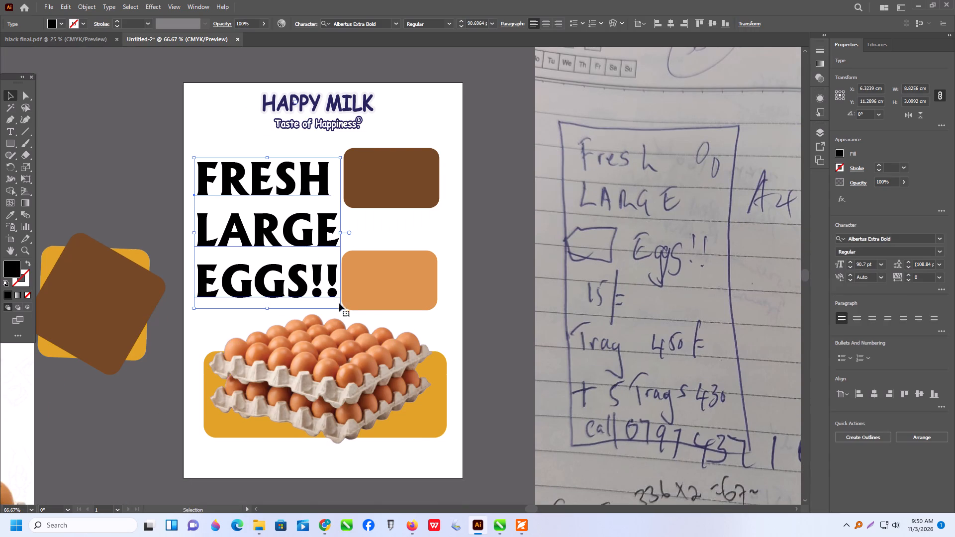
drag(340, 307, 329, 297)
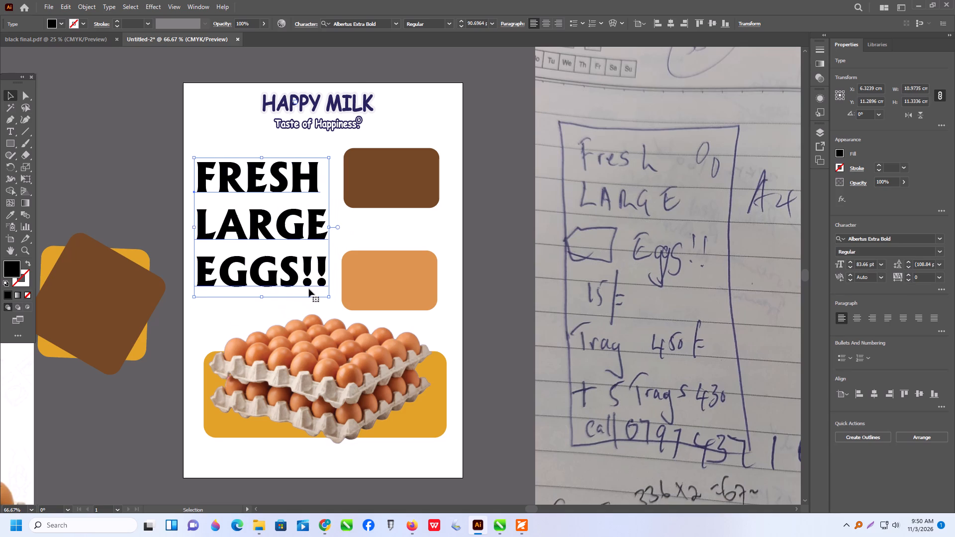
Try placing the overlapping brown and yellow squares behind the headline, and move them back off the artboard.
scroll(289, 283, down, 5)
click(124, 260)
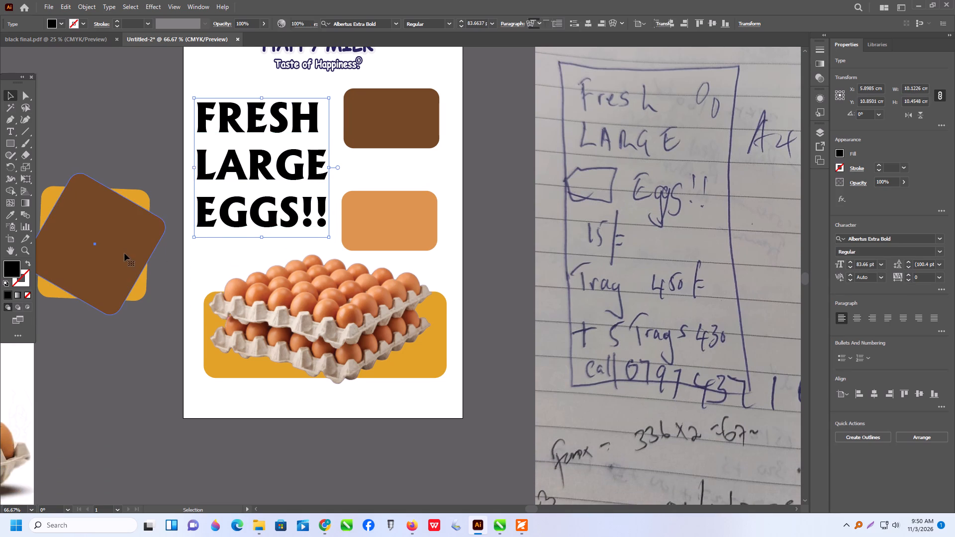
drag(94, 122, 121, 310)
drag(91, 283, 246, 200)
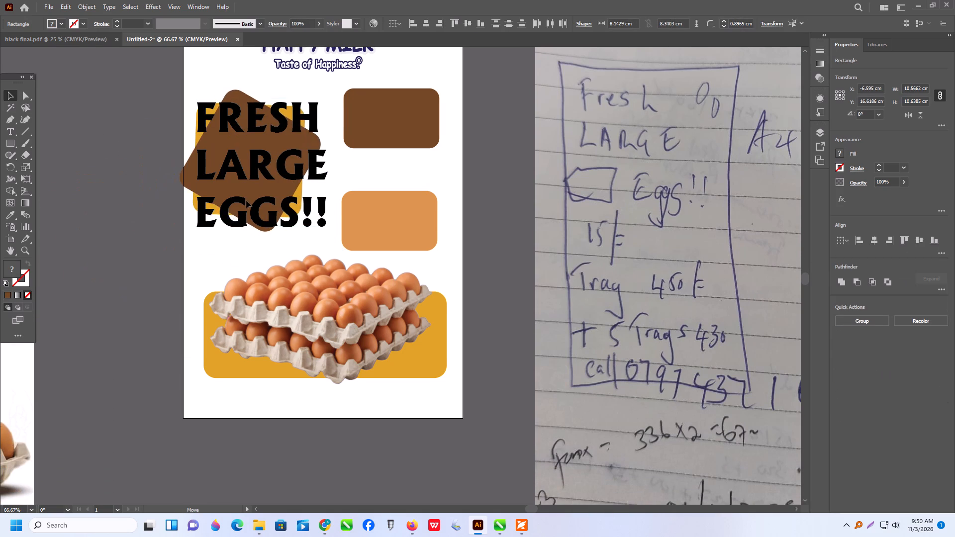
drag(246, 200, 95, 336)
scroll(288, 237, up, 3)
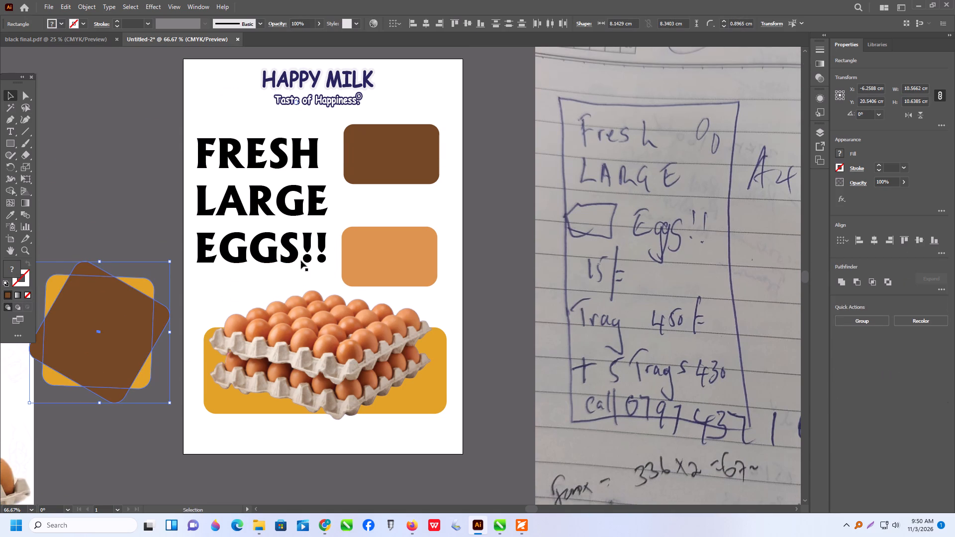
Scale the FRESH LARGE EGGS!! headline down to about 78.7 pt.
click(314, 256)
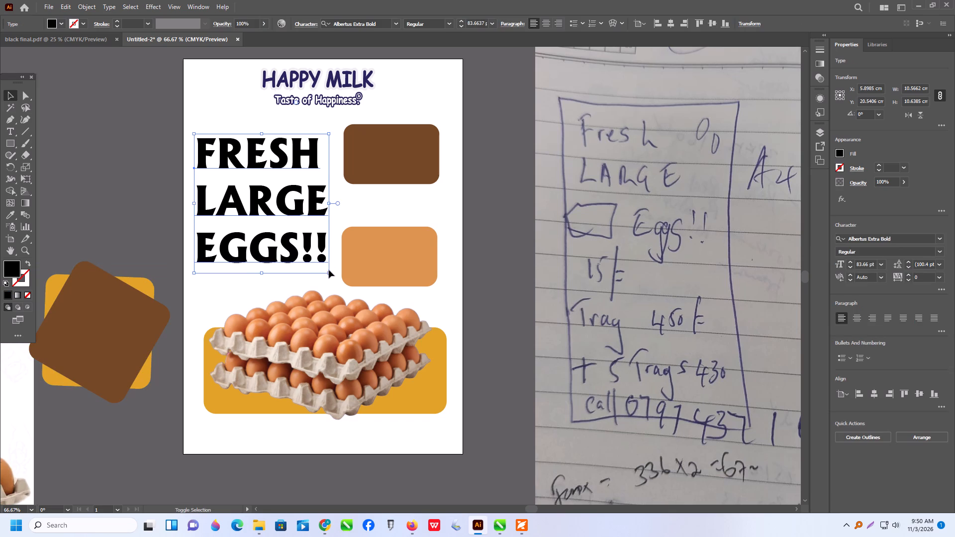
shift+drag(329, 271, 321, 267)
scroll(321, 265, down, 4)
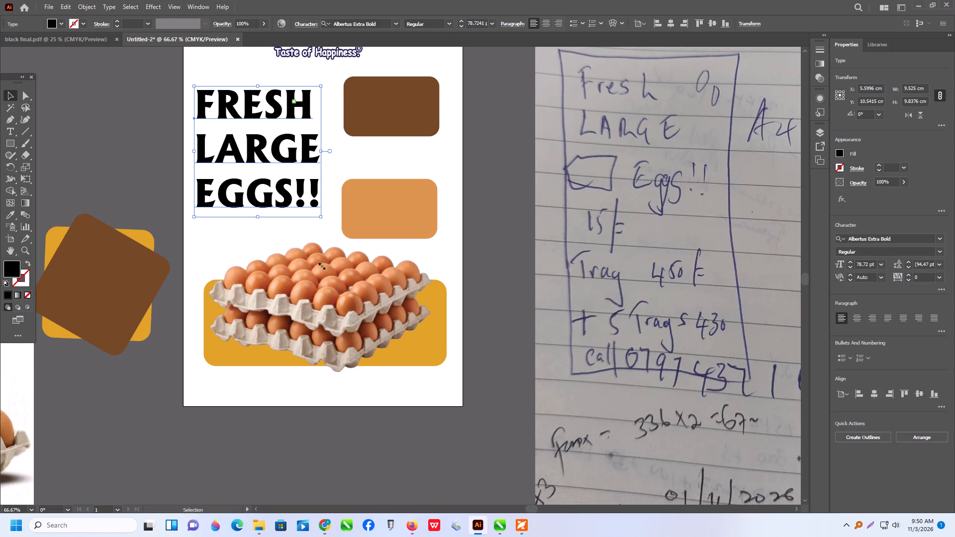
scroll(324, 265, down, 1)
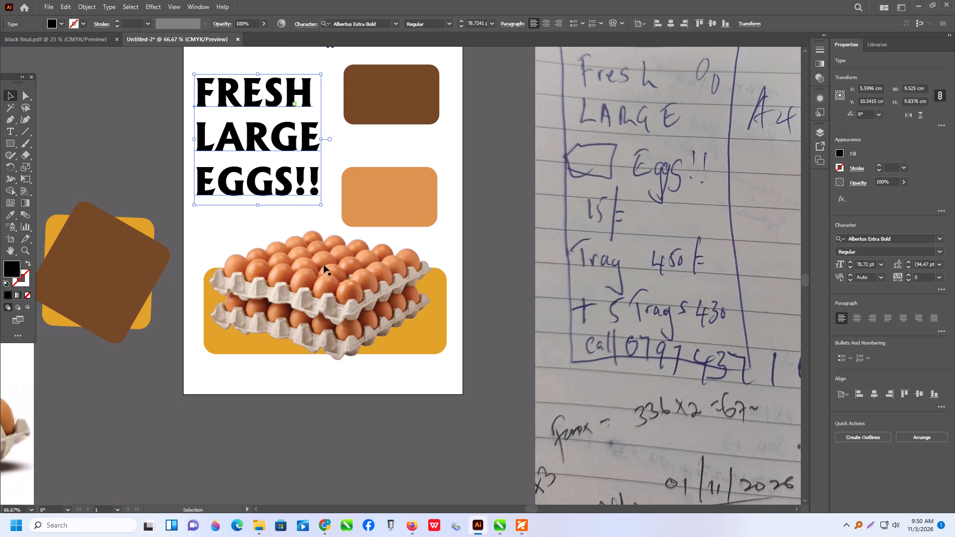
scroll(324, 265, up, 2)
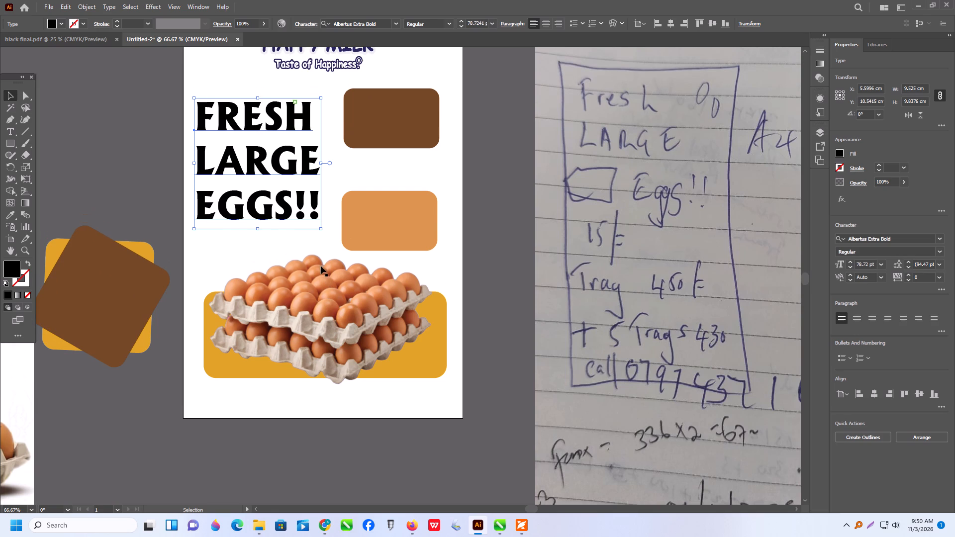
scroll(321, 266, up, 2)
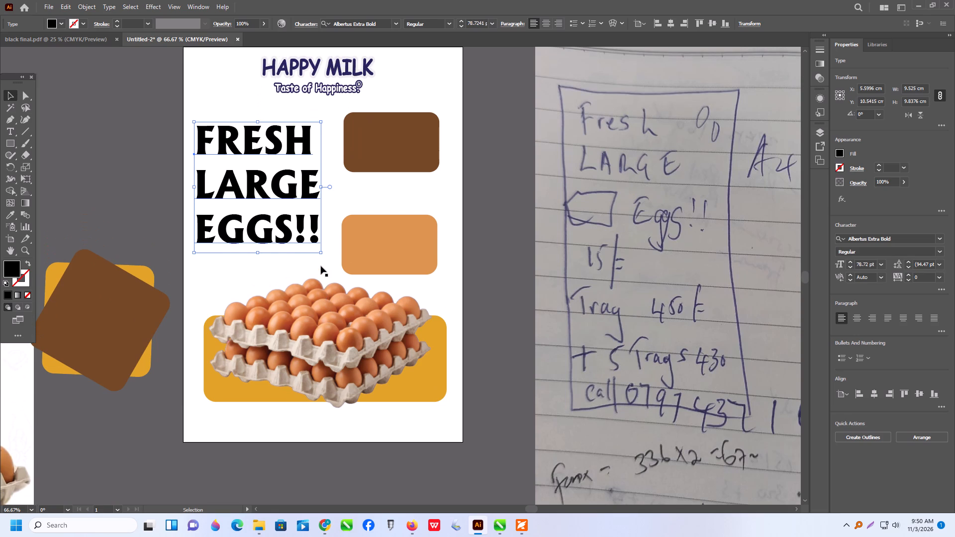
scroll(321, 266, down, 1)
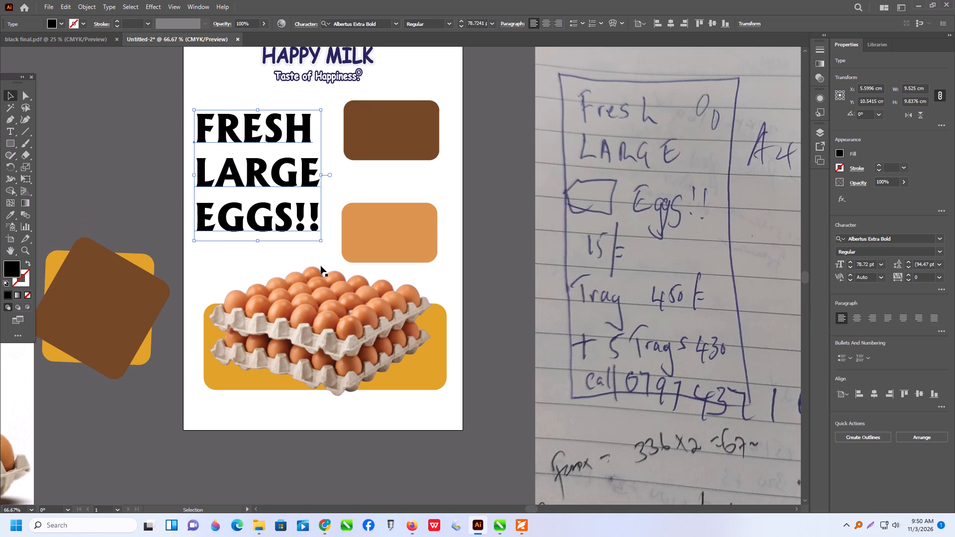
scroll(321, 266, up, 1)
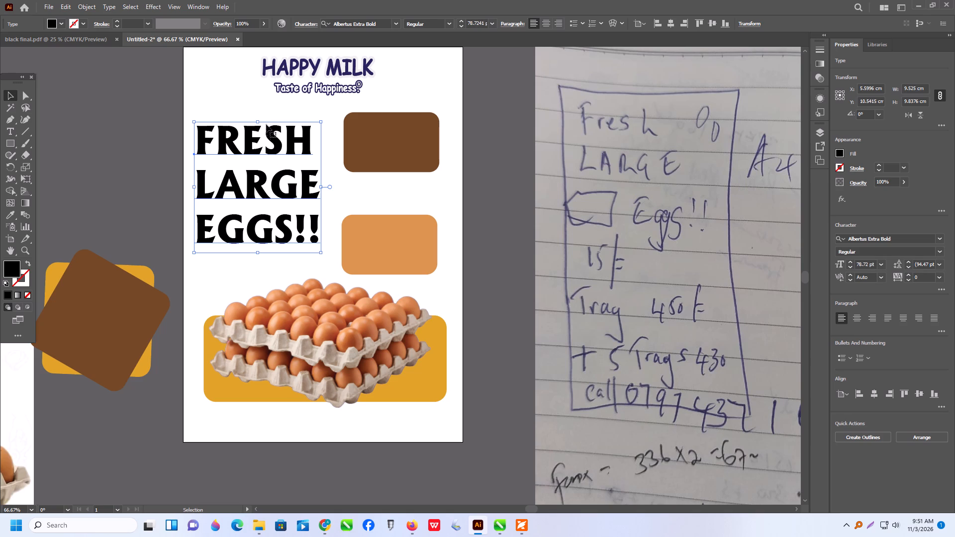
Move the HAPPY MILK logo group off the artboard, beyond the poster's upper-left corner.
scroll(204, 193, up, 2)
scroll(242, 282, up, 7)
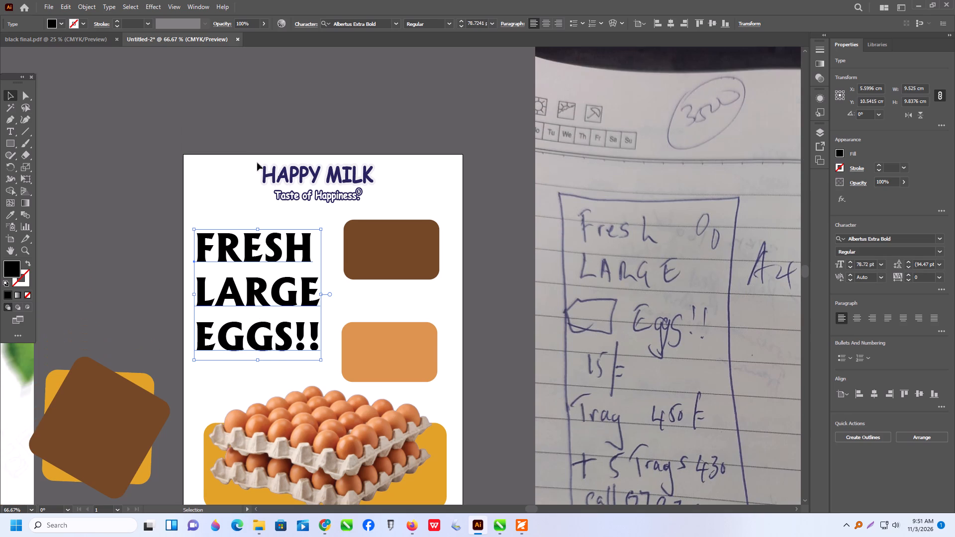
drag(216, 135, 419, 199)
drag(337, 196, 181, 118)
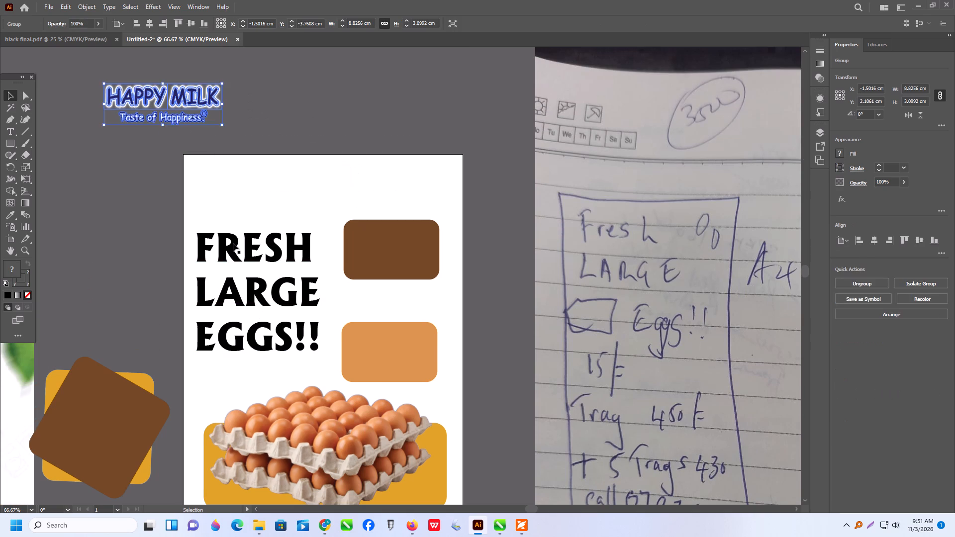
Move the FRESH LARGE EGGS!! headline to the upper middle of the poster, over the dark brown rectangle.
drag(234, 244, 298, 163)
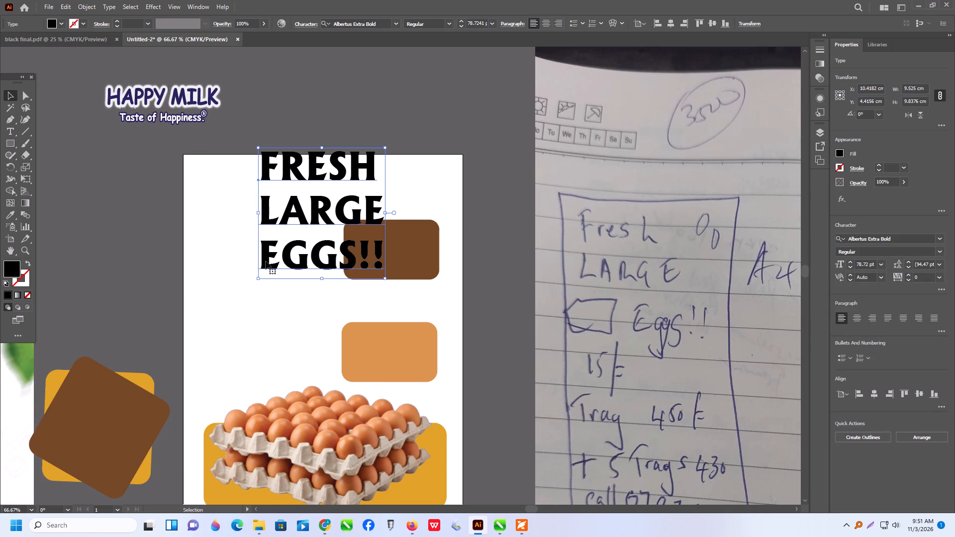
click(190, 276)
Delete the egg picture with the green leaf lying off the artboard, beyond the overlapping squares.
scroll(423, 277, down, 4)
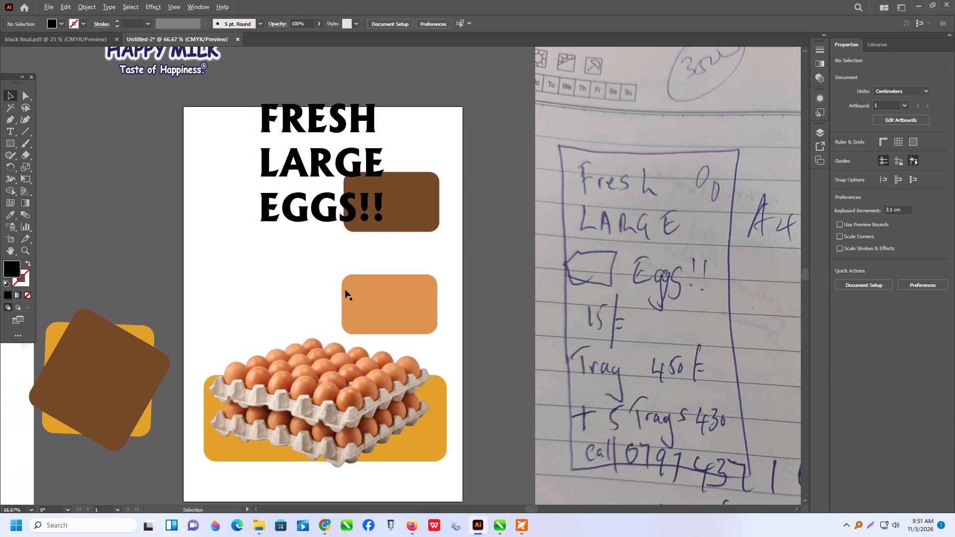
scroll(335, 295, up, 2)
scroll(422, 321, up, 2)
scroll(342, 313, up, 1)
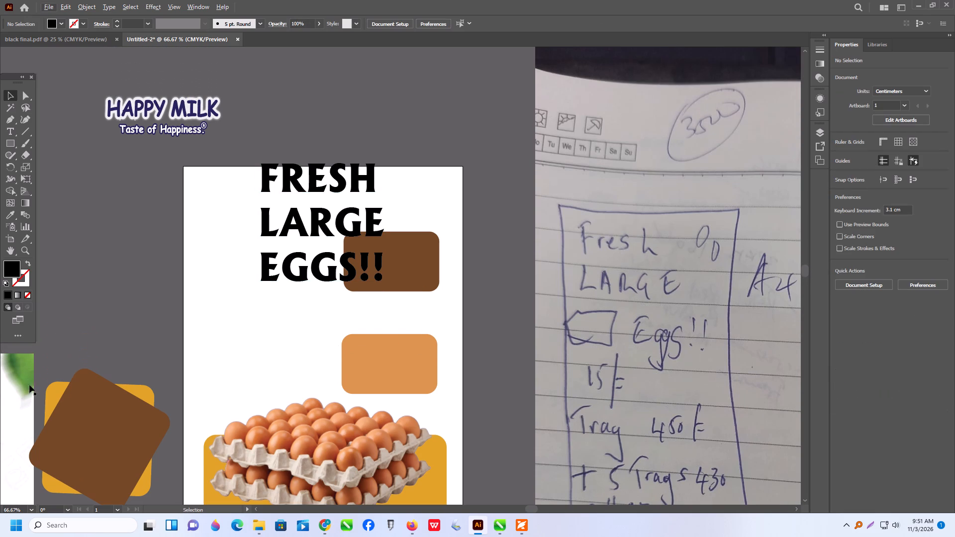
click(15, 393)
key(Delete)
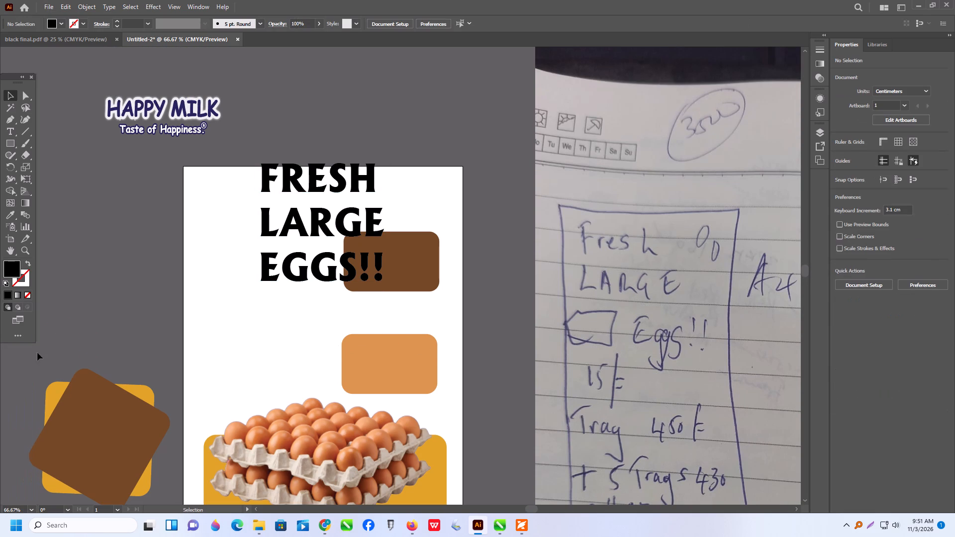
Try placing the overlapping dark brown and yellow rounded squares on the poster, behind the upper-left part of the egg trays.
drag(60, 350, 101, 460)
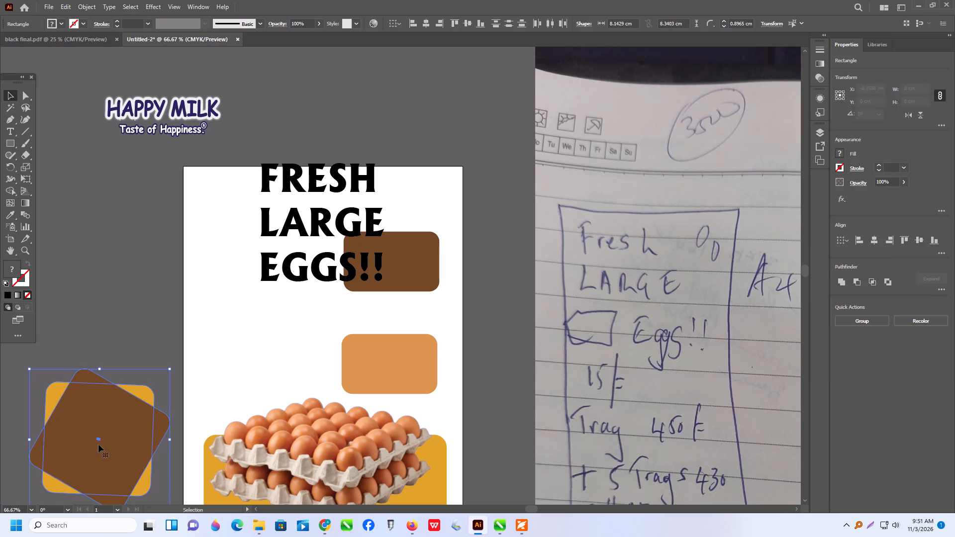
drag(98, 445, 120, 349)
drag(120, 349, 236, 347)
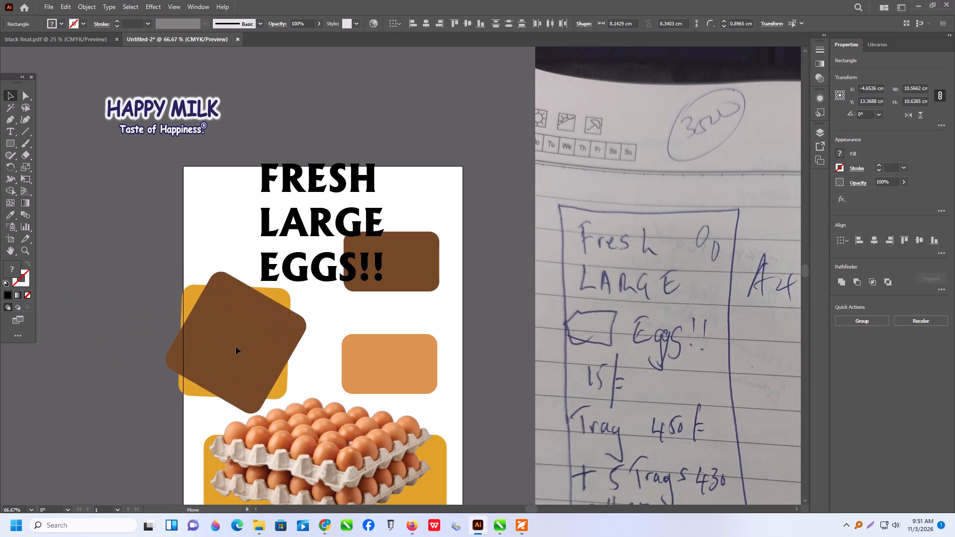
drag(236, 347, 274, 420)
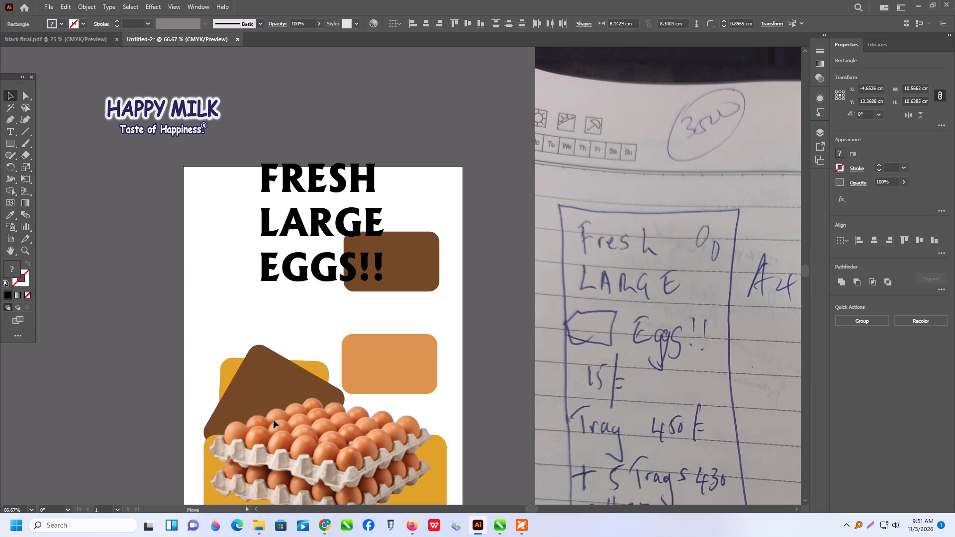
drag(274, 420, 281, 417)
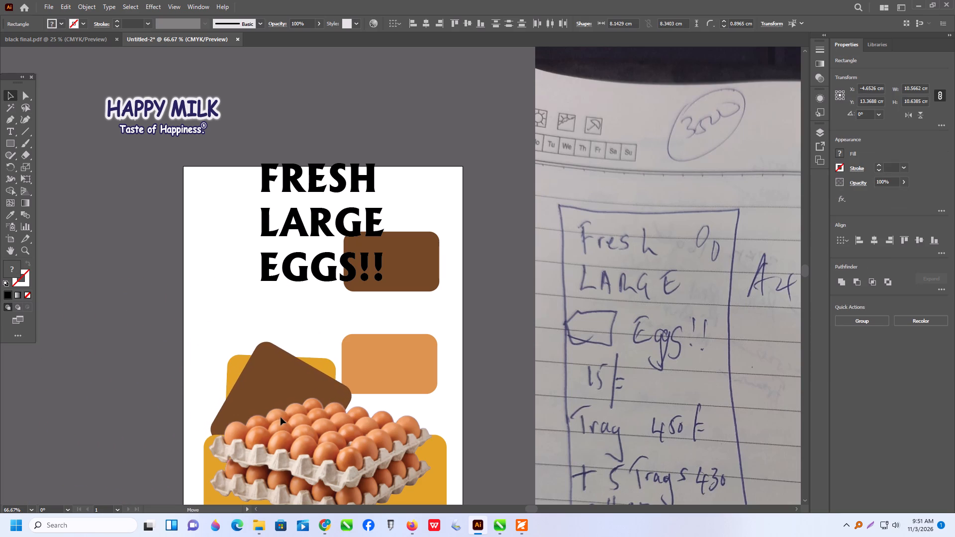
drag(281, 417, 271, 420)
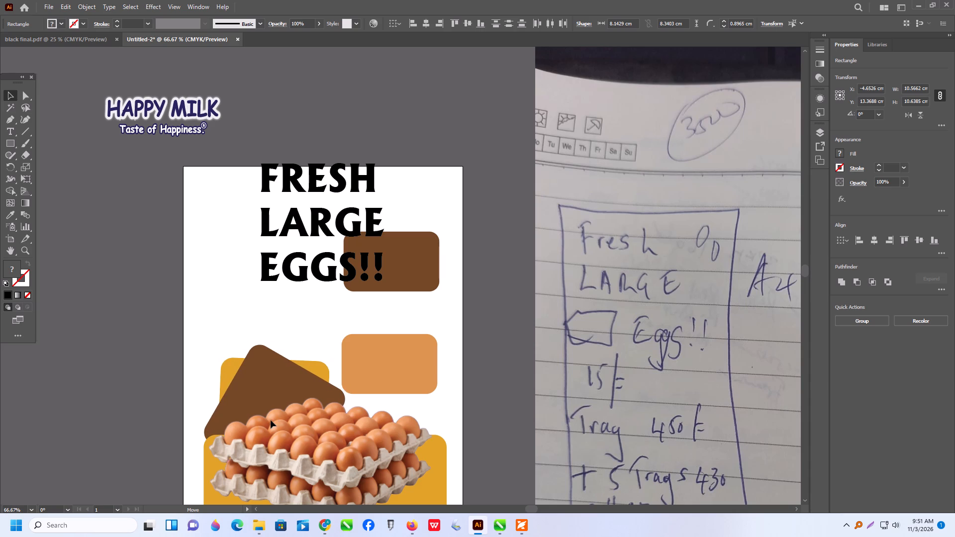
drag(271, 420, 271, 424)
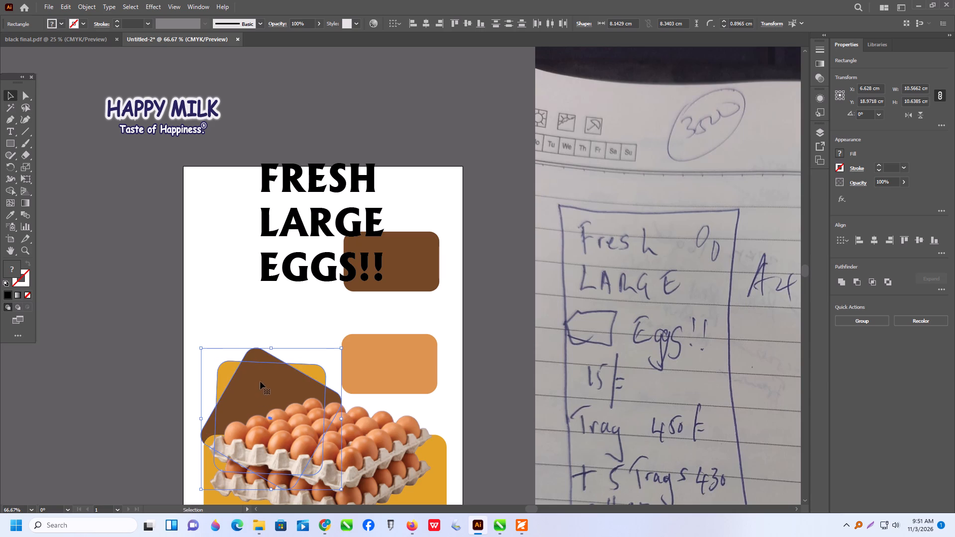
Move the overlapping brown and yellow squares back off the artboard, beyond the poster's left edge.
drag(261, 381, 67, 374)
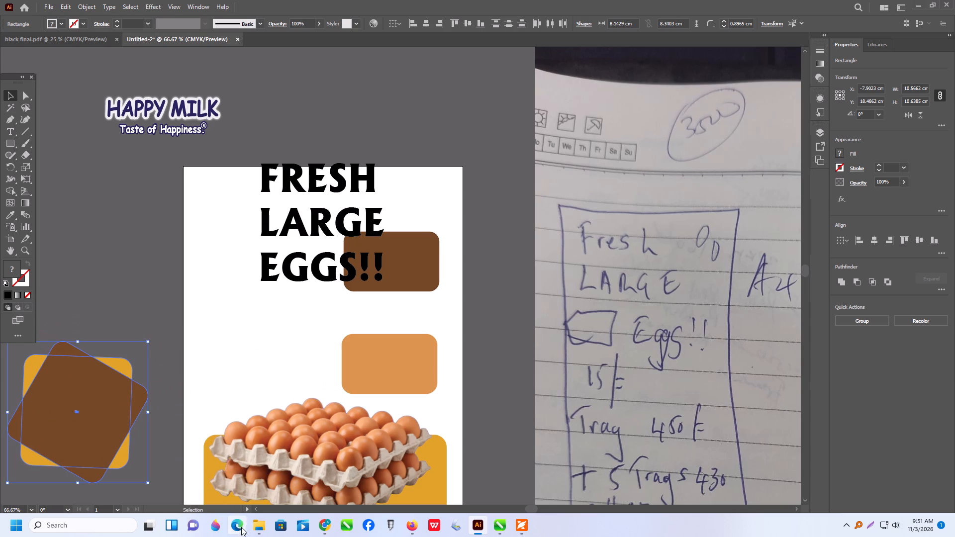
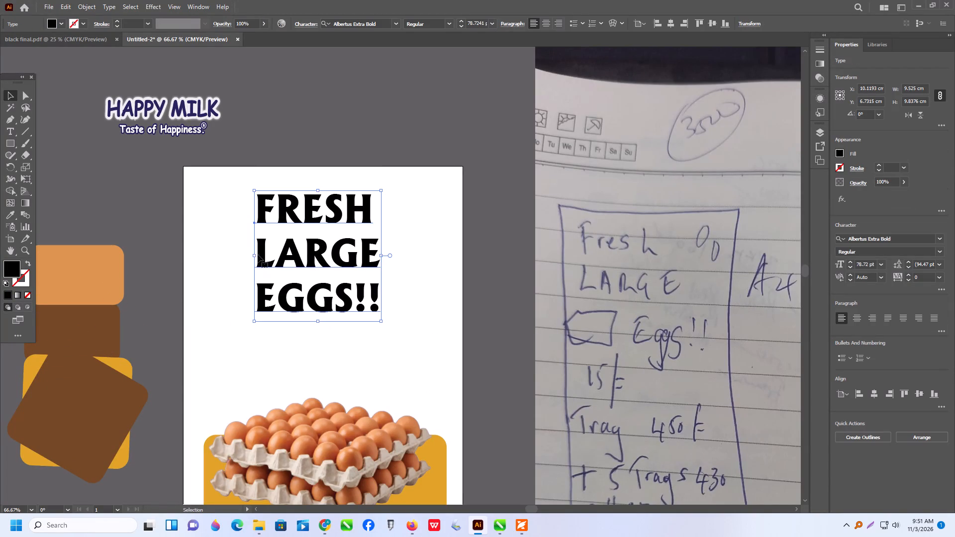
Cut the lines LARGE EGGS!! out of the headline text and remove the leftover line break, keeping only FRESH.
click(259, 244)
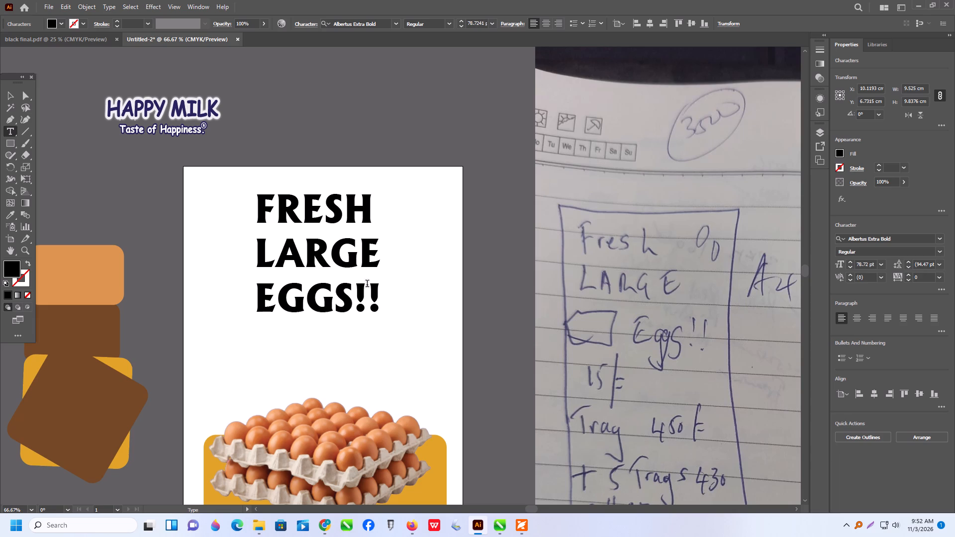
drag(377, 290, 373, 290)
drag(258, 241, 297, 261)
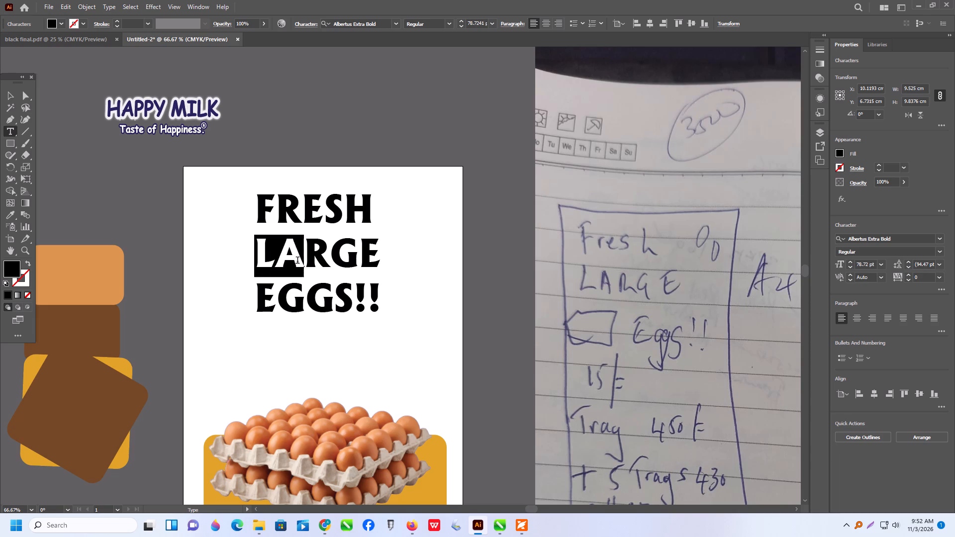
drag(297, 261, 391, 320)
key(ctrl+x)
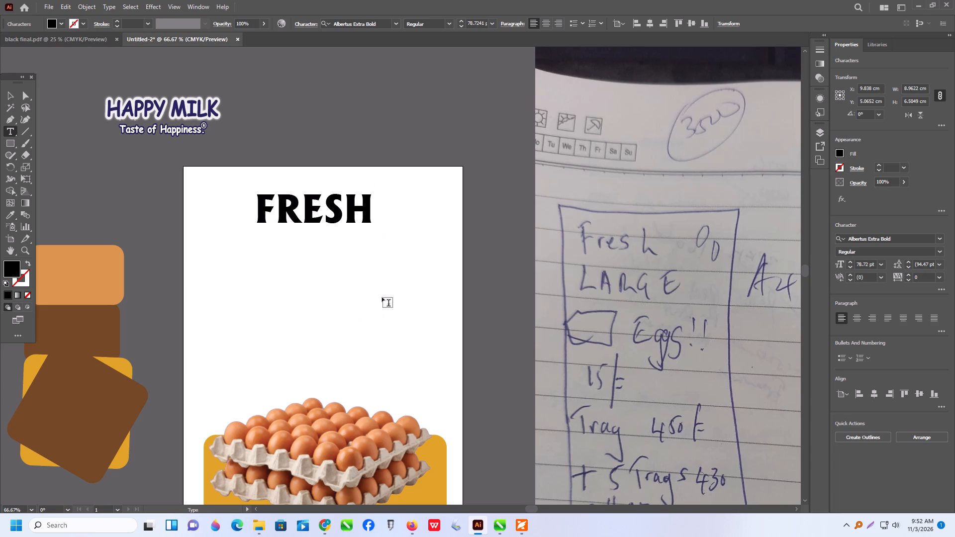
key(BackSpace)
click(6, 94)
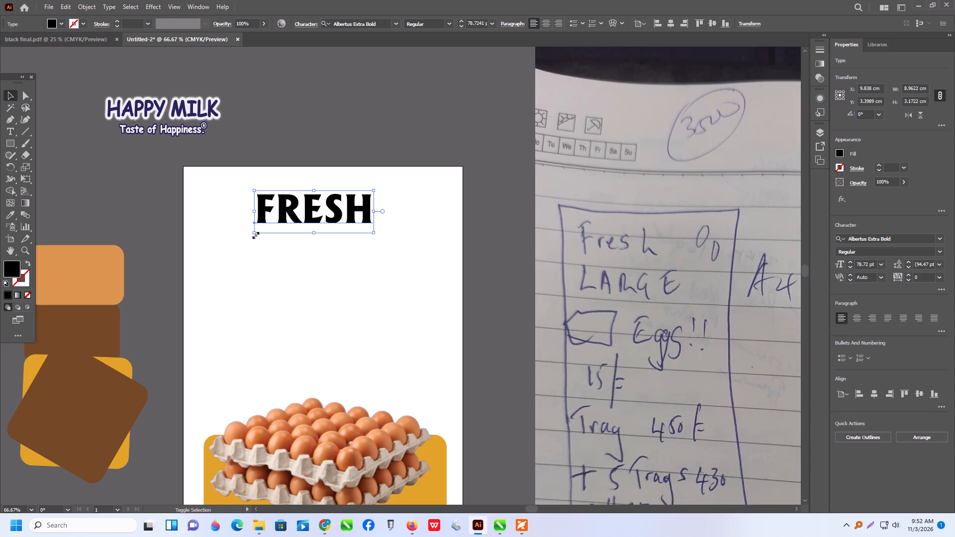
Enlarge the word FRESH to about 106 pt and position it near the top centre of the poster.
shift+drag(255, 234, 204, 304)
drag(285, 231, 300, 249)
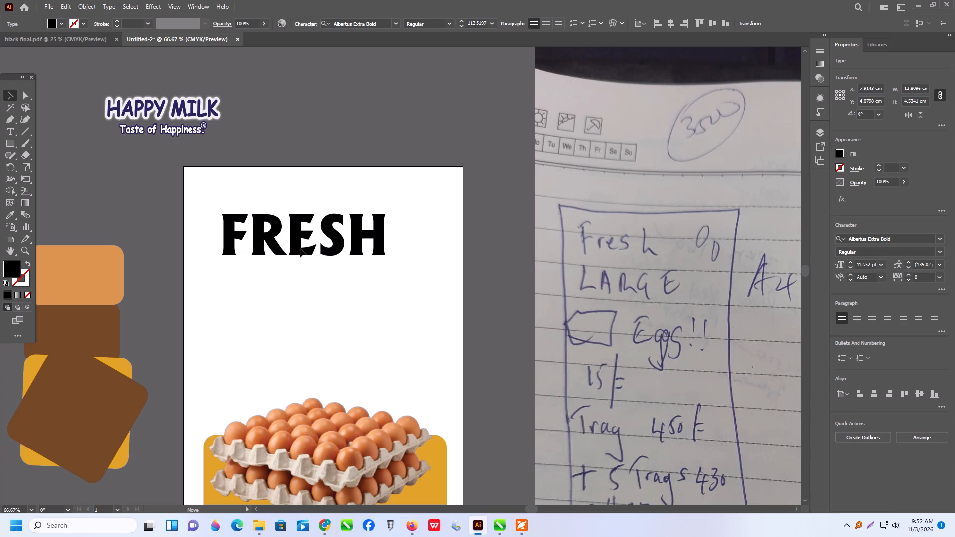
drag(300, 249, 301, 249)
shift+drag(390, 270, 426, 299)
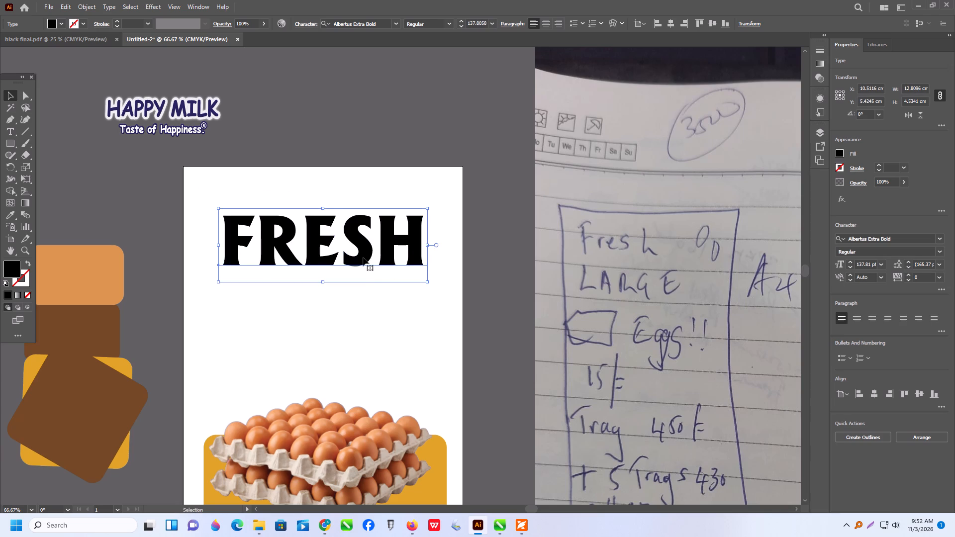
drag(363, 258, 361, 250)
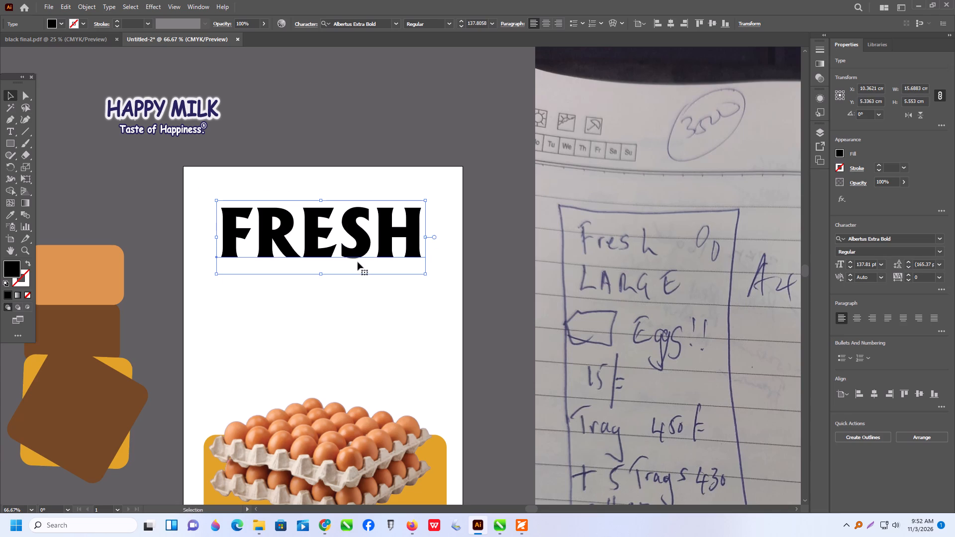
shift+drag(427, 275, 376, 257)
drag(317, 228, 330, 230)
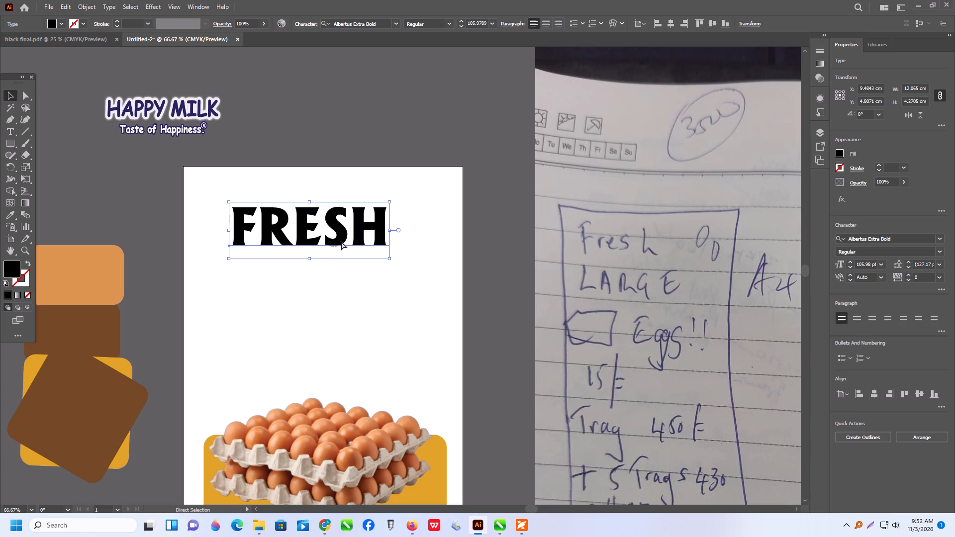
Paste LARGE EGGS!! as a separate text object and place it directly beneath FRESH, aligned near its right end.
key(ctrl+v)
drag(377, 291, 306, 309)
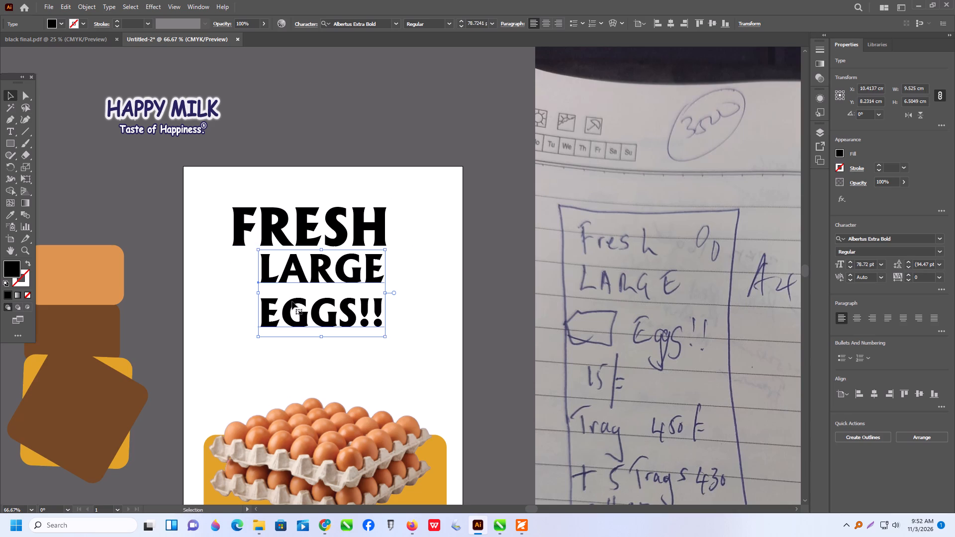
Cut EGGS!! out of the pasted text and remove the empty line, keeping only LARGE.
triple_click(268, 312)
key(ctrl+x)
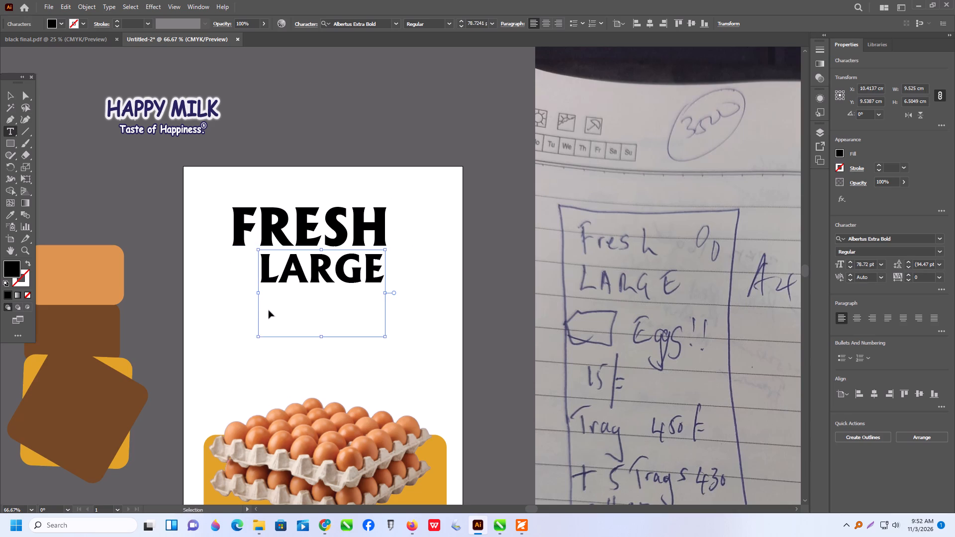
key(BackSpace)
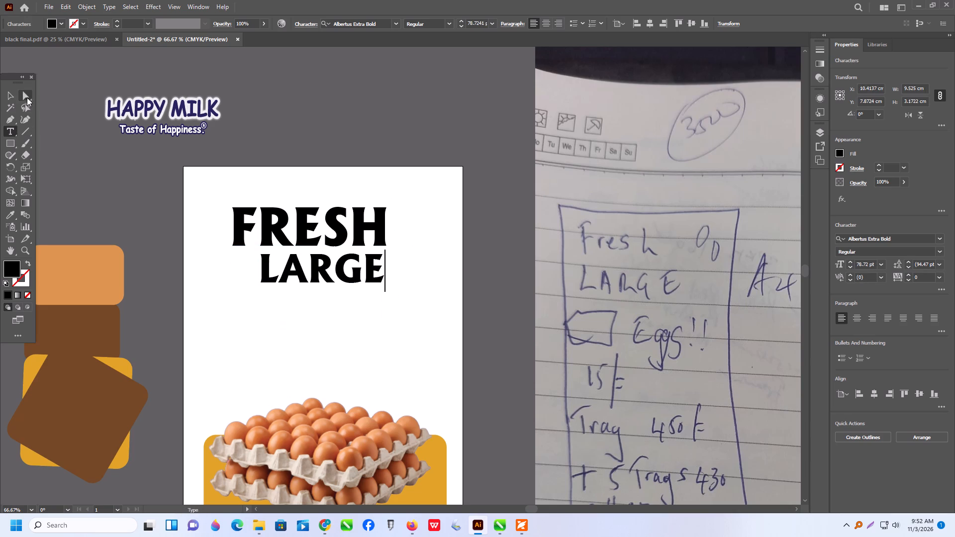
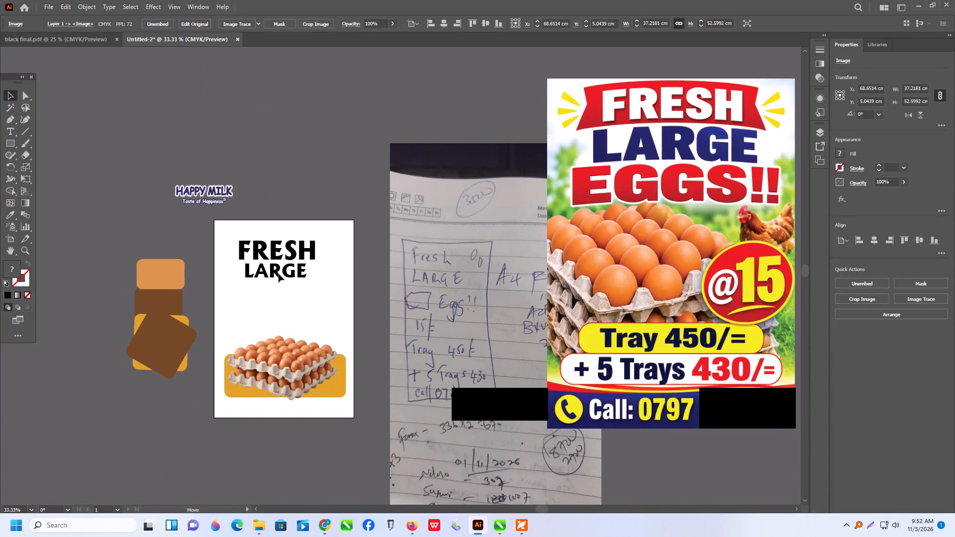
Enlarge the word LARGE to about 81 pt and position it centred directly beneath FRESH.
drag(279, 274, 278, 273)
click(284, 251)
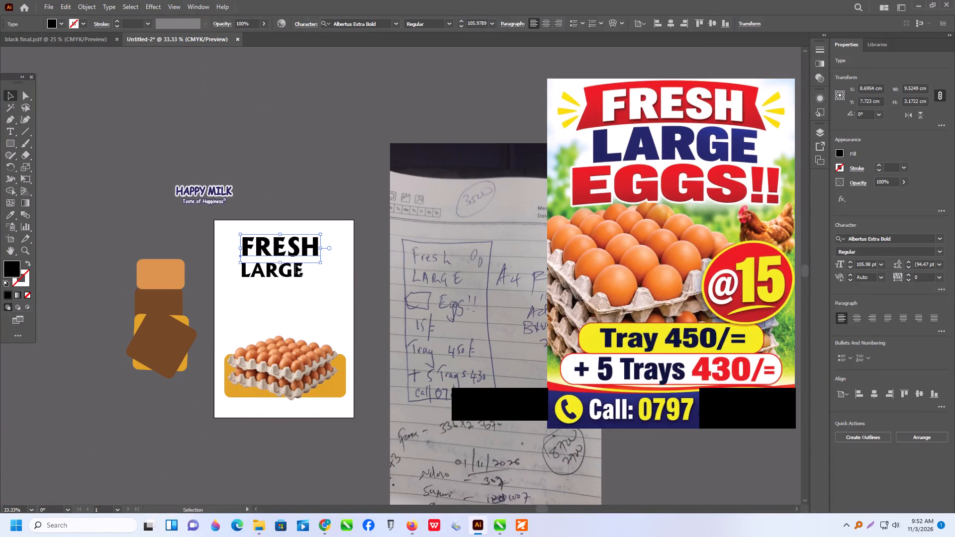
click(297, 273)
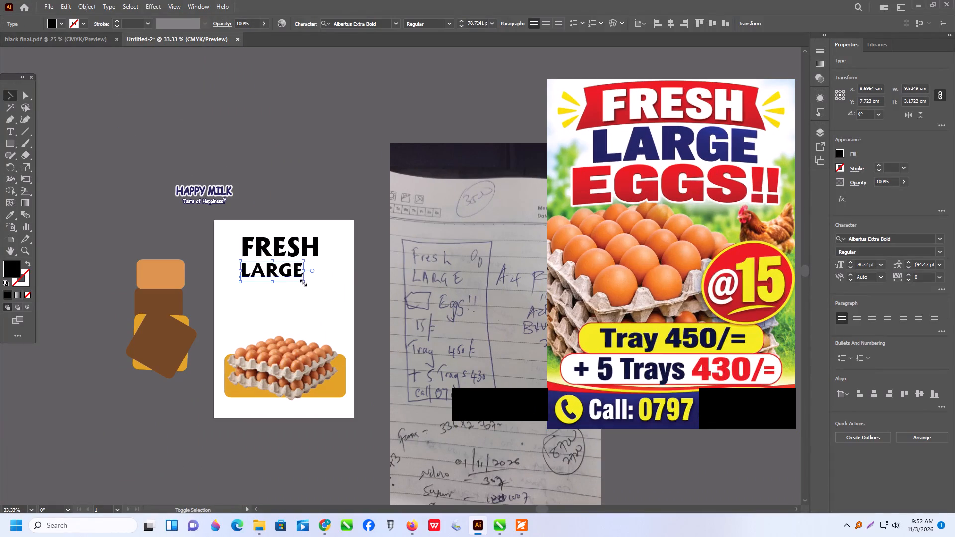
shift+drag(302, 282, 320, 288)
drag(284, 275, 291, 271)
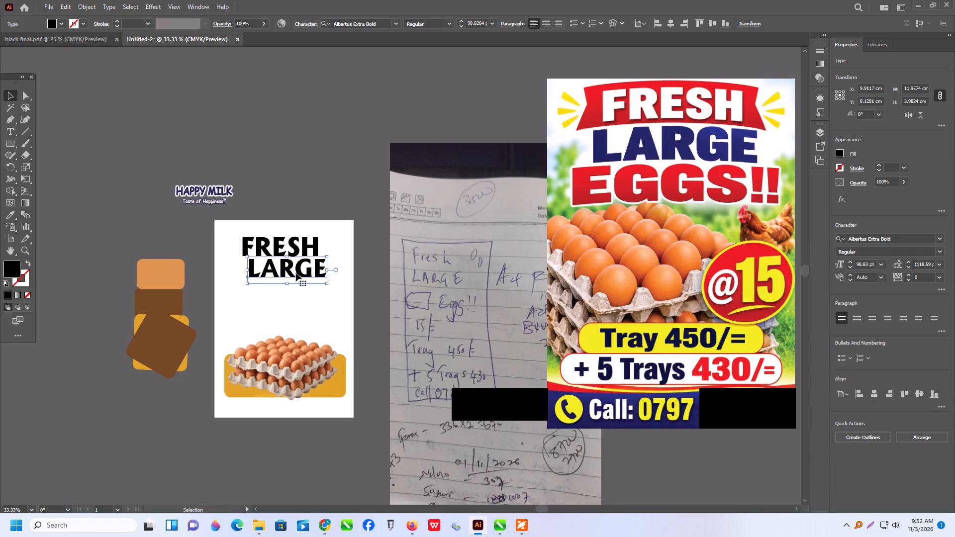
shift+drag(327, 284, 312, 279)
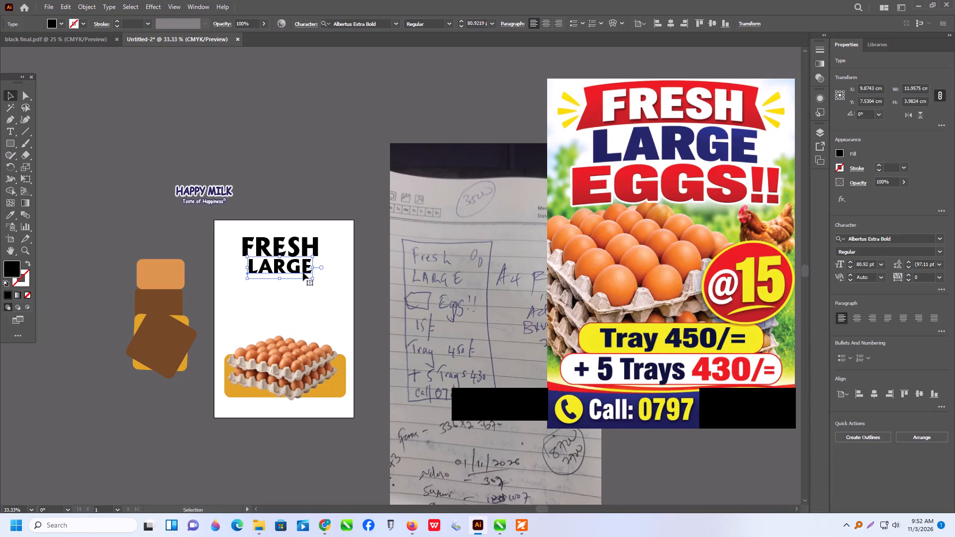
click(301, 272)
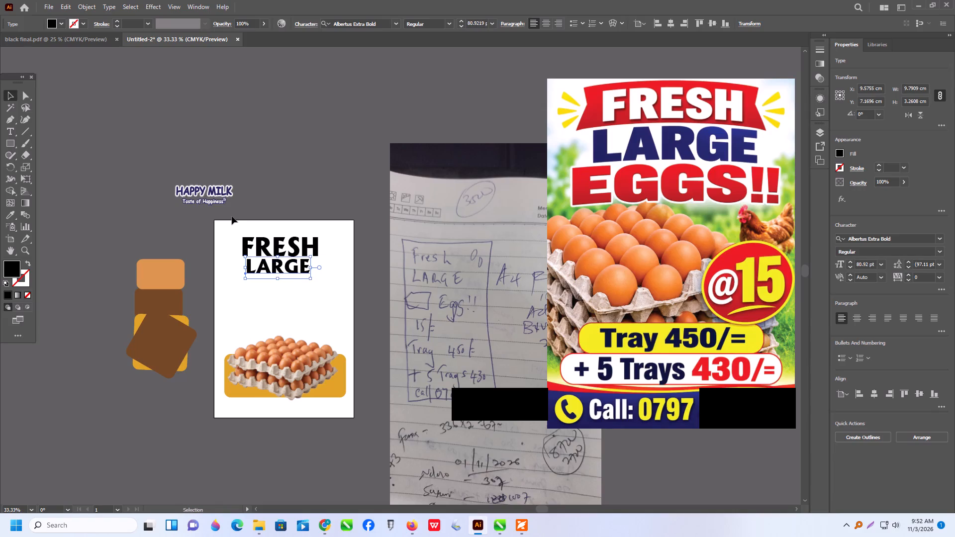
Duplicate the word LARGE directly beneath the original and delete the extra pasted copy of the reference poster image.
key(ctrl+v)
drag(382, 265, 529, 265)
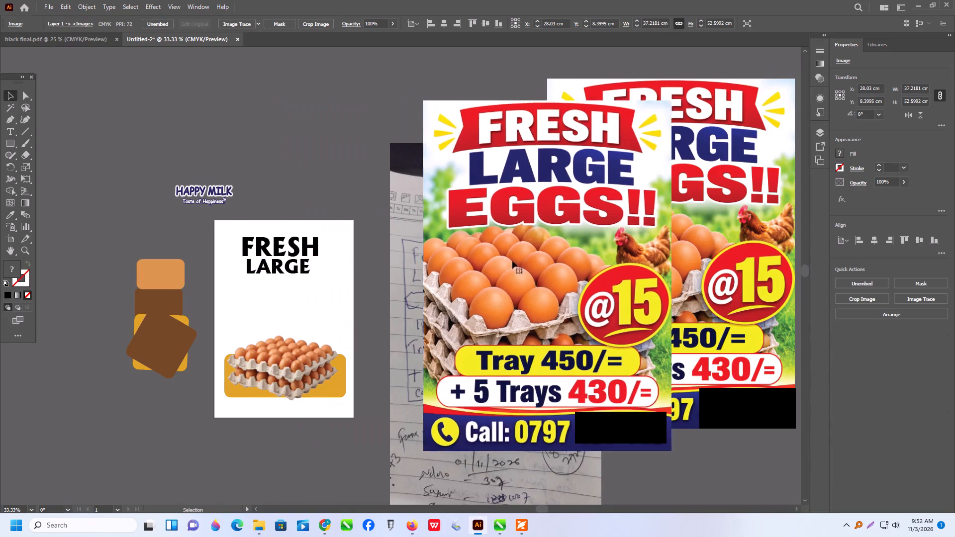
click(280, 272)
alt+drag(278, 269, 278, 285)
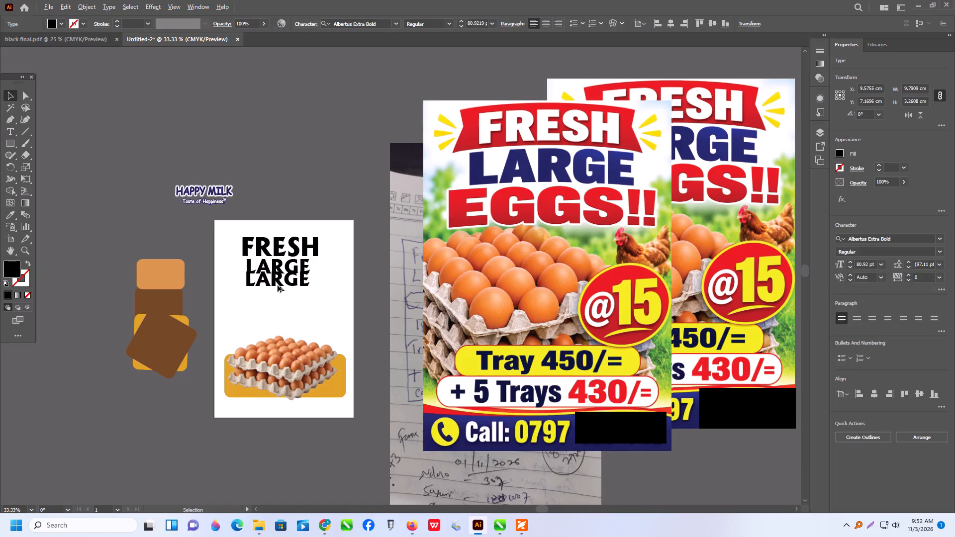
alt+drag(278, 285, 277, 289)
click(540, 272)
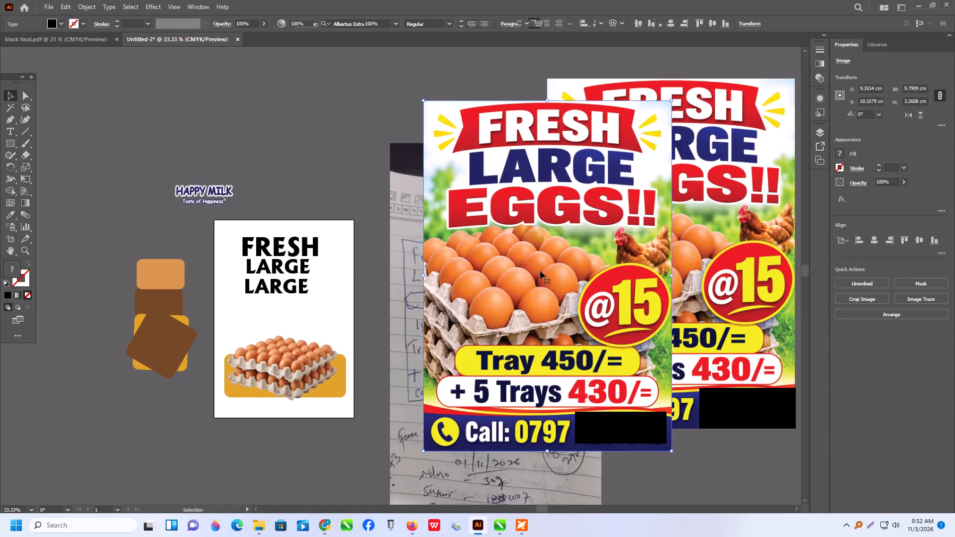
key(Delete)
Replace the duplicated word's text with eggs!! and change its case to uppercase.
triple_click(290, 292)
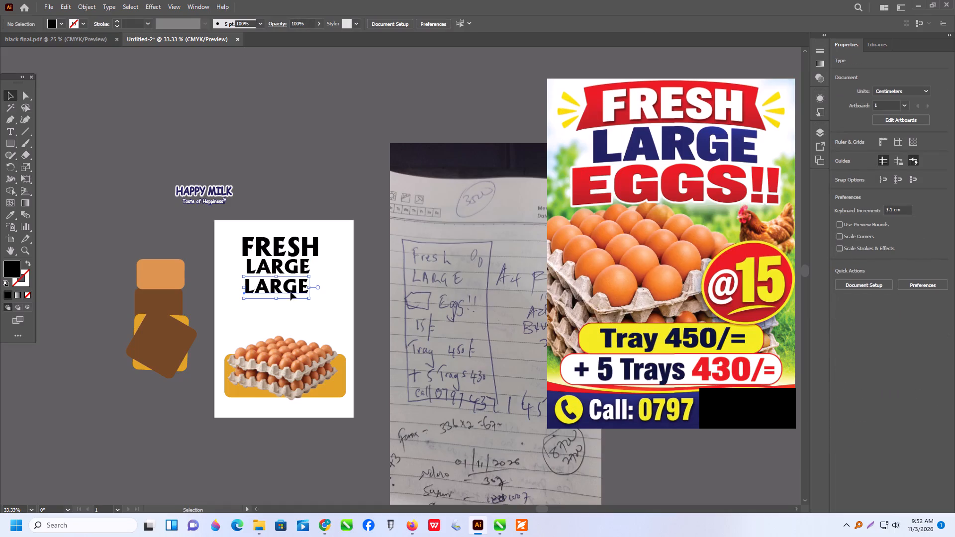
click(290, 292)
text(eg)
key(g)
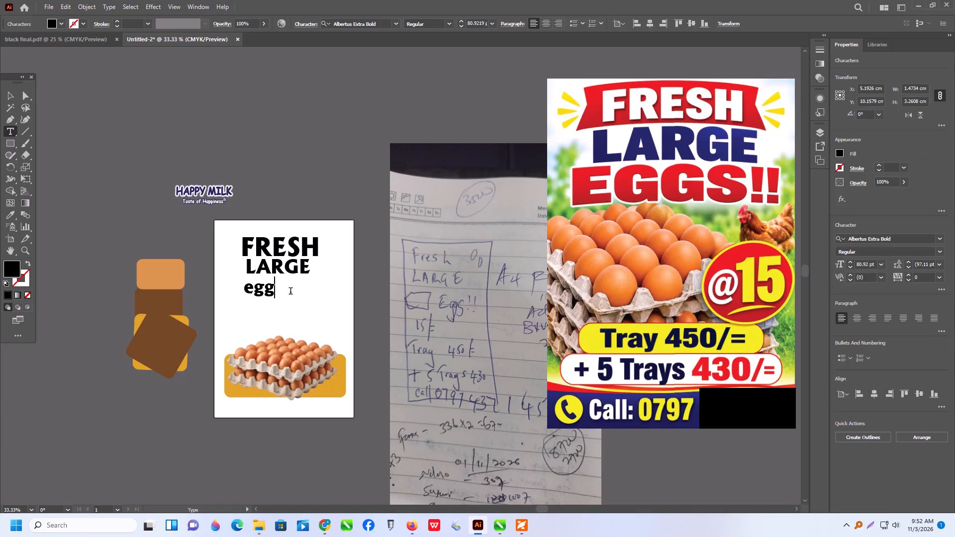
key(s)
key(shift+exclam)
key(shift+exclam)
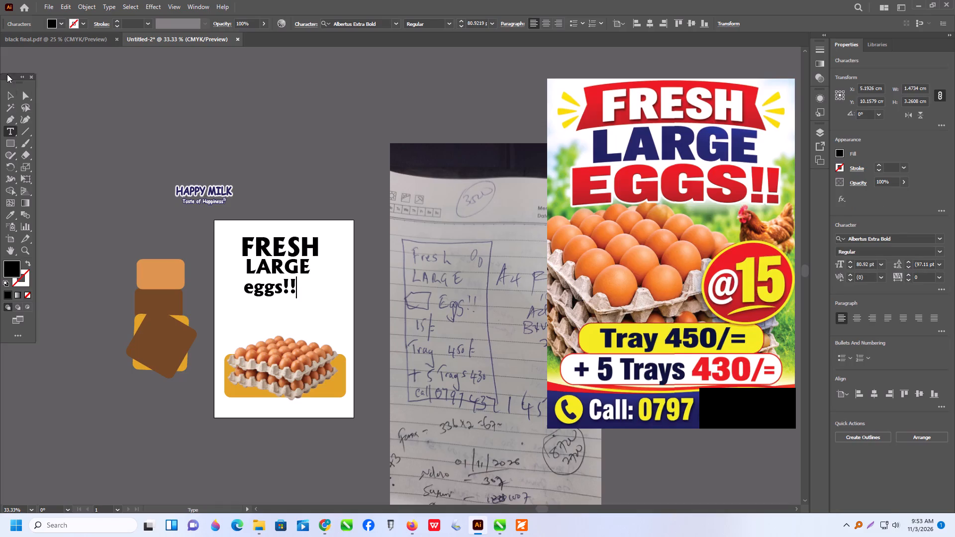
click(8, 100)
click(115, 8)
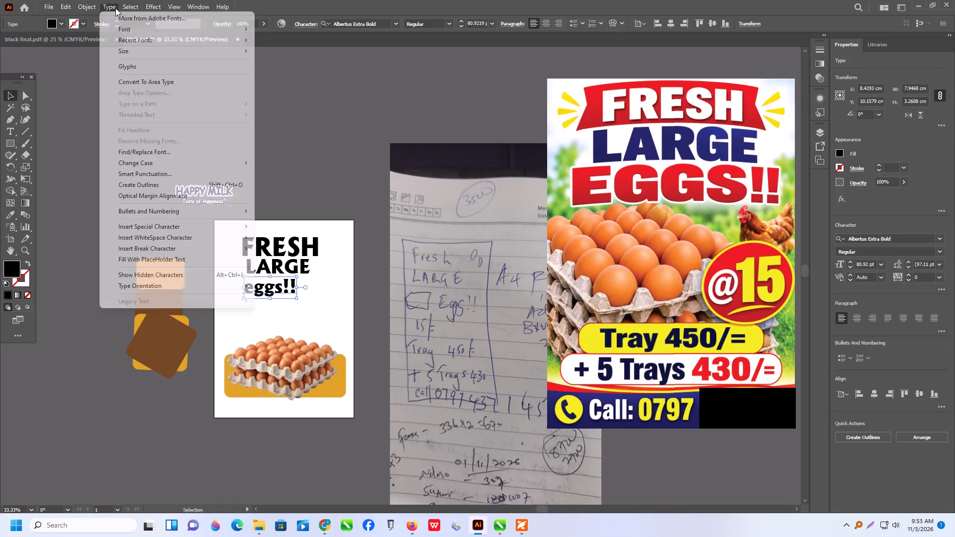
click(153, 161)
click(318, 160)
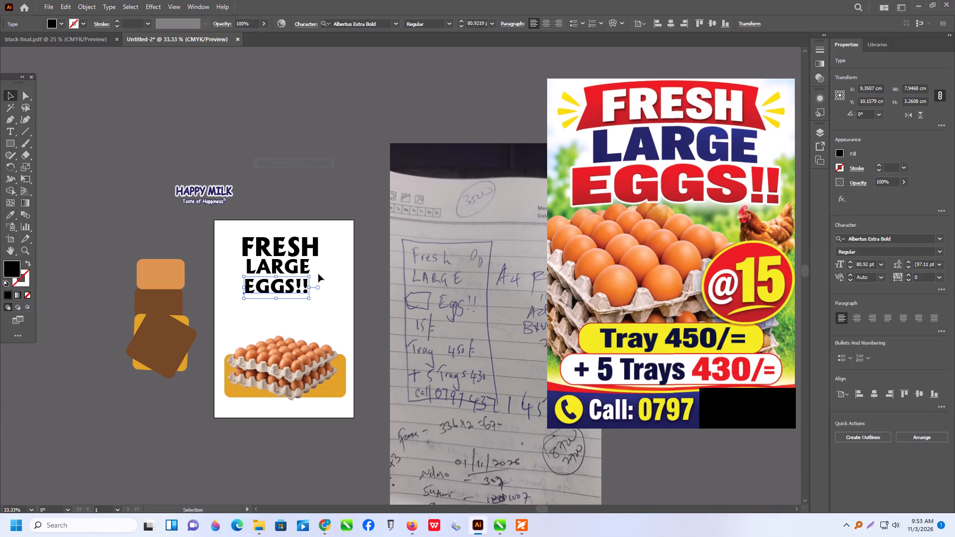
Enlarge EGGS!! to about 136 pt and position it directly beneath LARGE, nearly spanning the poster's width.
shift+drag(241, 297, 213, 315)
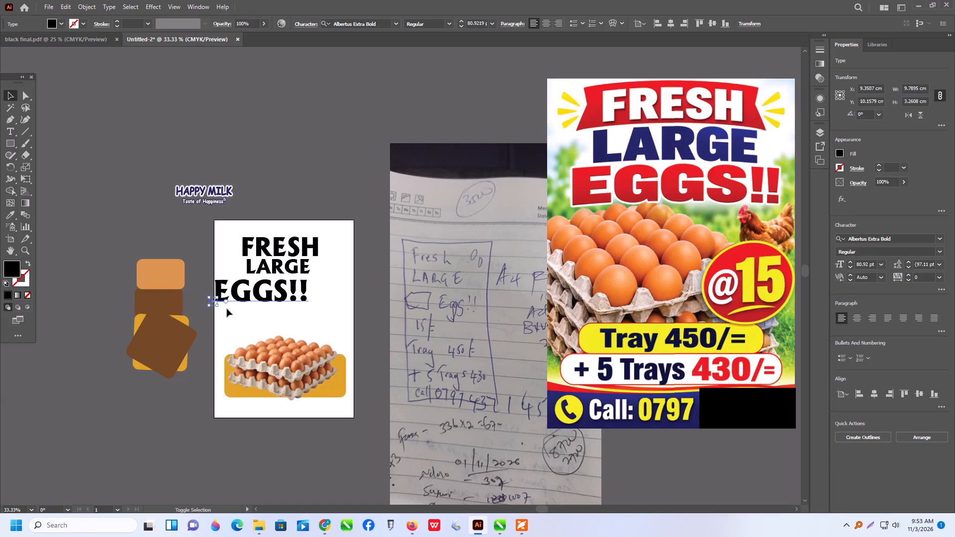
shift+drag(310, 308, 340, 316)
drag(289, 300, 294, 300)
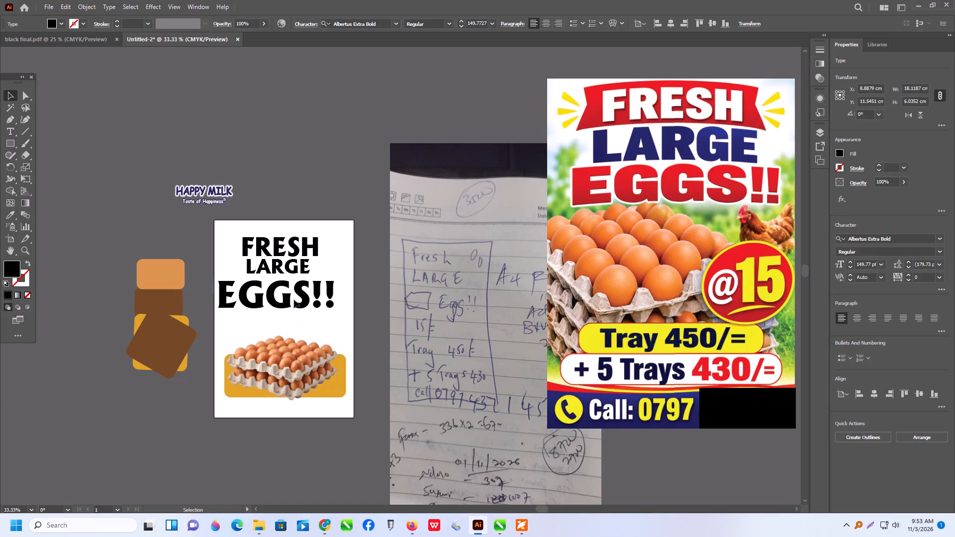
drag(294, 300, 298, 296)
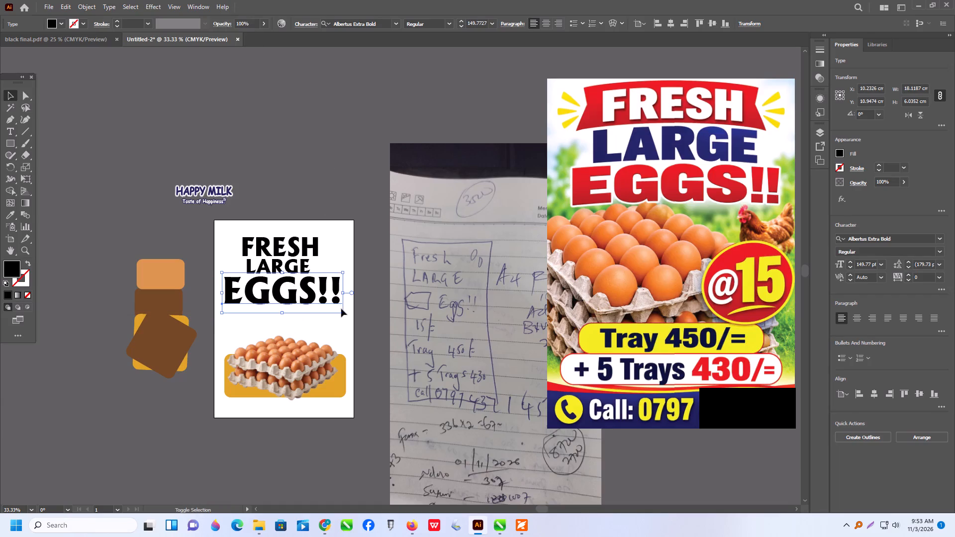
shift+drag(343, 313, 331, 310)
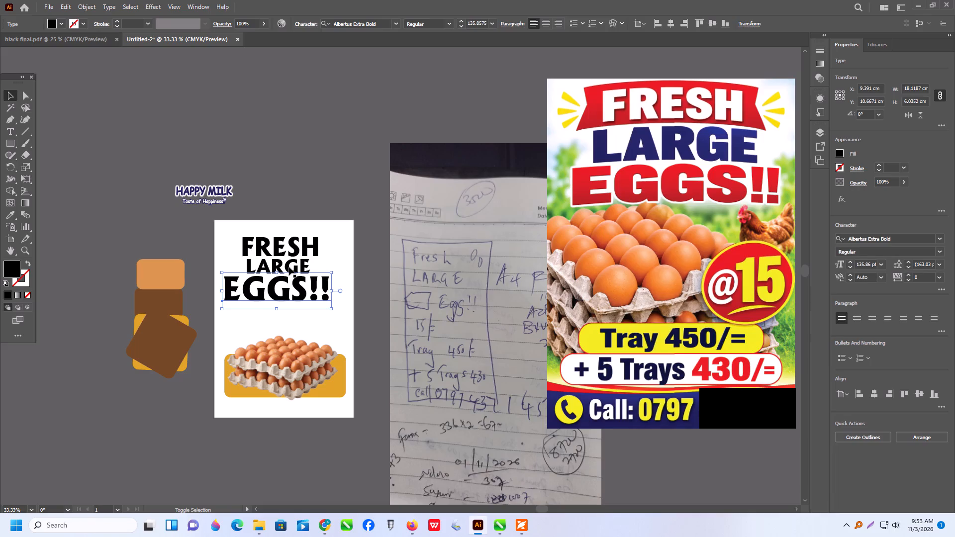
Centre FRESH and LARGE horizontally over EGGS!!, using EGGS!! as the key object.
shift+click(289, 267)
shift+click(292, 245)
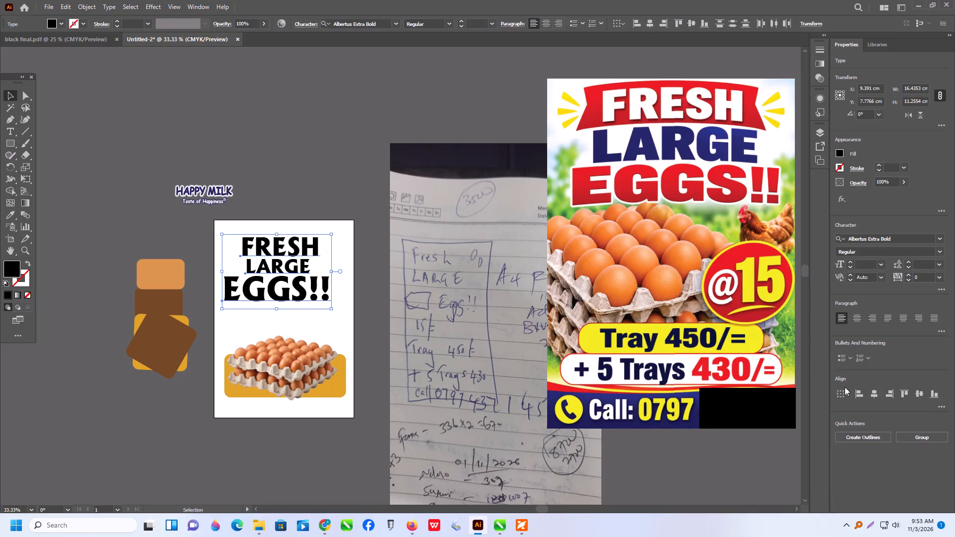
click(845, 387)
click(848, 394)
click(859, 416)
click(875, 390)
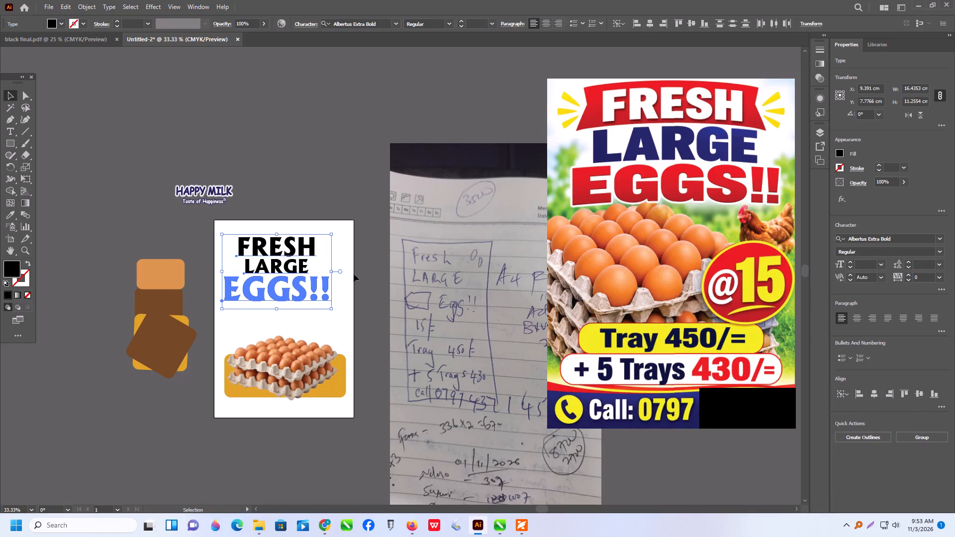
Move the three headline words together up to the top centre of the poster, at about X 10.3 cm, Y 6.6 cm.
drag(288, 288, 298, 280)
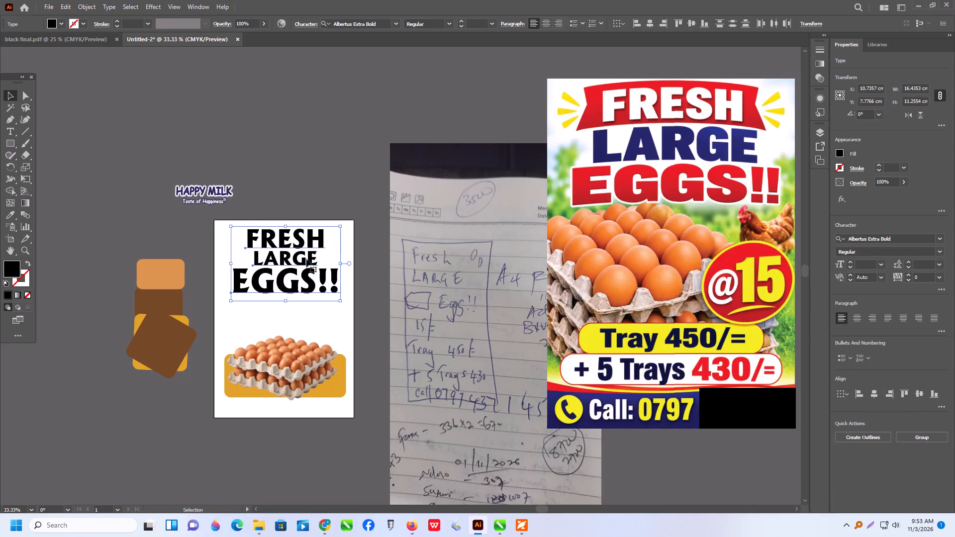
click(301, 278)
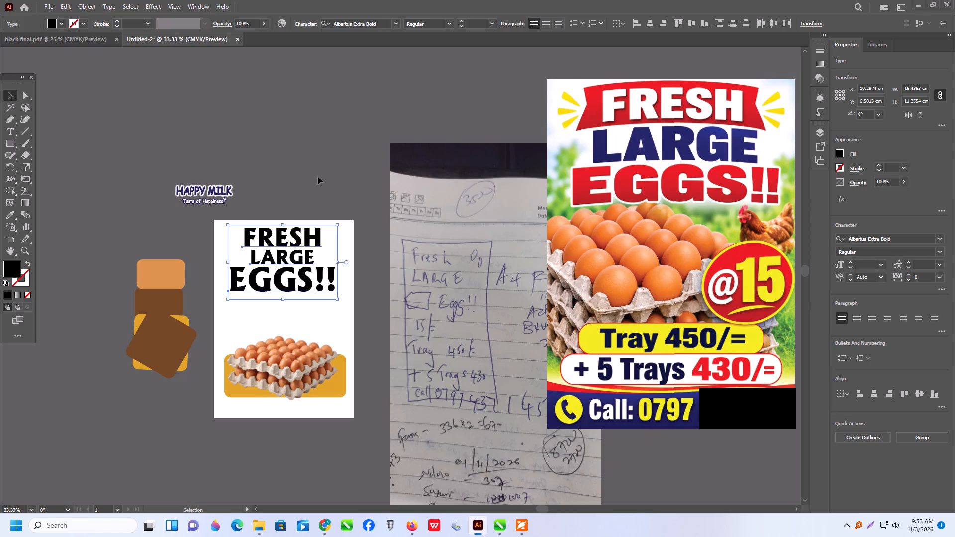
click(299, 158)
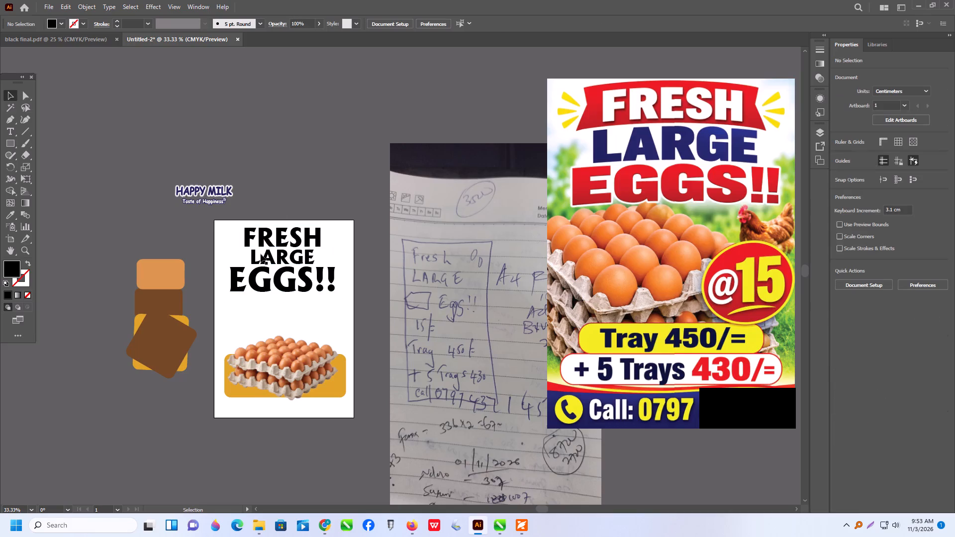
Move the overlapping brown and yellow rounded squares onto the poster, behind the egg trays and just below EGGS!!, at about X 6.1 cm, Y 16.5 cm.
scroll(262, 249, down, 3)
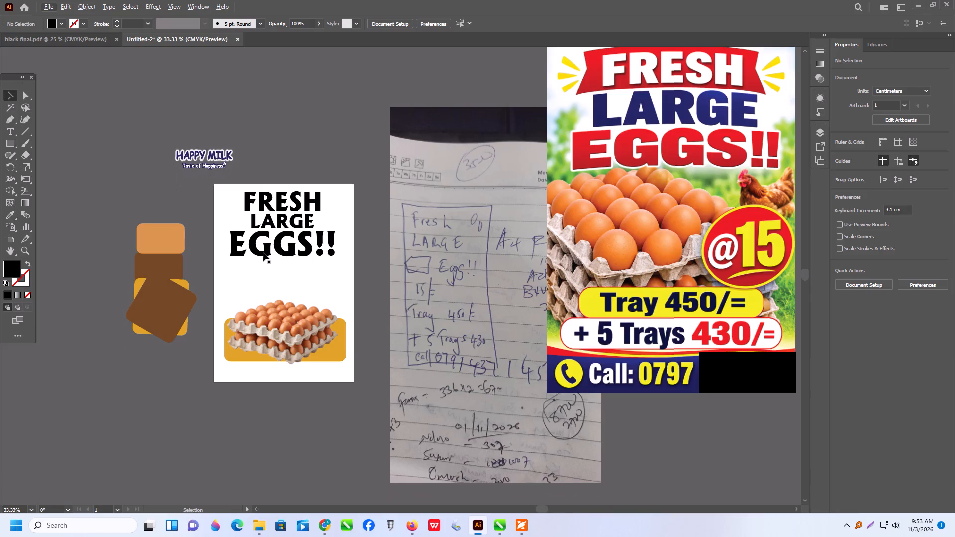
drag(96, 314, 144, 346)
drag(146, 333, 211, 341)
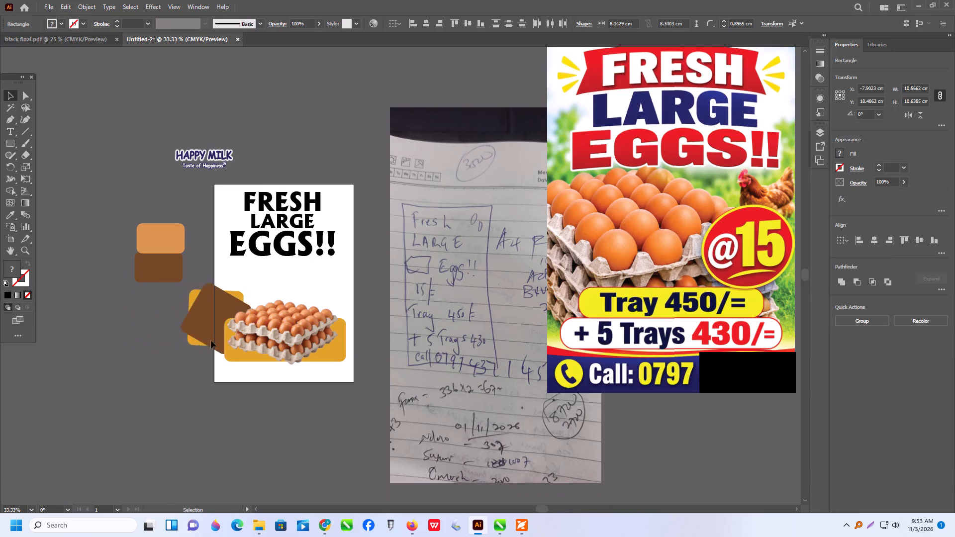
drag(211, 341, 236, 321)
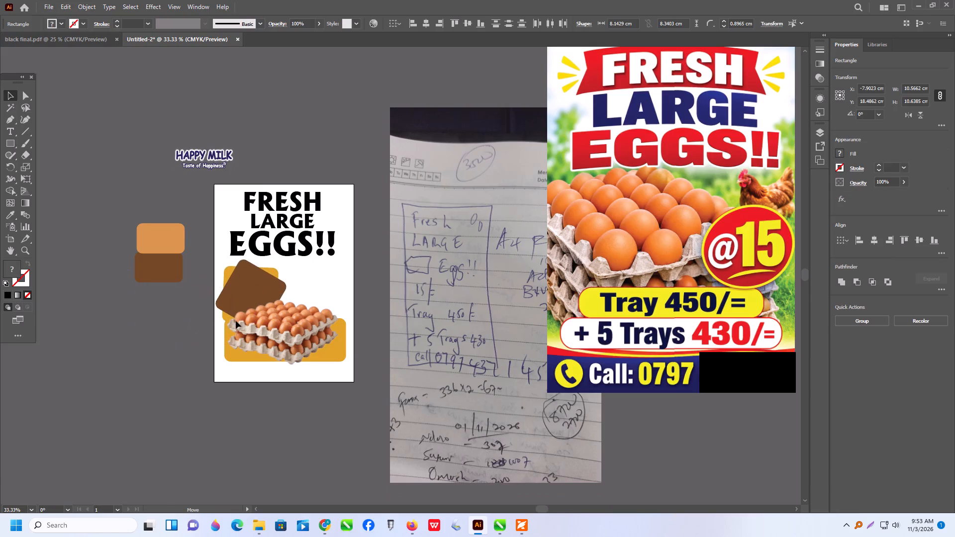
drag(236, 321, 239, 321)
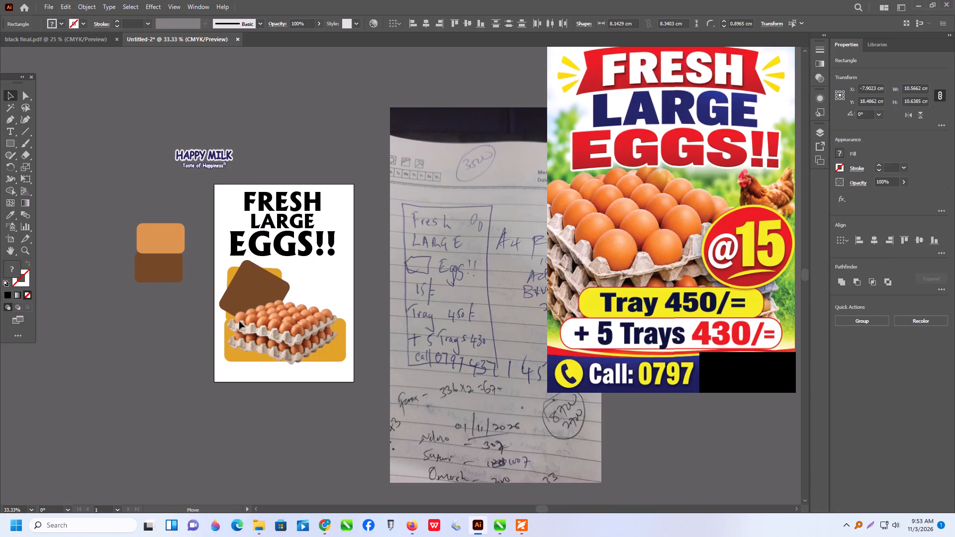
drag(239, 321, 240, 320)
Move the spare light orange and brown rounded rectangles together farther from the artboard's left edge and slightly lower.
drag(127, 199, 141, 266)
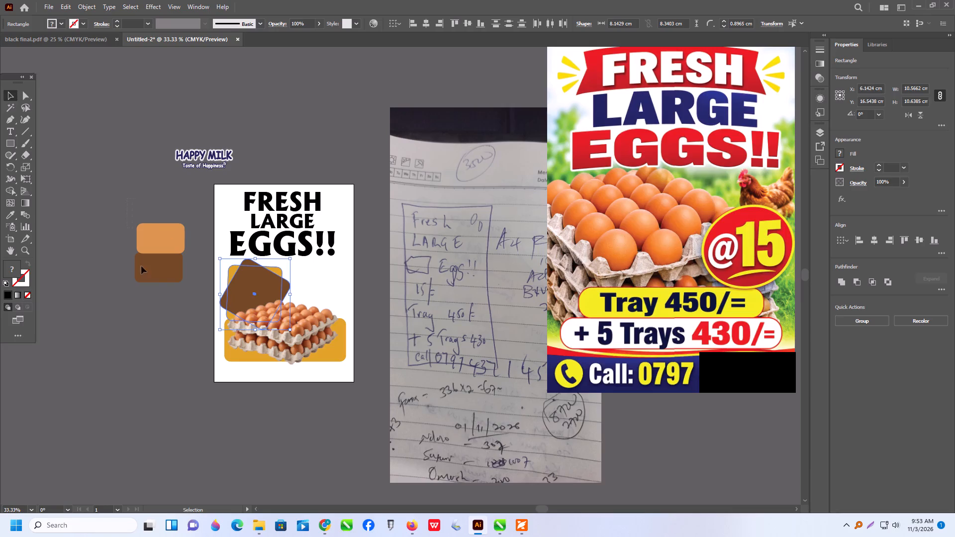
drag(141, 266, 154, 315)
drag(164, 267, 126, 289)
Move the light orange rounded rectangle onto the poster, beneath the right end of EGGS!! and beside the brown square.
alt+scroll(367, 269, up, 1)
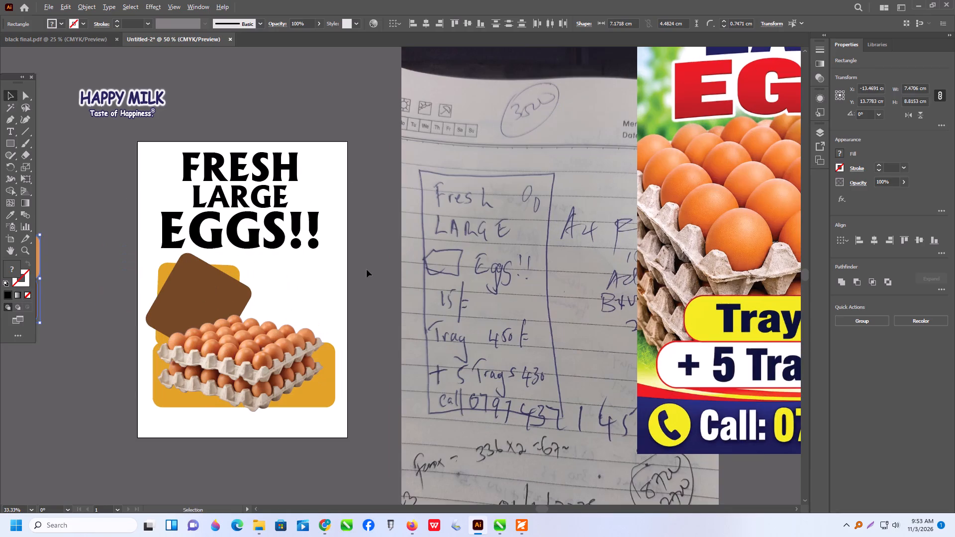
scroll(218, 297, down, 1)
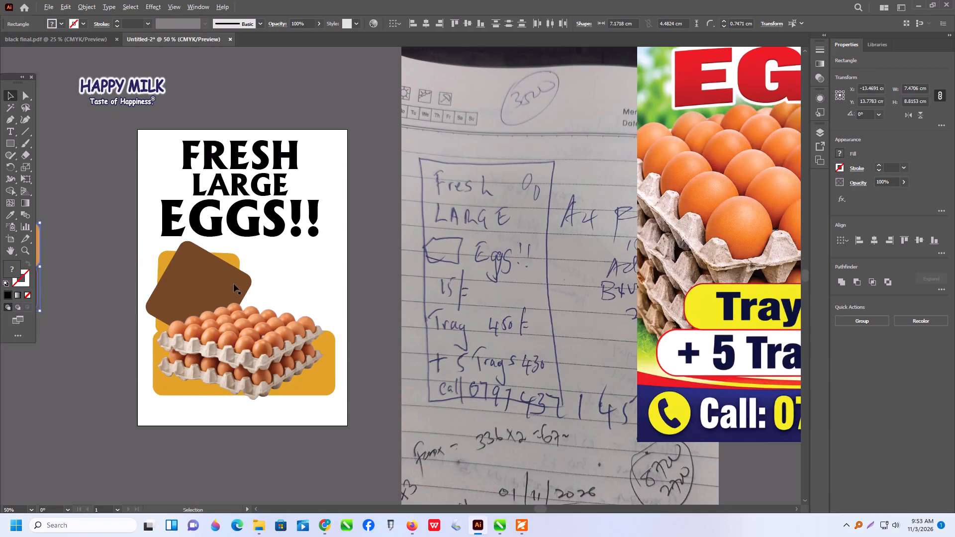
scroll(266, 281, up, 3)
scroll(231, 295, down, 1)
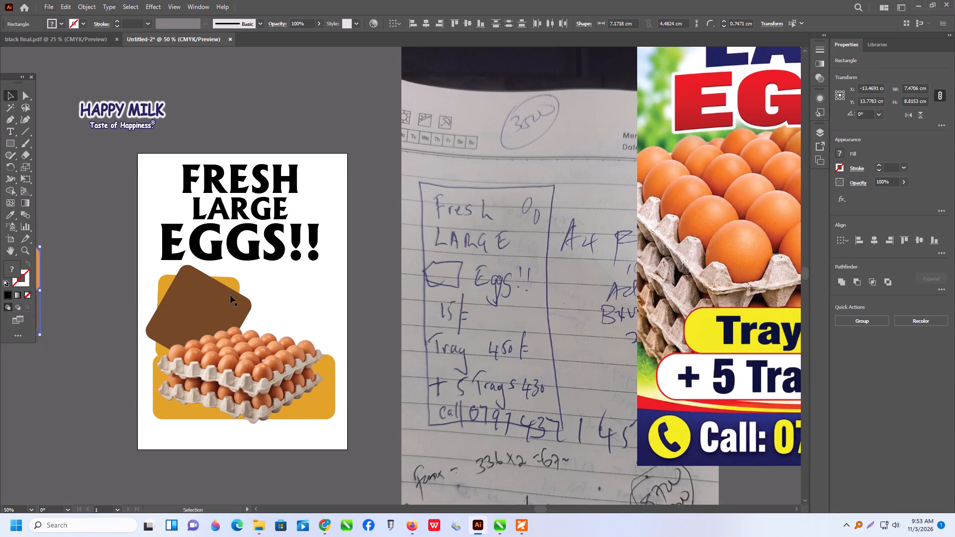
scroll(230, 295, down, 1)
click(108, 228)
drag(77, 278, 190, 288)
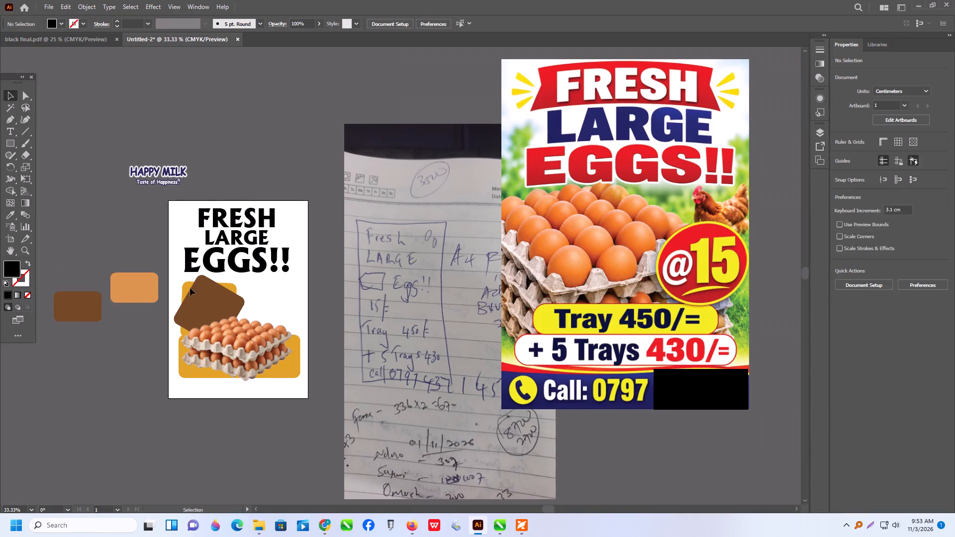
drag(190, 288, 273, 293)
Reduce the light orange rectangle's height to about 3.4 cm and its corner radius to about 0.5 cm.
drag(278, 309, 281, 303)
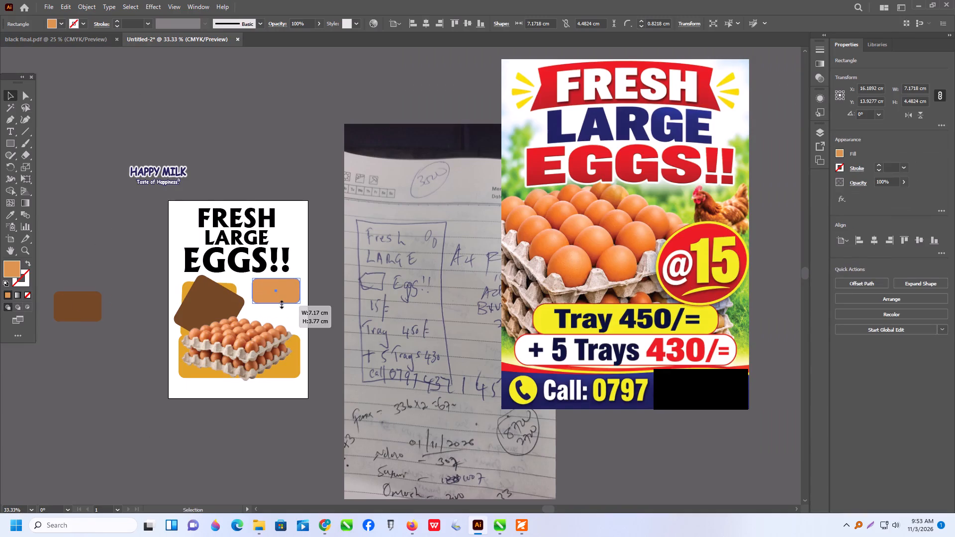
drag(281, 303, 281, 301)
drag(259, 287, 254, 283)
click(279, 290)
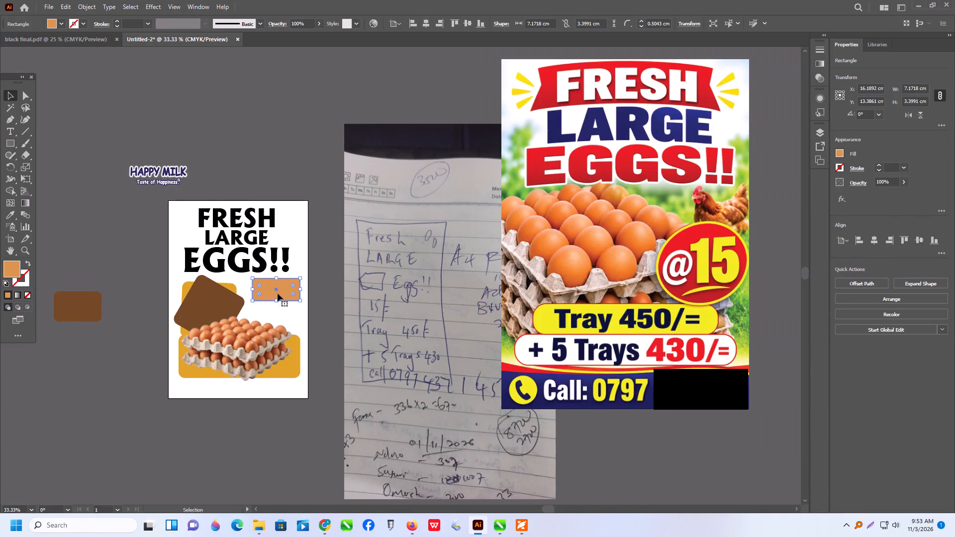
scroll(279, 298, down, 2)
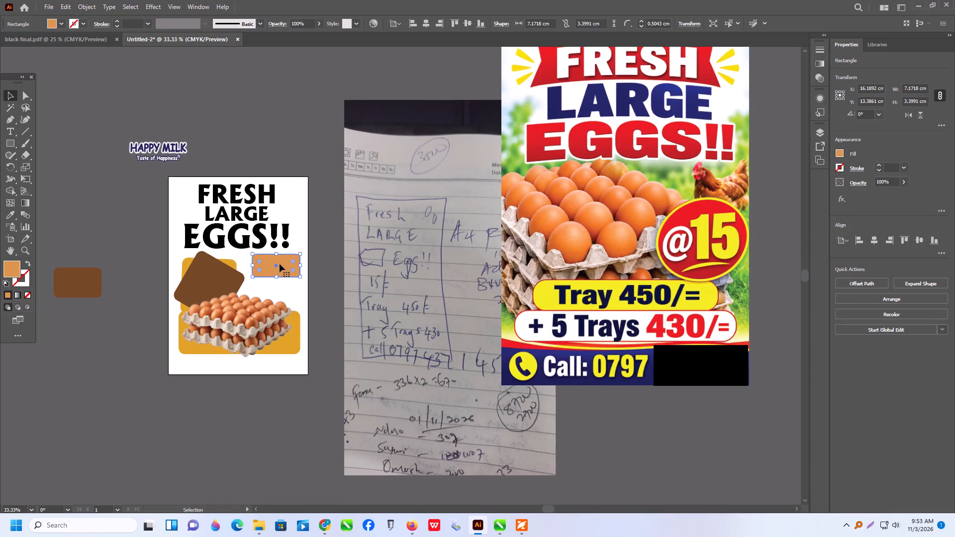
Resize the light orange rectangle beside the brown square to about 9 cm wide and 2.6 cm high.
drag(277, 278, 279, 273)
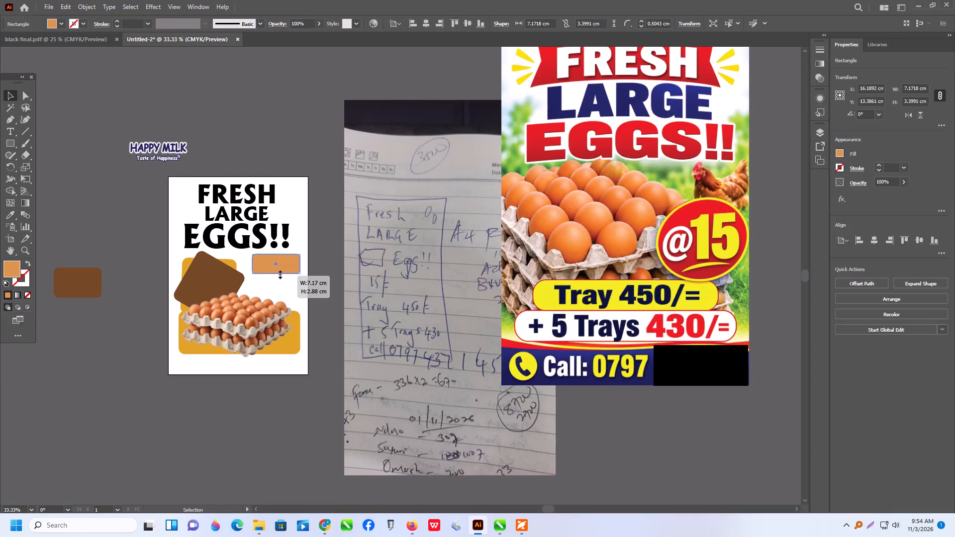
drag(279, 273, 280, 271)
drag(251, 263, 247, 263)
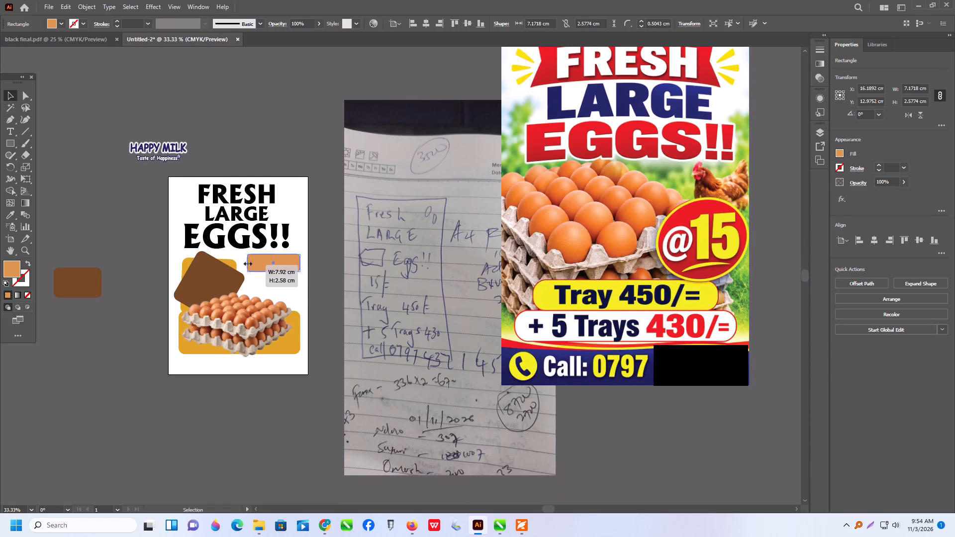
drag(247, 263, 243, 263)
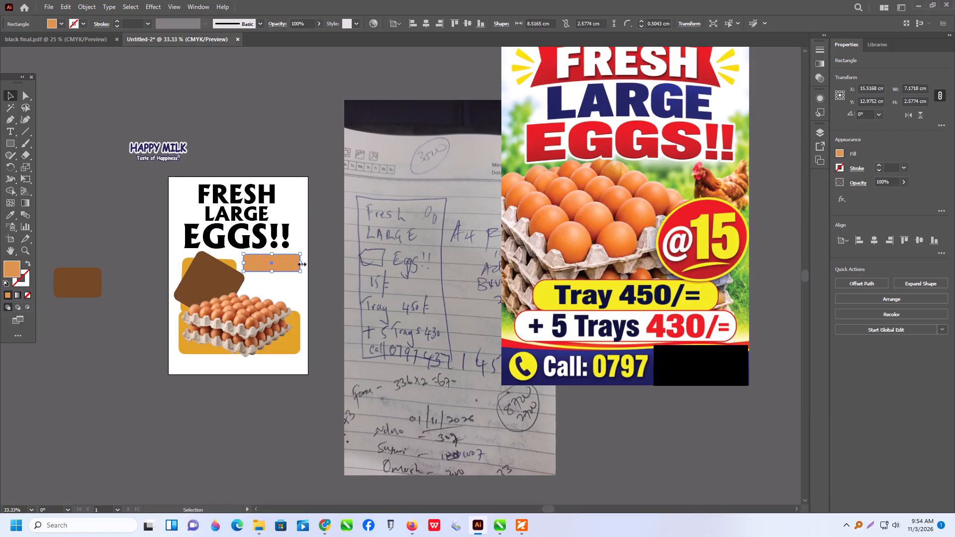
click(301, 263)
Duplicate the light orange rectangle directly below itself, leaving a narrow gap, at about Y 16 cm.
alt+drag(272, 265, 272, 283)
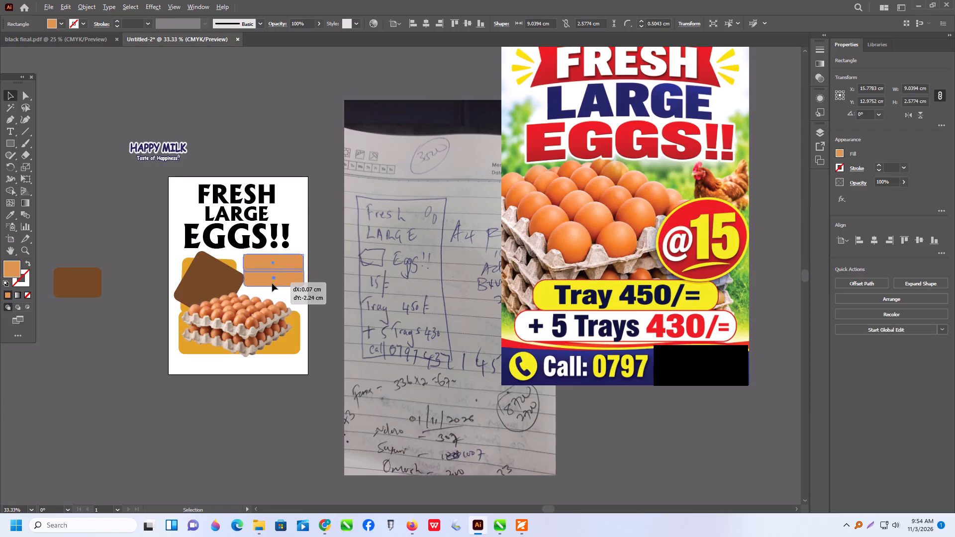
alt+drag(272, 283, 273, 285)
click(117, 288)
Recolour the lower light orange rectangle with the golden yellow sampled from the square behind the brown one.
alt+scroll(259, 278, up, 1)
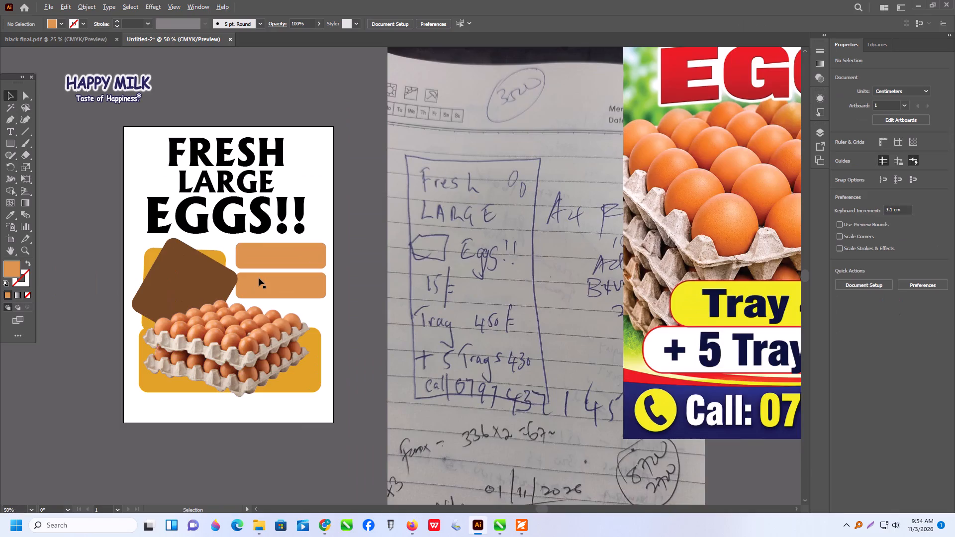
alt+scroll(259, 278, down, 1)
alt+scroll(274, 278, up, 1)
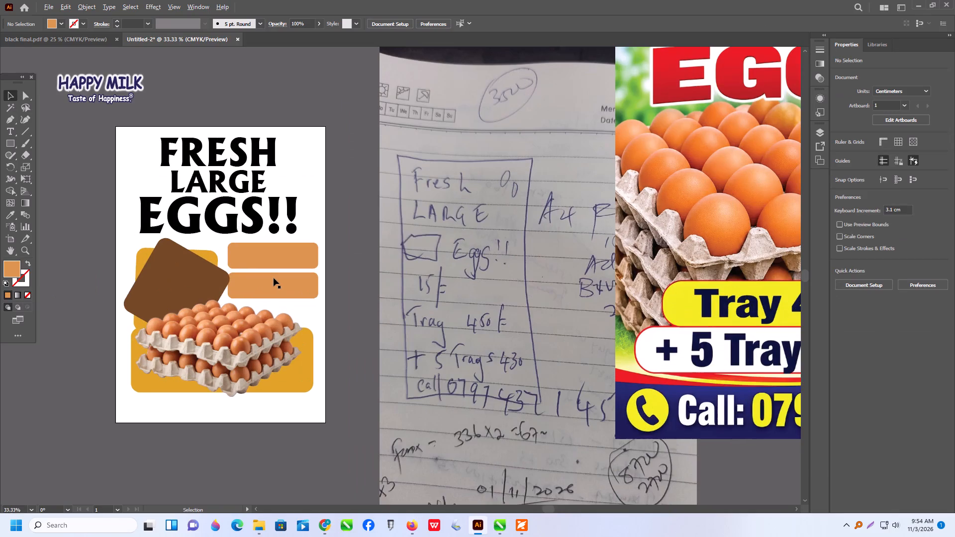
click(280, 279)
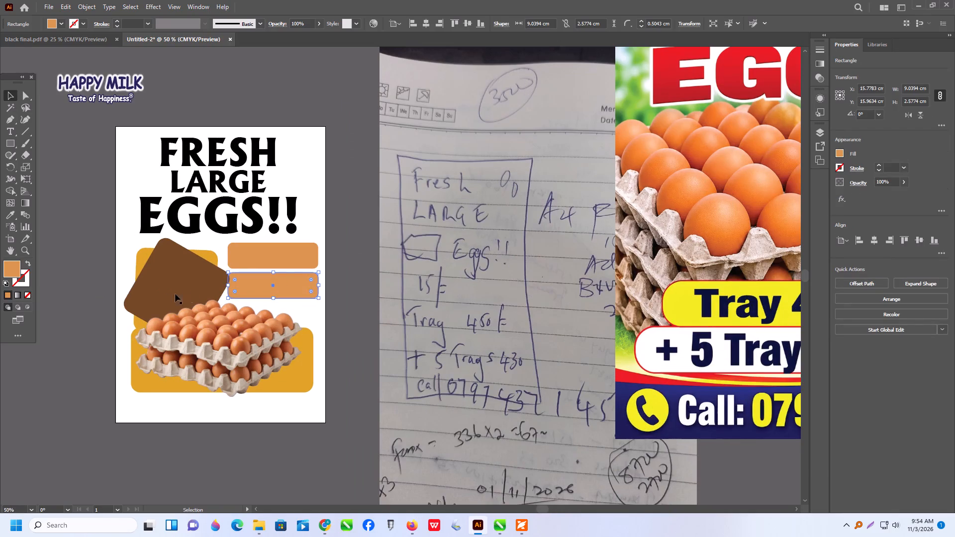
drag(10, 217, 16, 219)
click(143, 260)
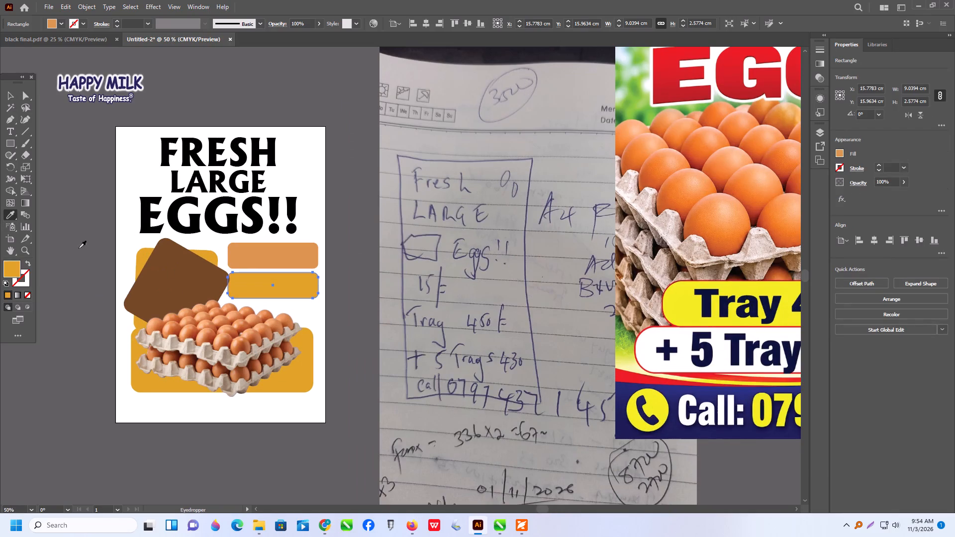
click(9, 97)
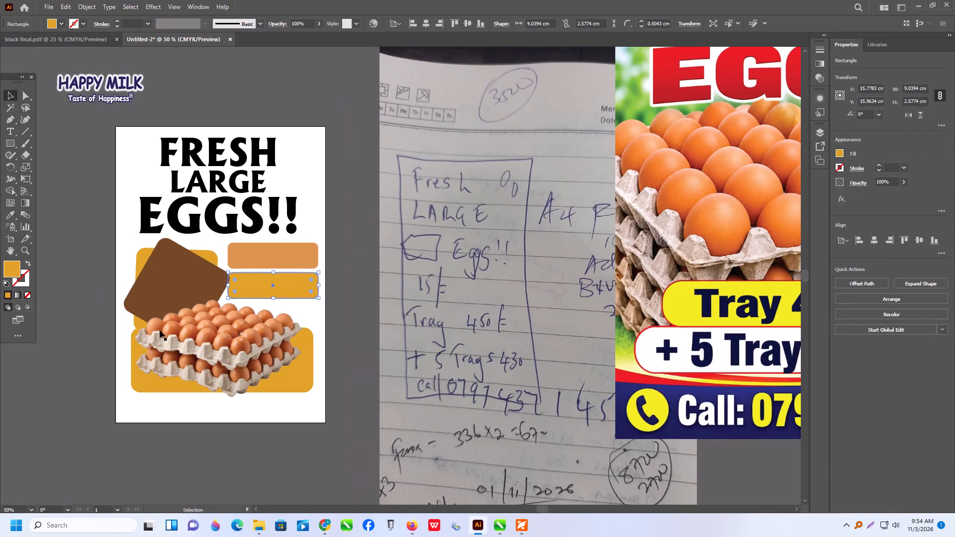
alt+scroll(150, 333, down, 1)
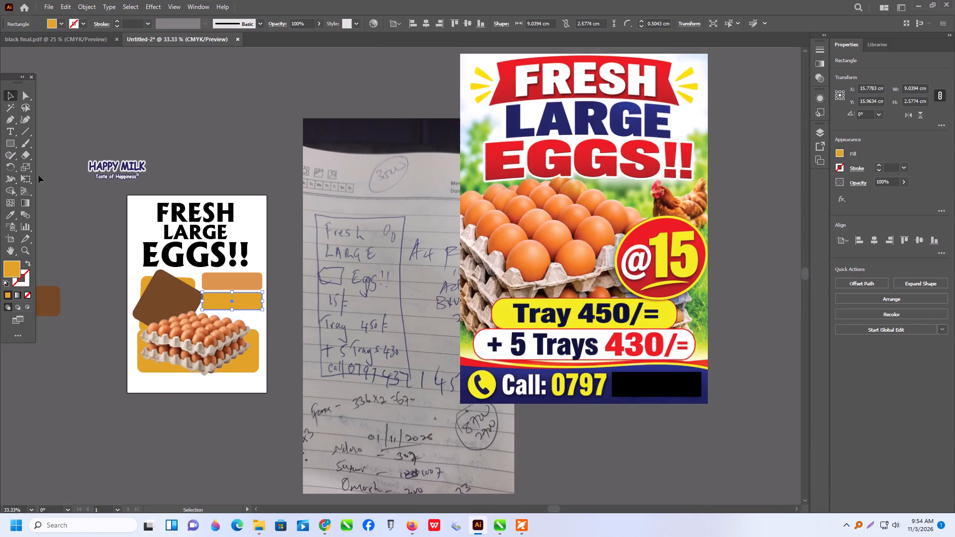
click(8, 129)
click(197, 137)
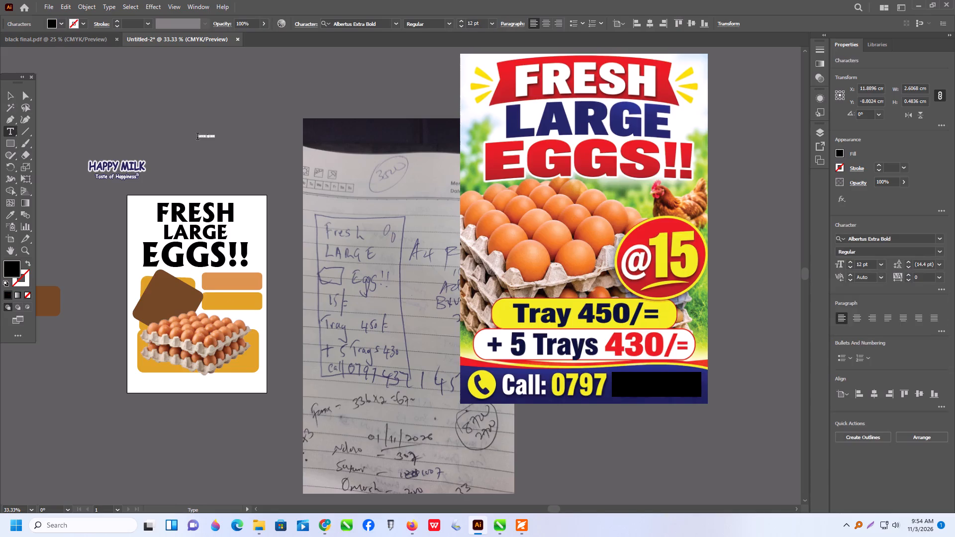
text(@1)
key(5)
click(12, 92)
shift+drag(205, 141, 269, 215)
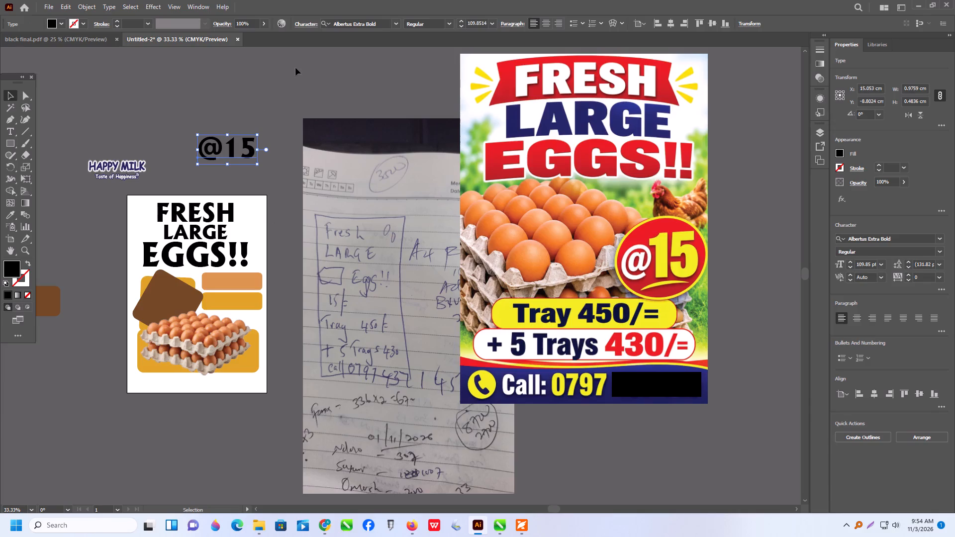
click(398, 24)
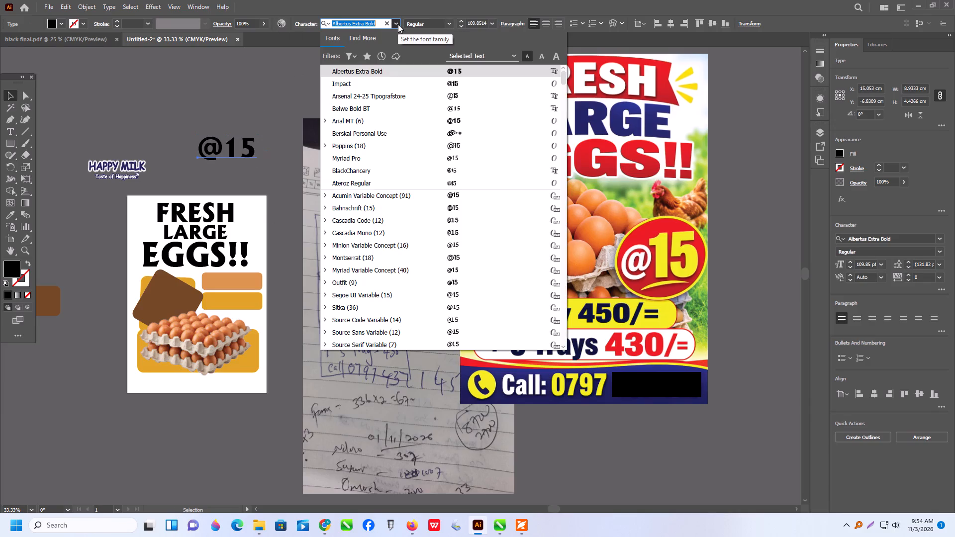
text(im)
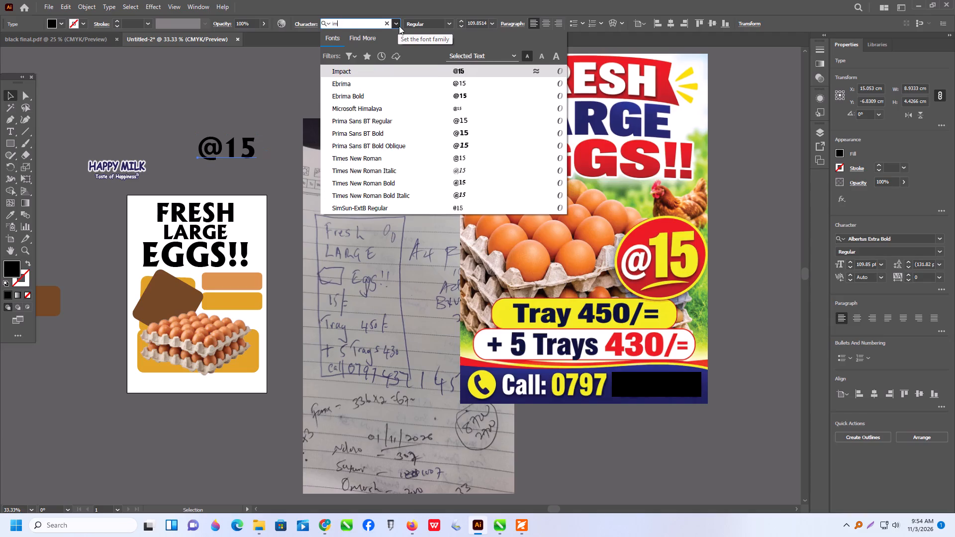
click(442, 70)
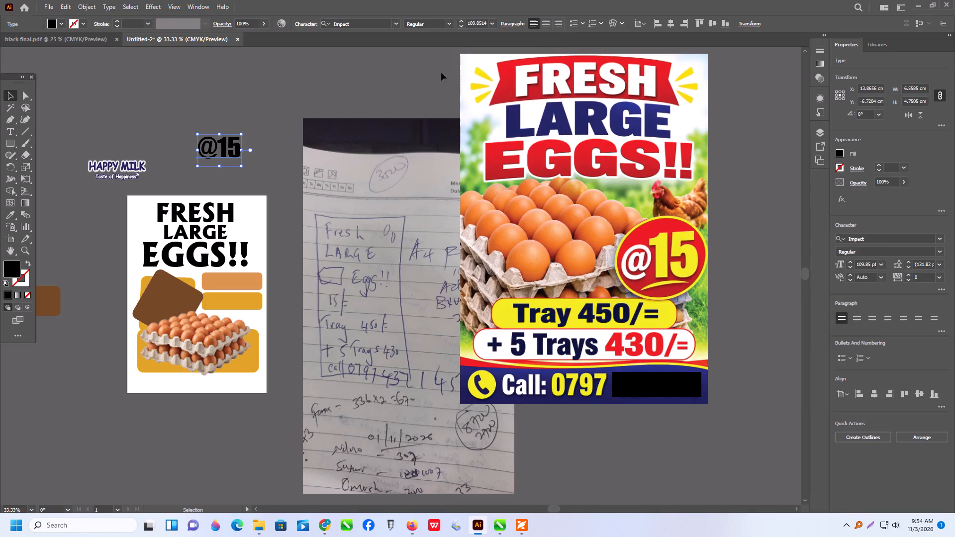
shift+drag(242, 168, 264, 196)
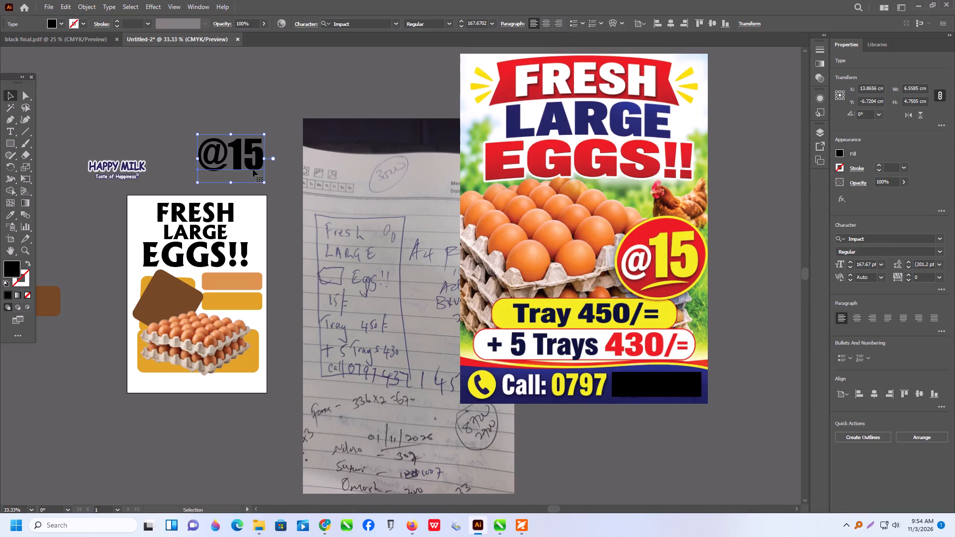
drag(251, 162, 190, 307)
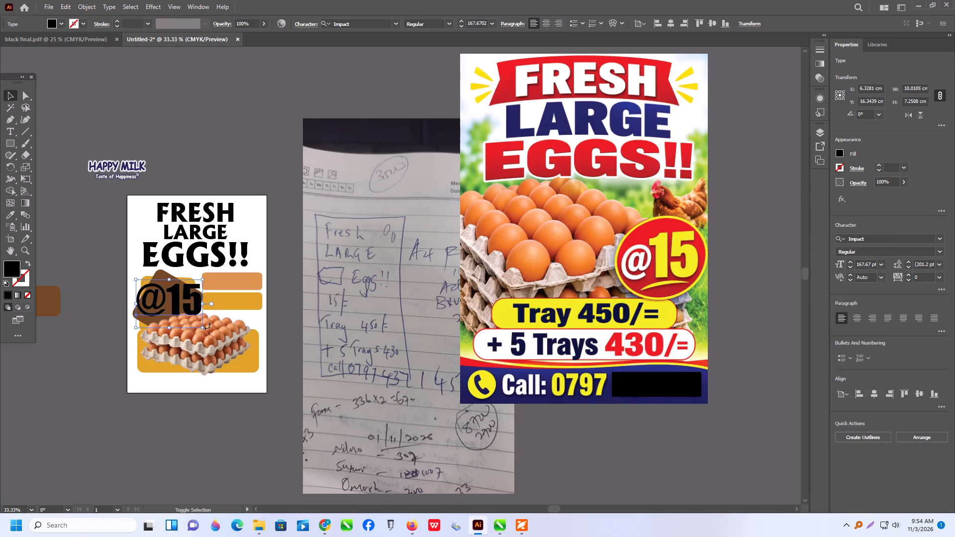
shift+drag(205, 328, 187, 327)
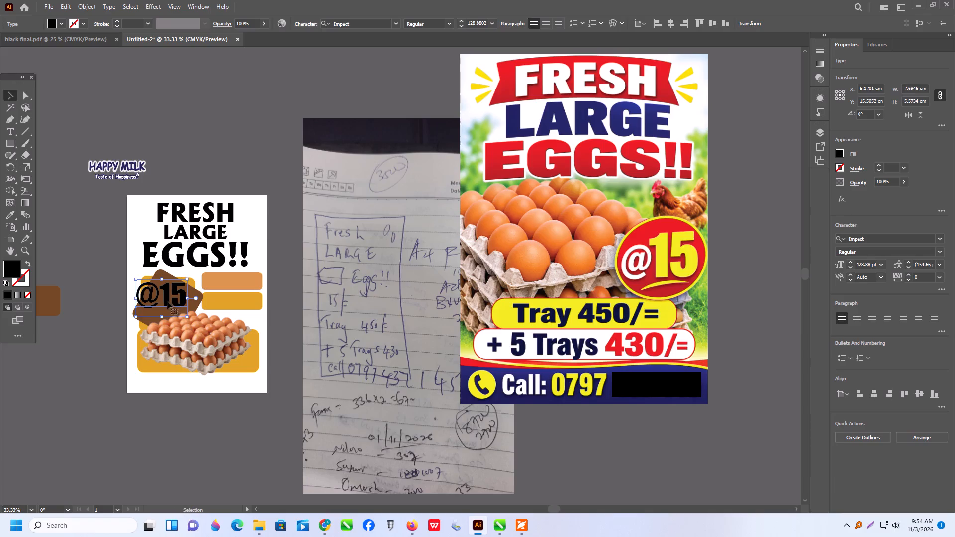
drag(166, 300, 171, 307)
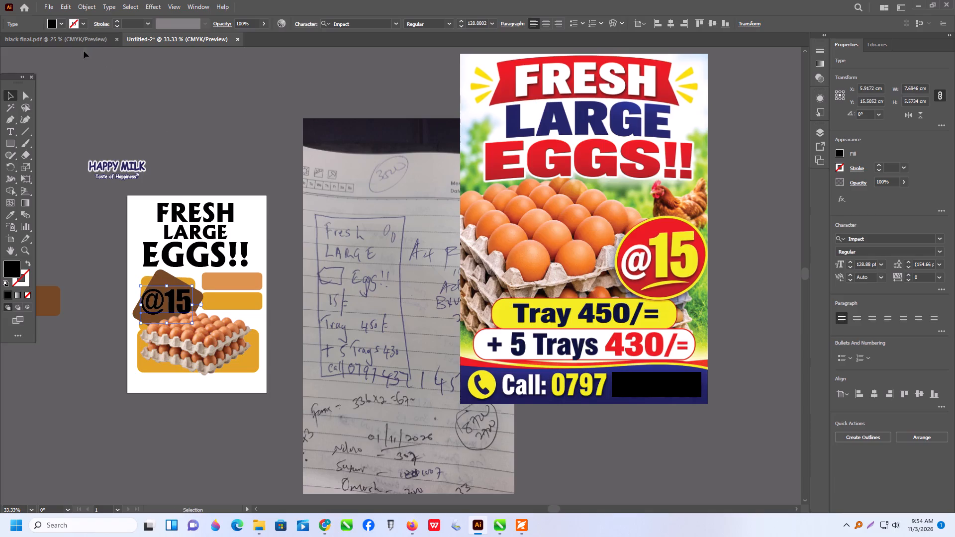
click(57, 23)
click(20, 39)
click(120, 84)
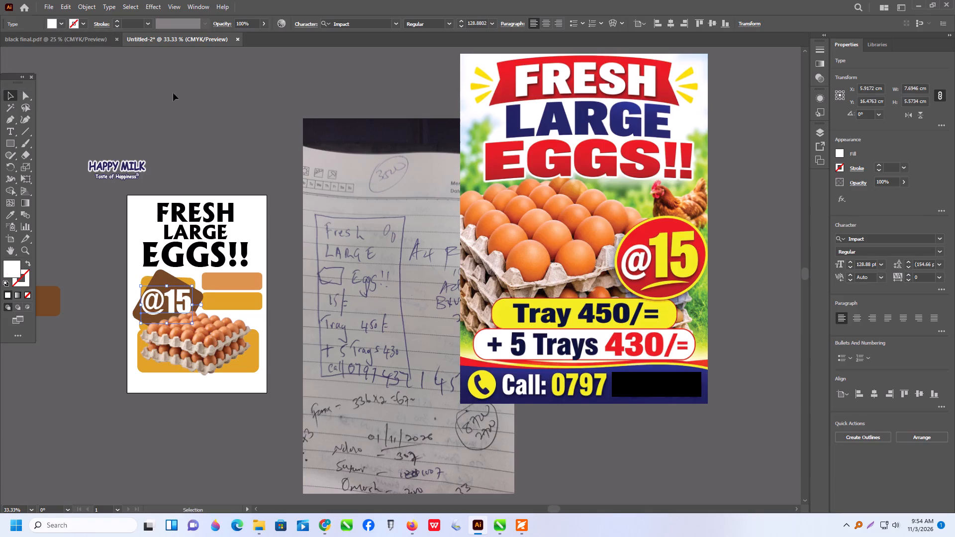
click(173, 93)
alt+scroll(179, 313, up, 1)
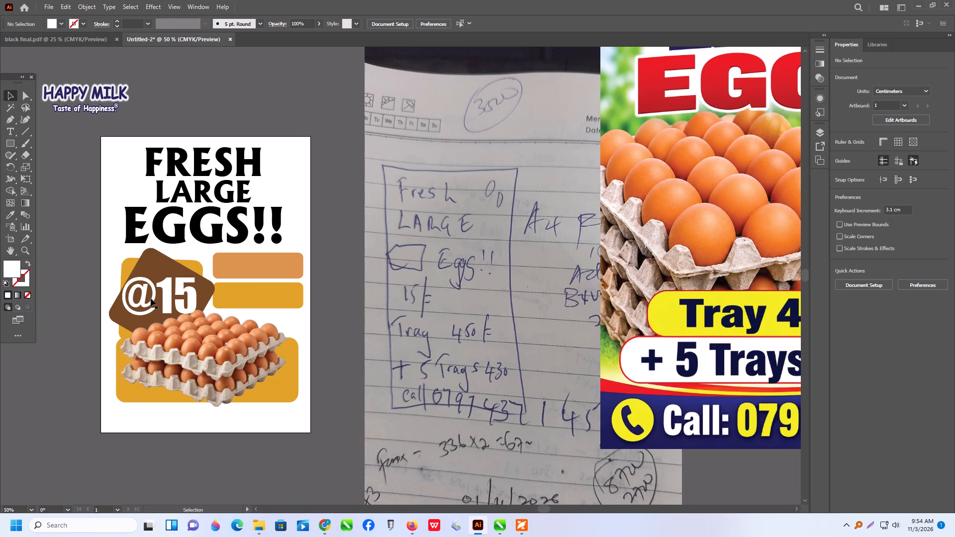
click(150, 298)
shift+drag(201, 329, 199, 329)
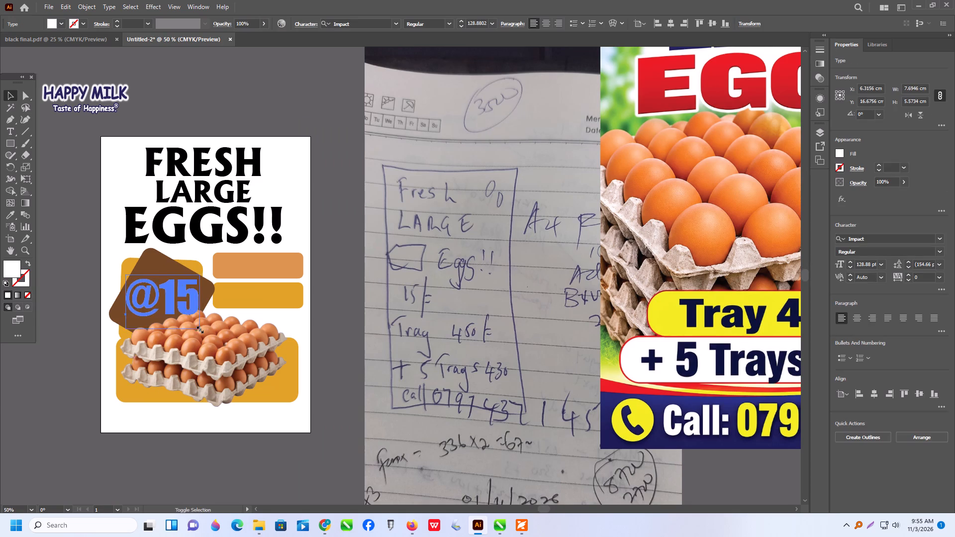
shift+drag(199, 329, 188, 323)
click(162, 291)
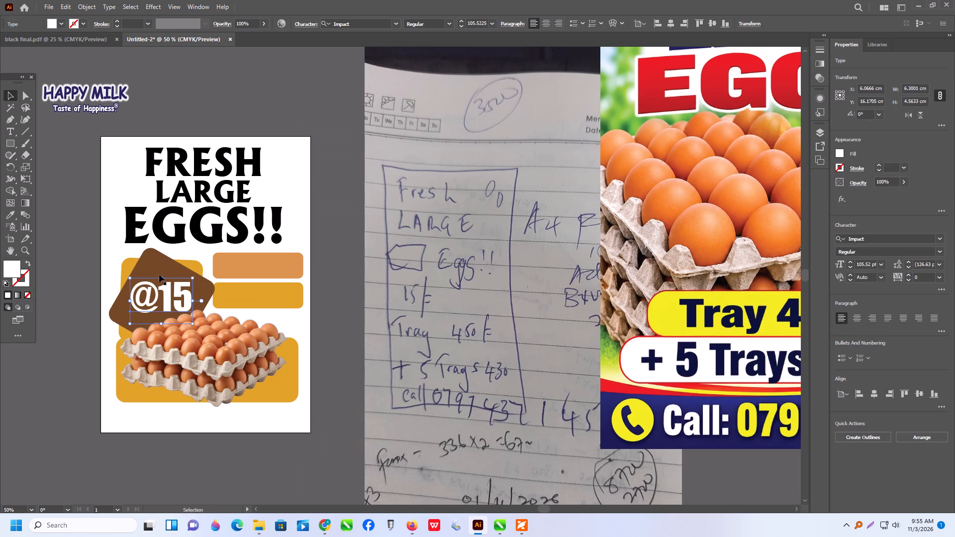
click(160, 278)
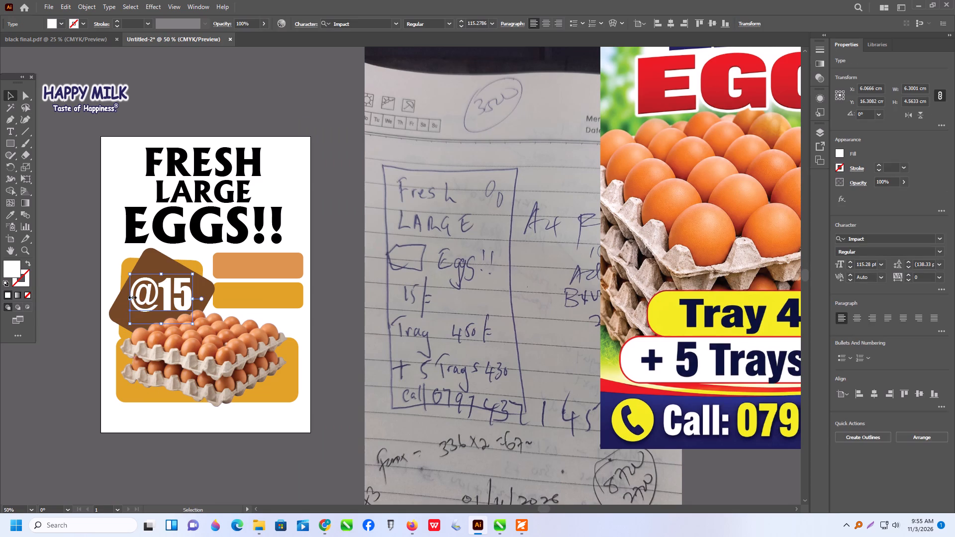
drag(131, 296, 127, 296)
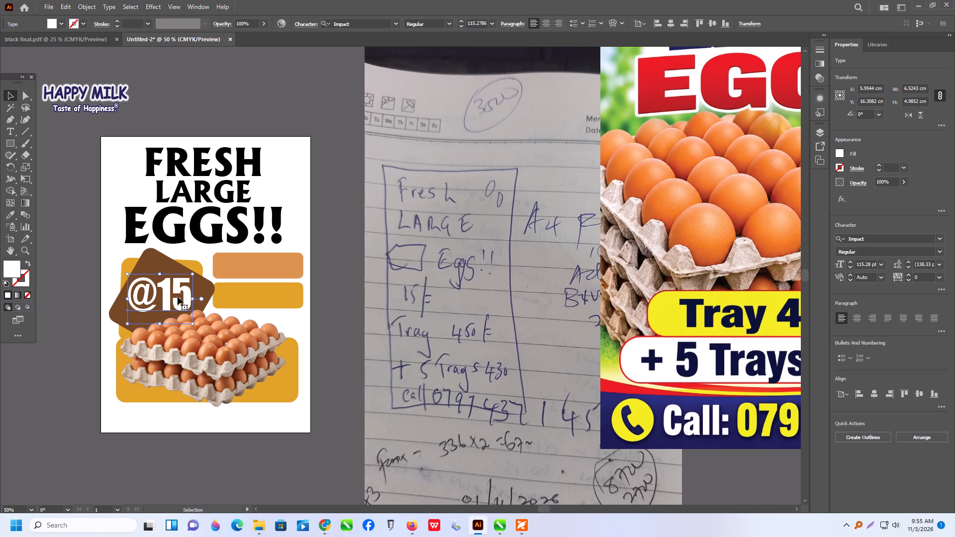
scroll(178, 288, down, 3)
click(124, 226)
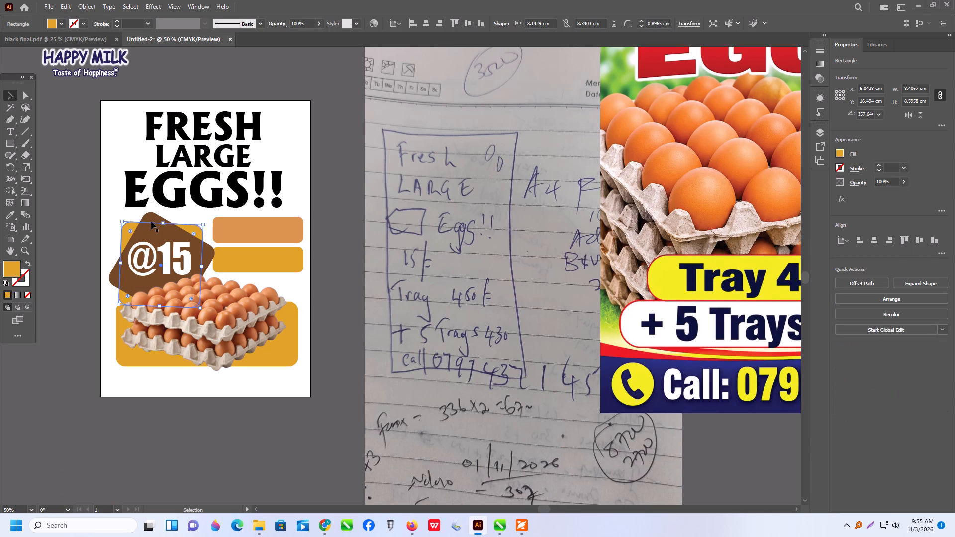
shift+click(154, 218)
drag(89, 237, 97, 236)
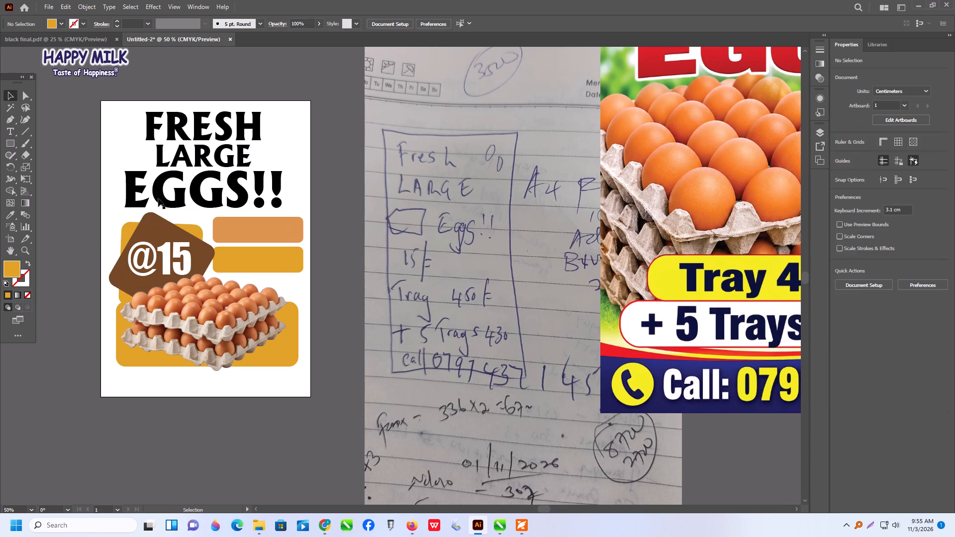
Scale the three headline lines together to about 15.2 × 10.4 cm and move them up to the artboard's top edge.
click(169, 191)
shift+click(189, 156)
shift+click(204, 138)
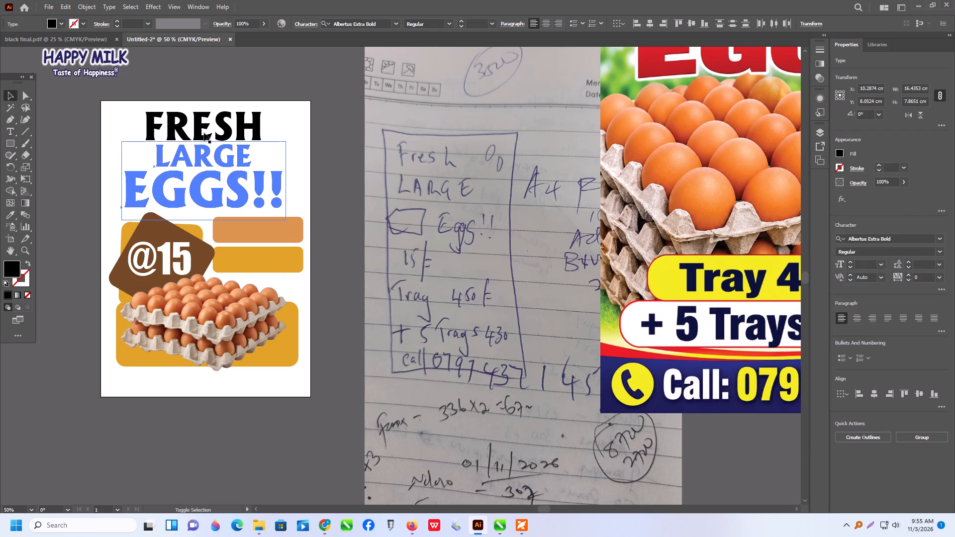
shift+click(203, 132)
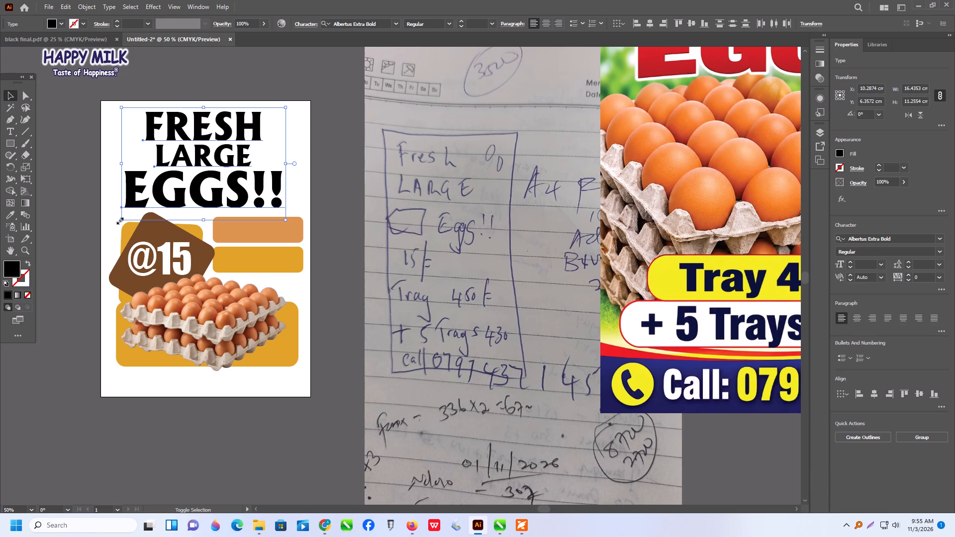
shift+drag(120, 220, 133, 214)
drag(209, 198, 210, 192)
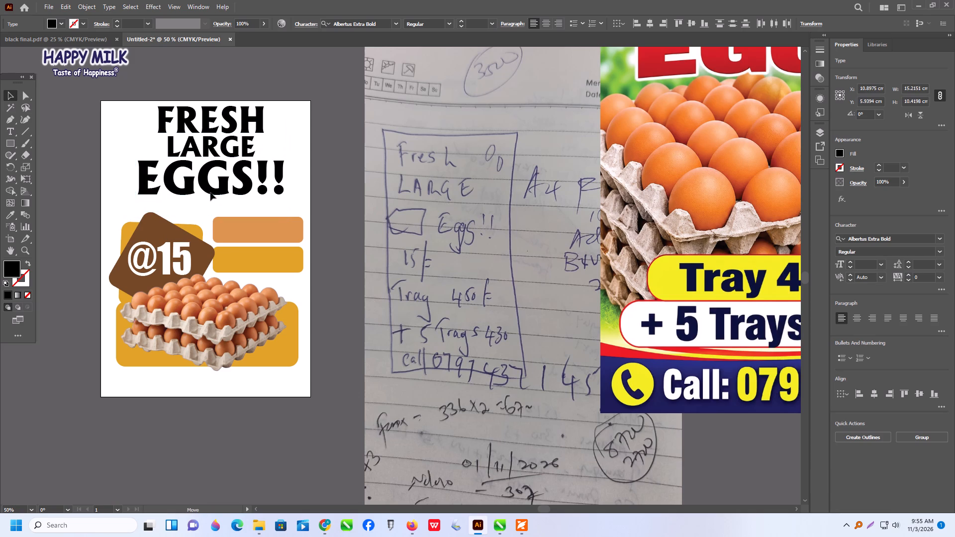
drag(210, 192, 208, 188)
click(137, 251)
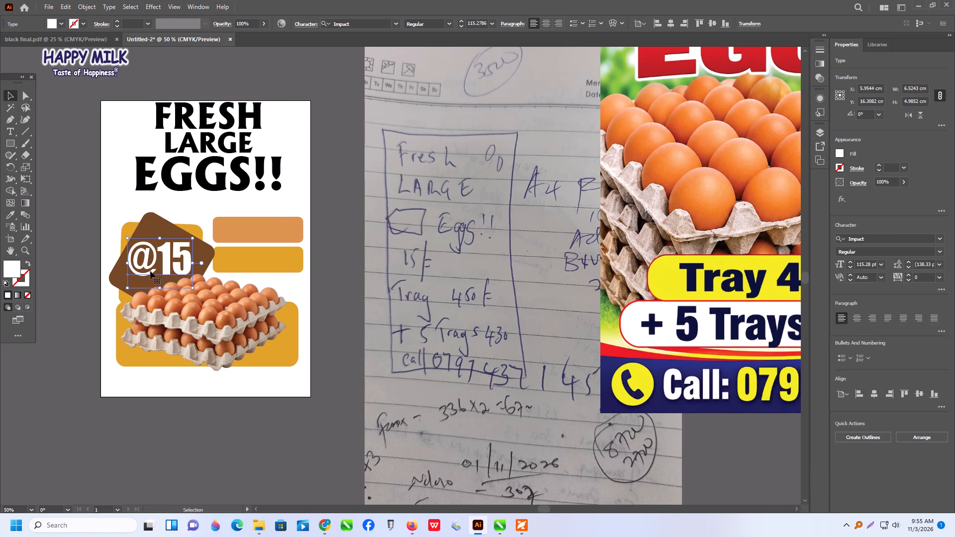
drag(160, 288, 160, 282)
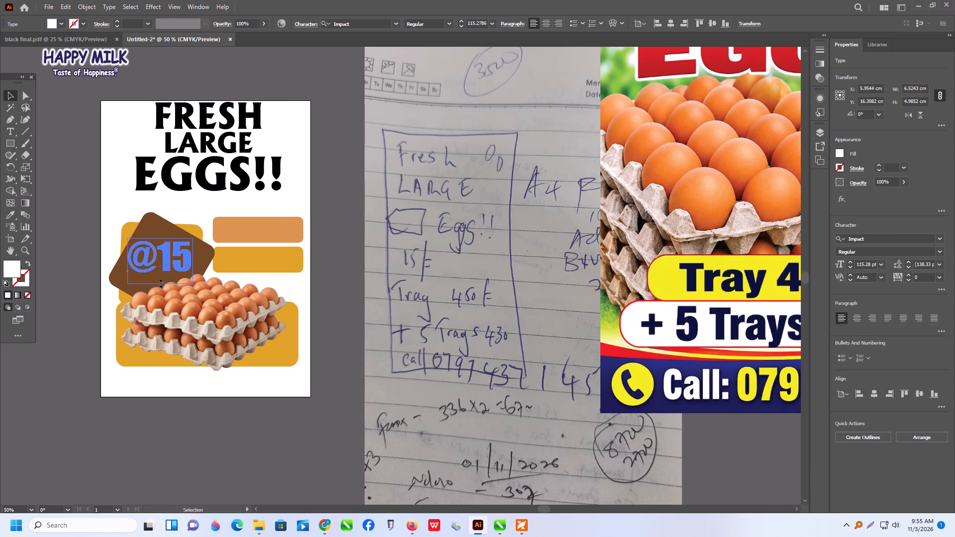
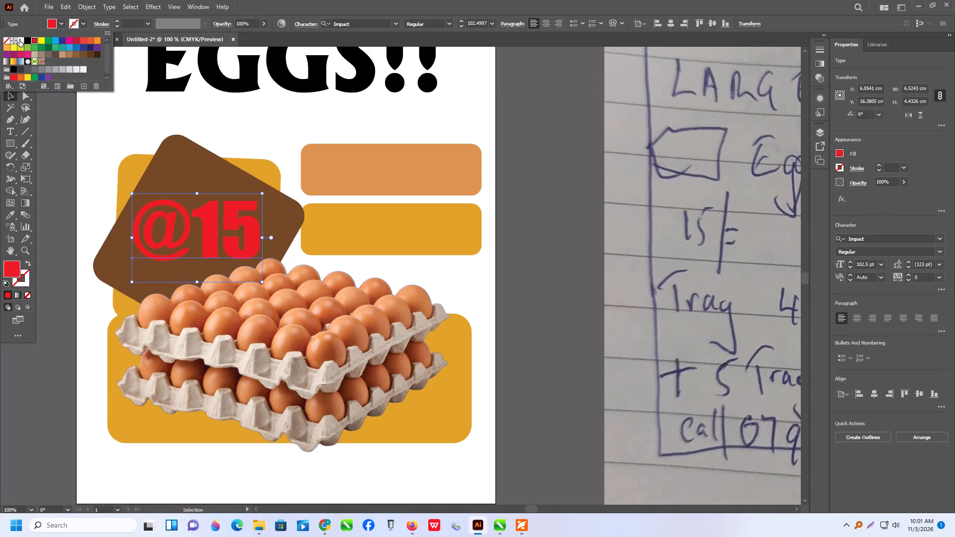
click(19, 39)
click(519, 172)
alt+scroll(204, 209, up, 1)
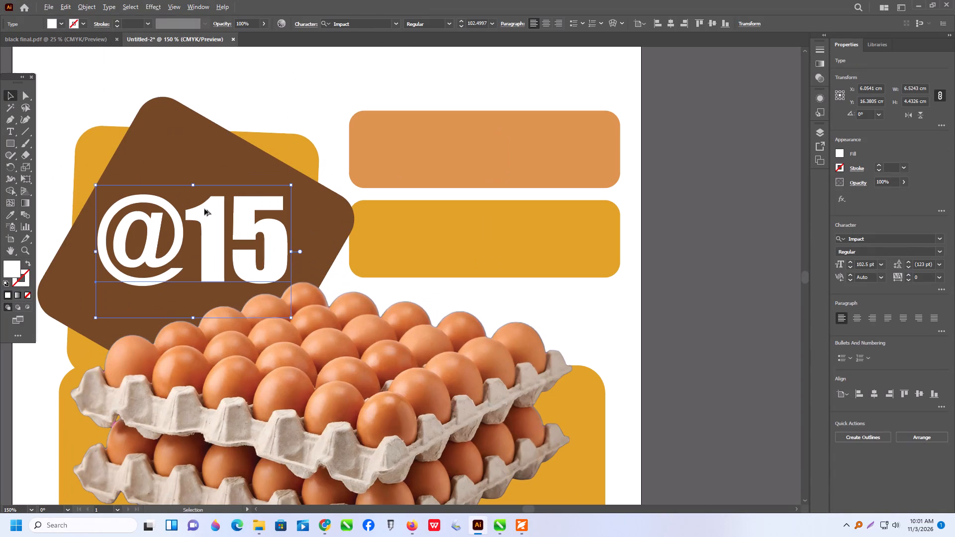
click(204, 217)
drag(192, 185, 195, 174)
shift+drag(95, 320, 89, 329)
Move the FRESH, LARGE and EGGS!! headline lines down together, leaving a margin below the artboard's top edge.
alt+scroll(308, 328, down, 2)
scroll(354, 308, up, 1)
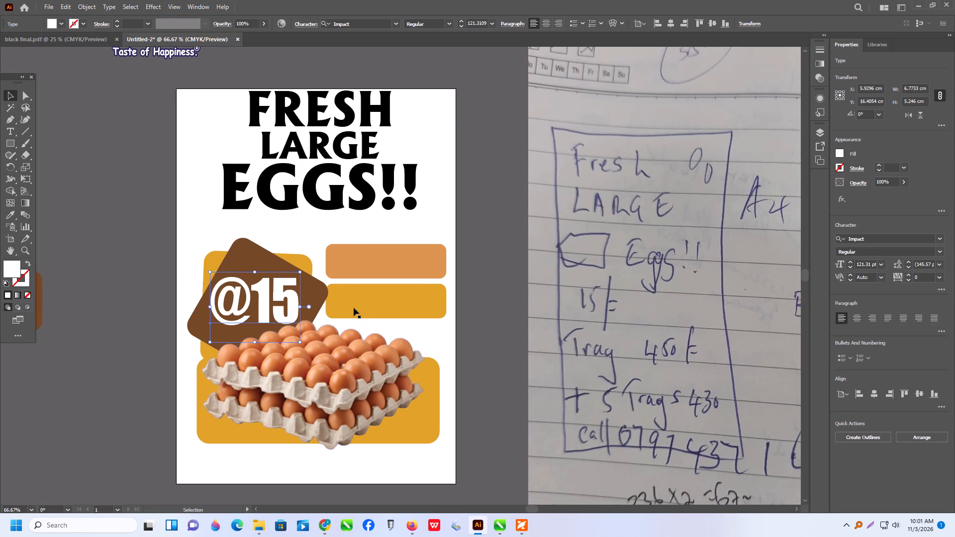
alt+scroll(20, 311, down, 2)
scroll(394, 290, up, 2)
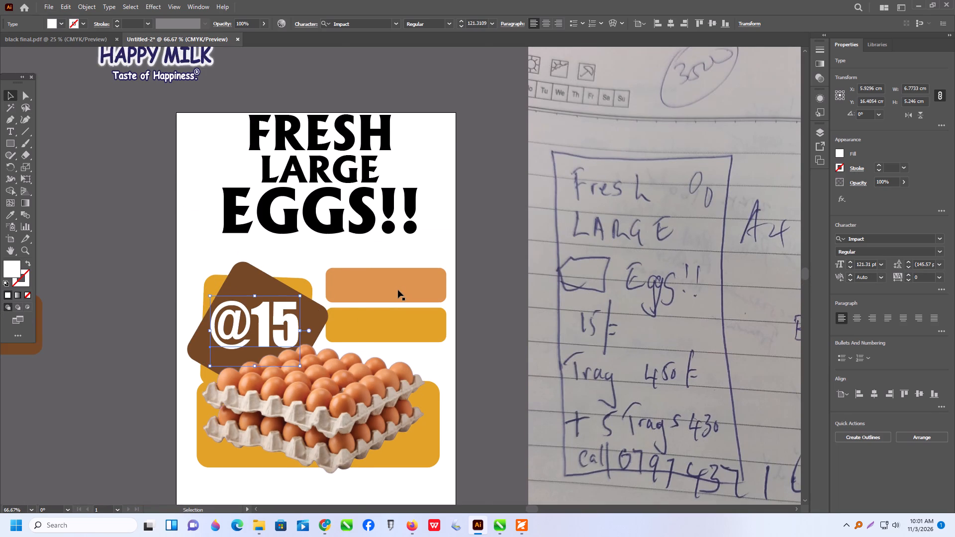
alt+scroll(398, 290, up, 1)
scroll(396, 293, down, 3)
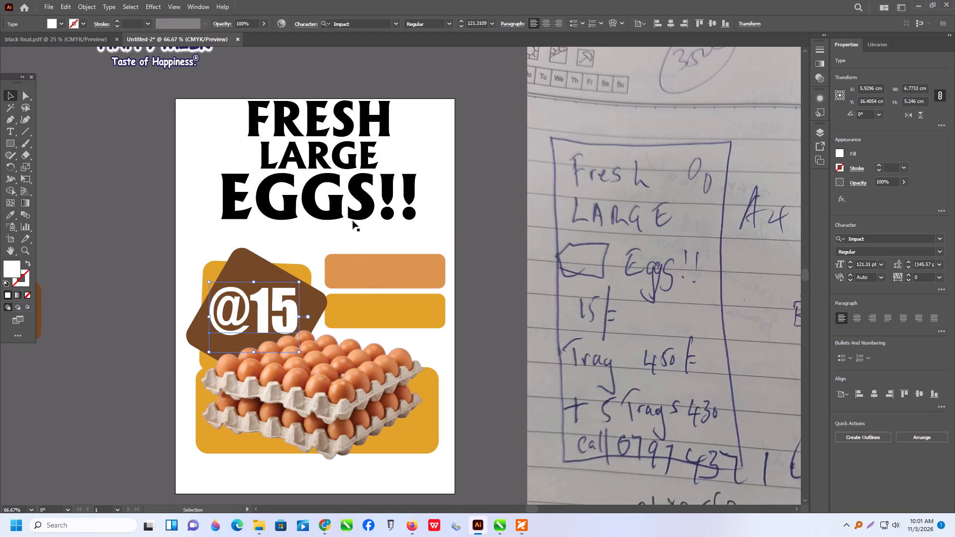
scroll(355, 205, up, 2)
scroll(356, 261, up, 2)
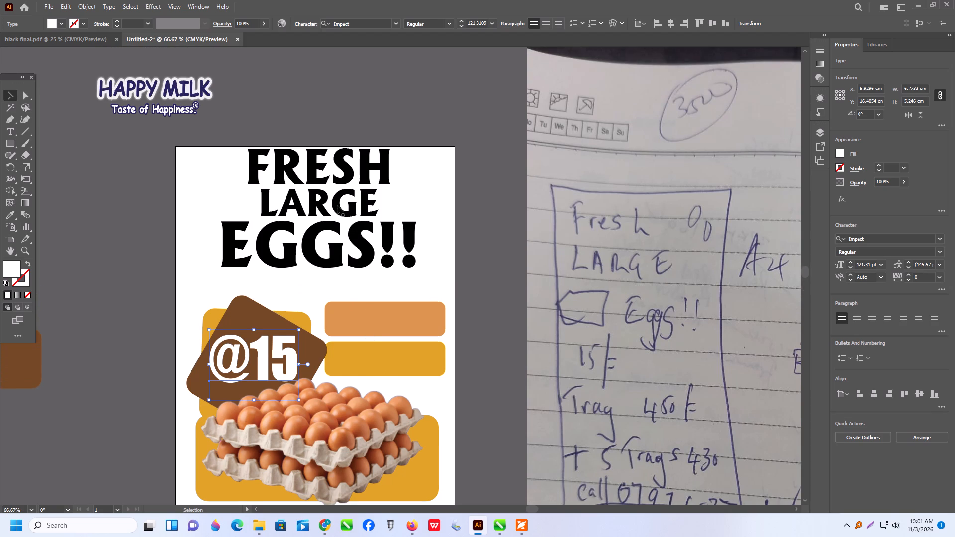
click(339, 206)
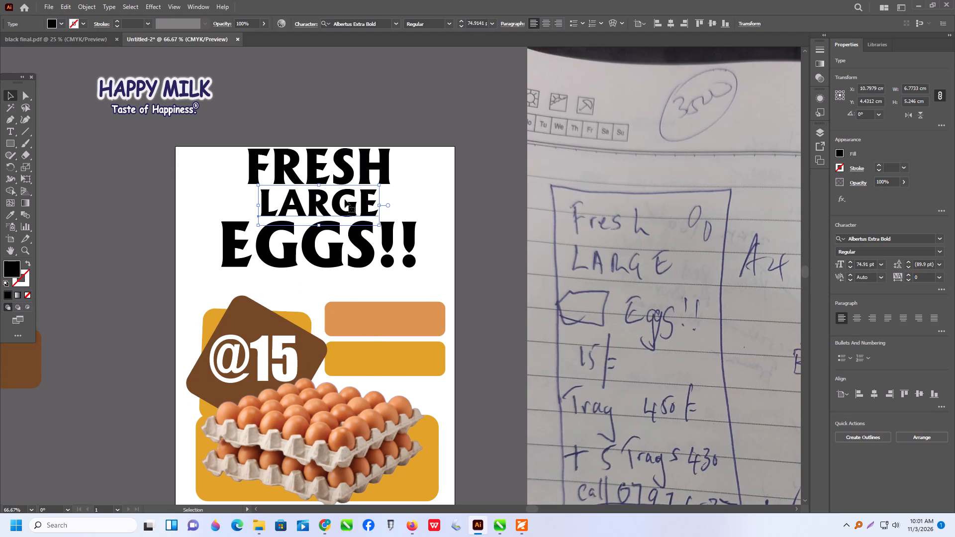
shift+click(341, 173)
shift+click(339, 249)
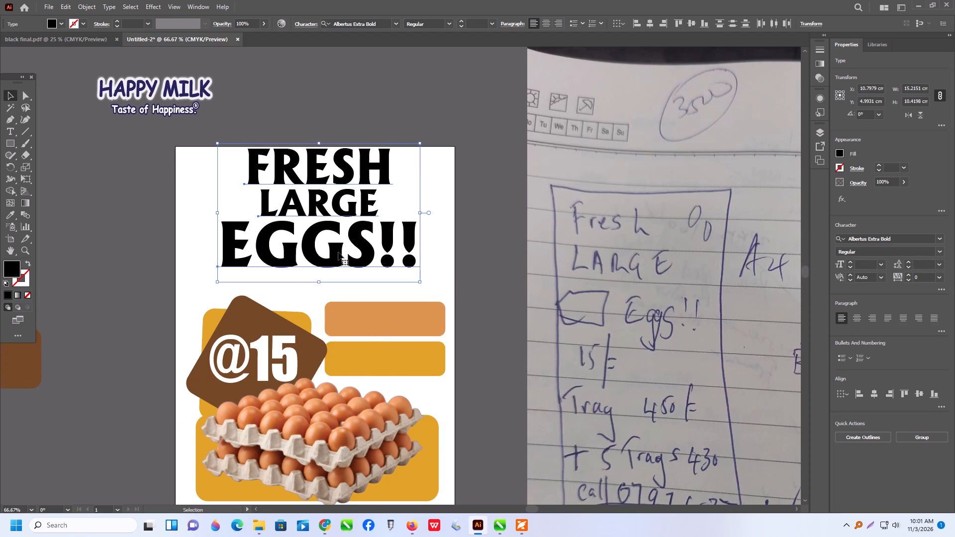
drag(338, 252, 337, 272)
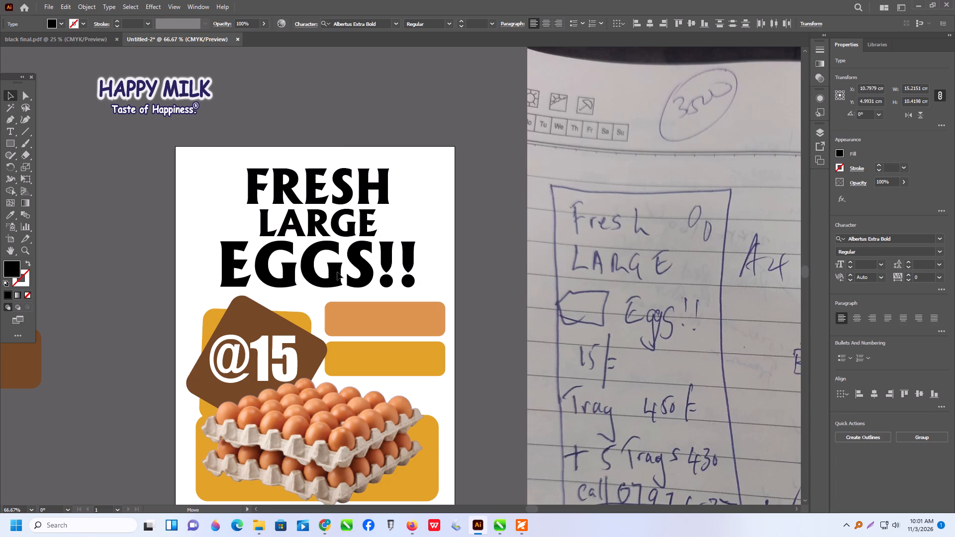
drag(337, 272, 338, 272)
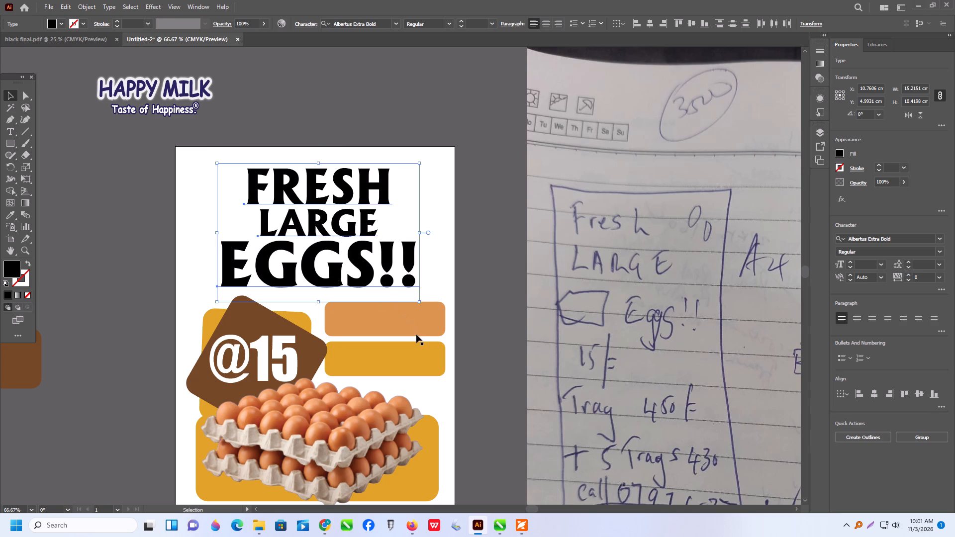
click(416, 335)
click(155, 313)
Scale the brown square and the gold square behind it down together to about 10.2 × 10.2 cm and nudge them slightly left.
scroll(177, 319, down, 2)
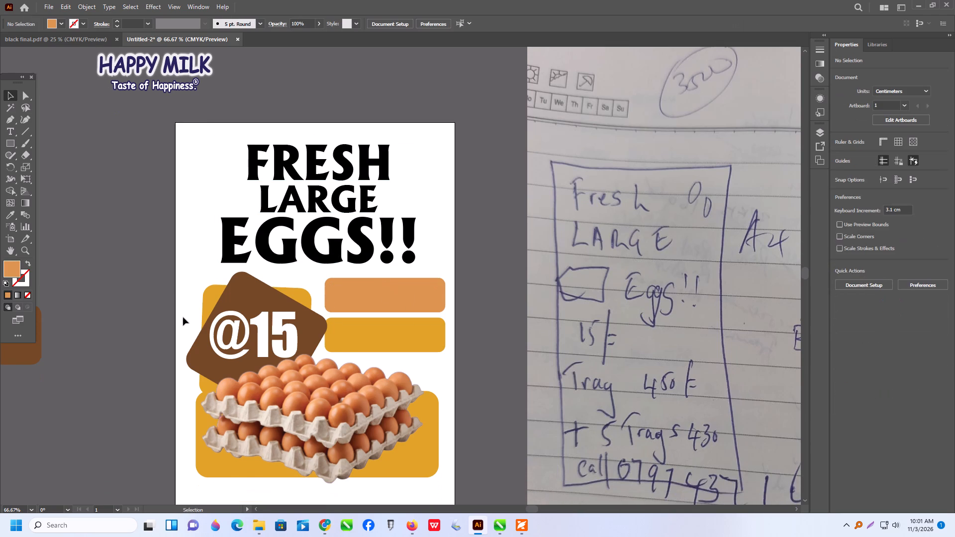
drag(191, 284, 275, 304)
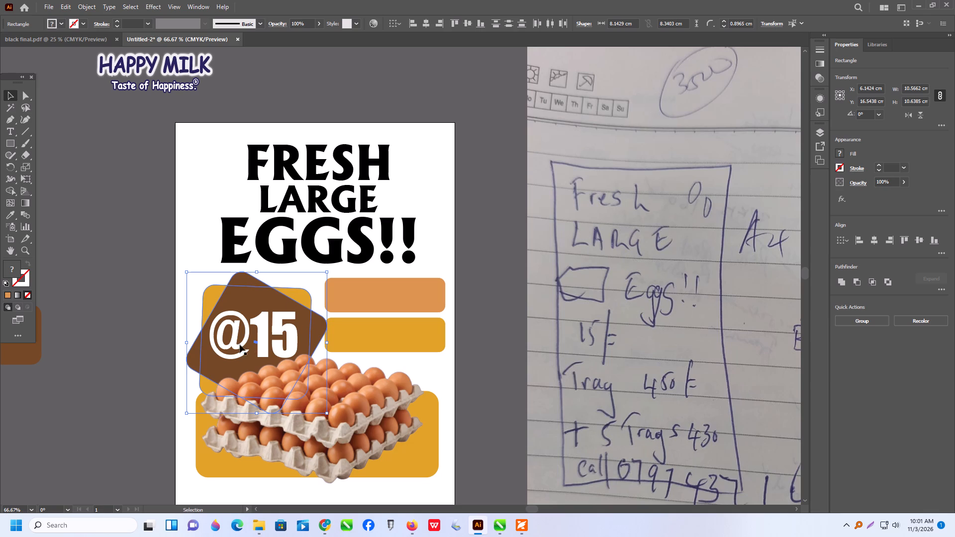
shift+click(188, 413)
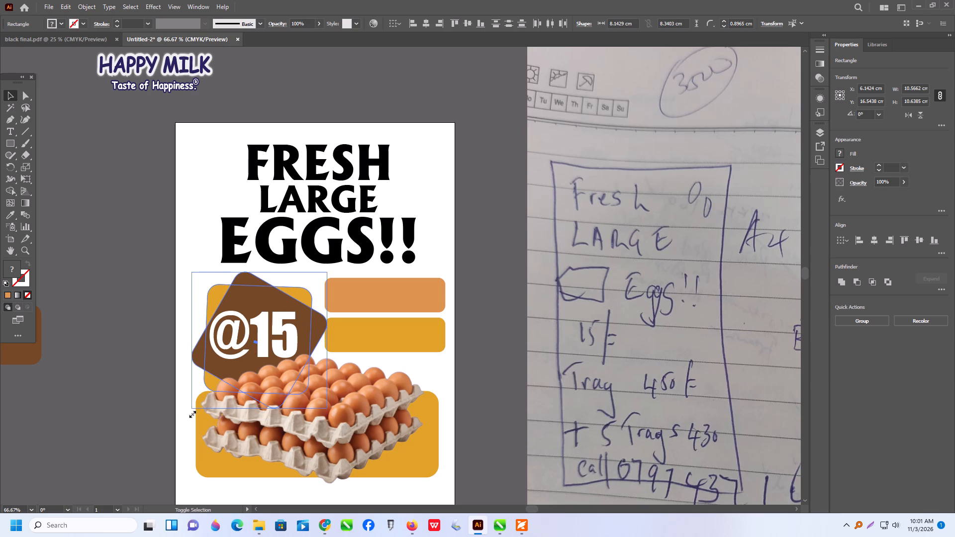
click(271, 296)
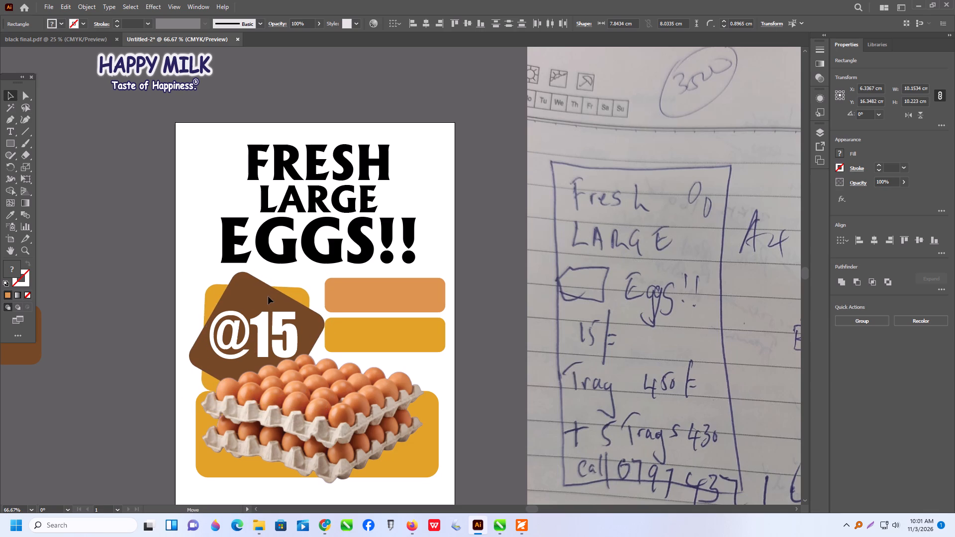
click(261, 339)
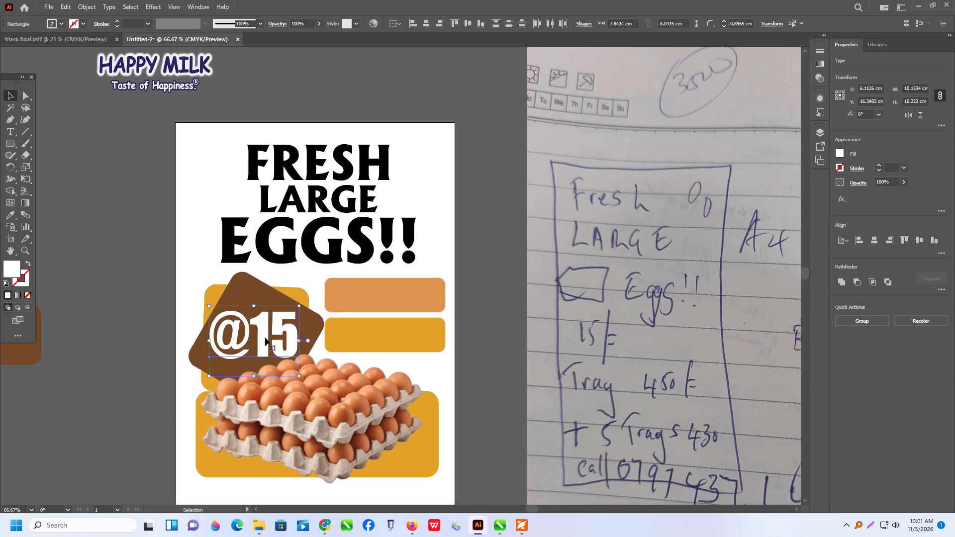
click(265, 338)
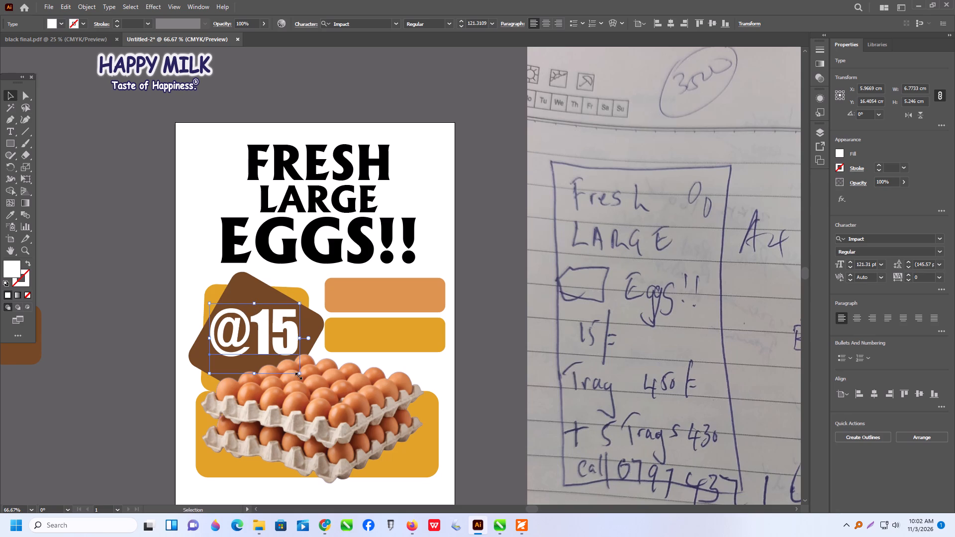
shift+drag(297, 375, 303, 387)
click(491, 317)
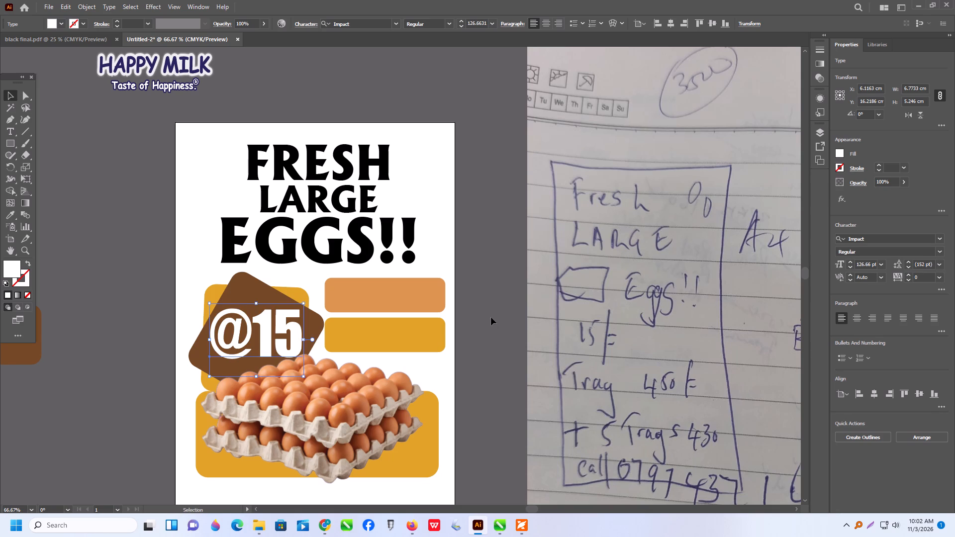
Compare the poster layout with the handwritten notes and the finished reference eggs poster.
alt+scroll(215, 356, down, 1)
scroll(371, 351, down, 2)
alt+scroll(371, 354, down, 2)
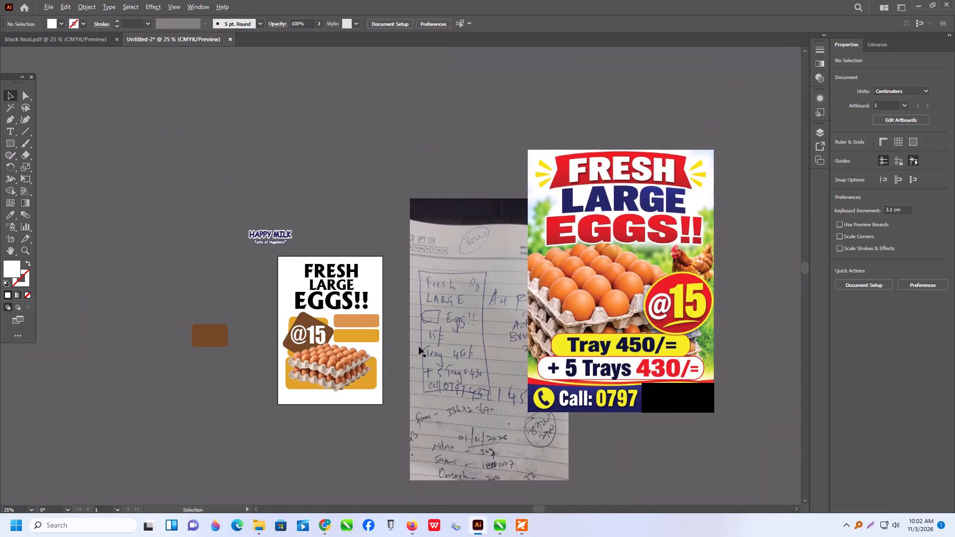
alt+scroll(563, 362, up, 2)
alt+scroll(636, 362, down, 2)
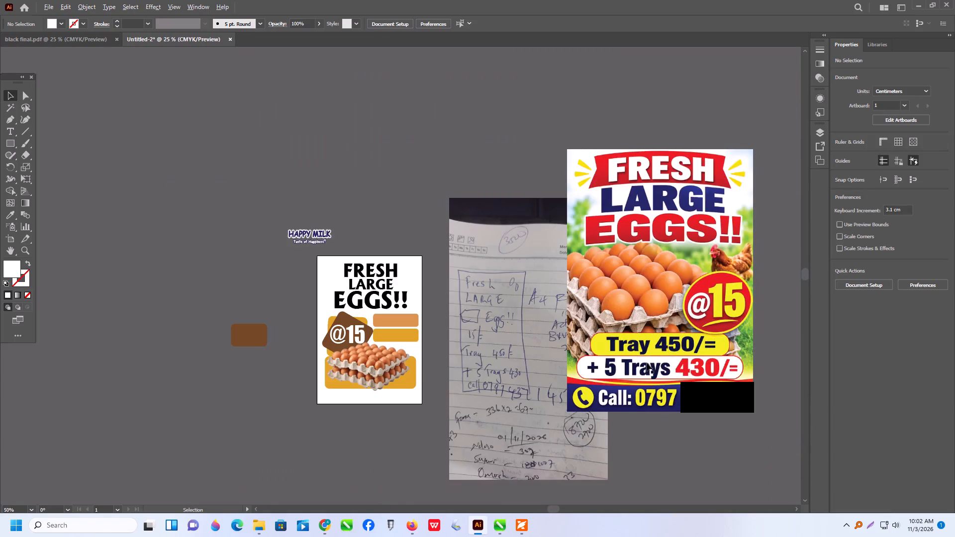
alt+scroll(354, 373, up, 1)
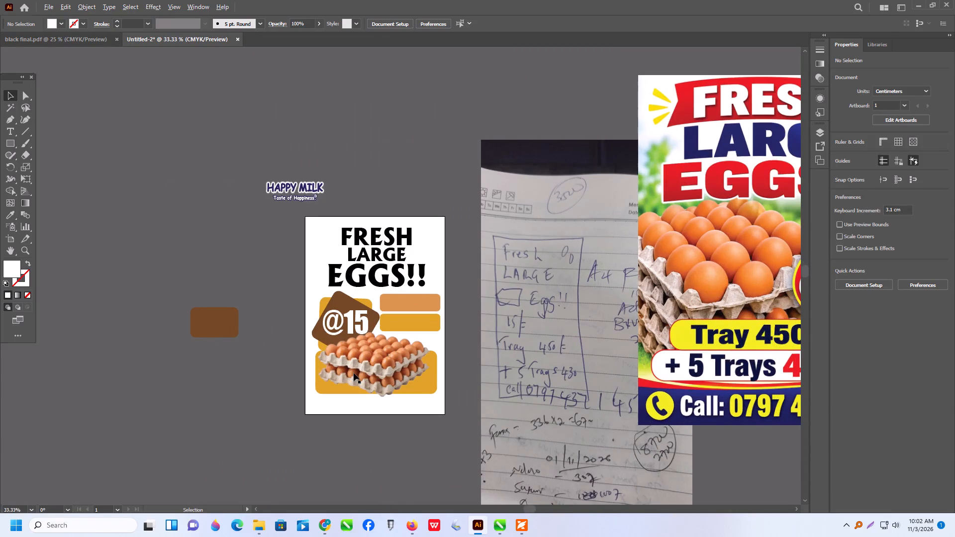
alt+scroll(354, 373, down, 1)
alt+scroll(375, 373, up, 1)
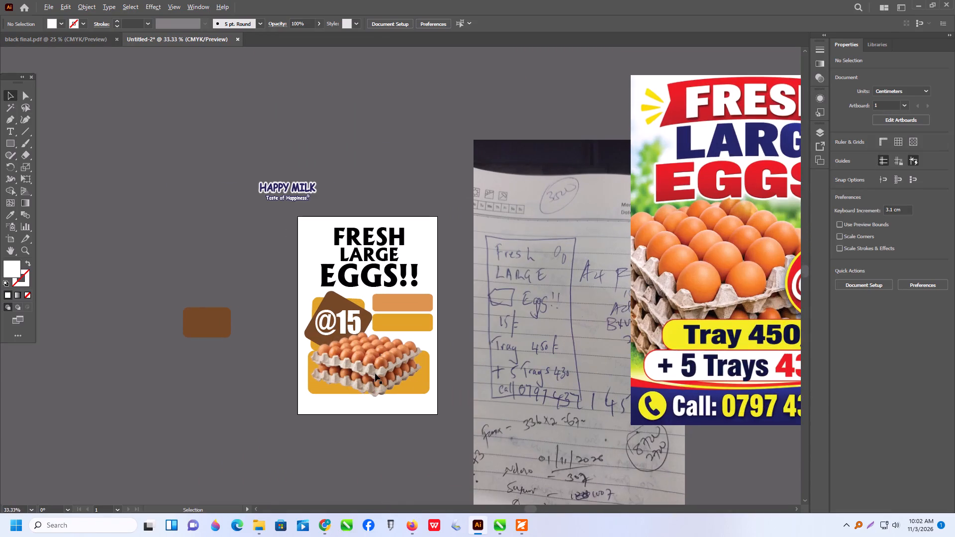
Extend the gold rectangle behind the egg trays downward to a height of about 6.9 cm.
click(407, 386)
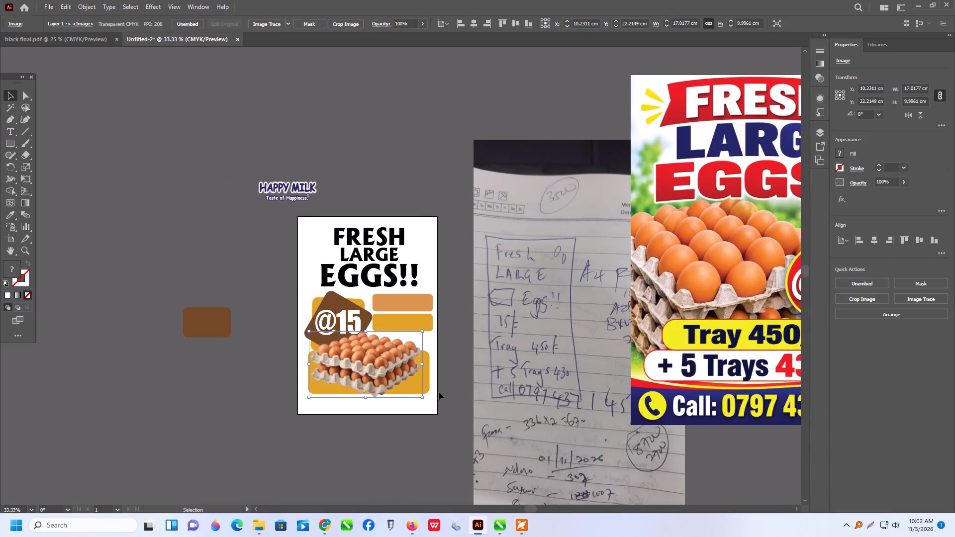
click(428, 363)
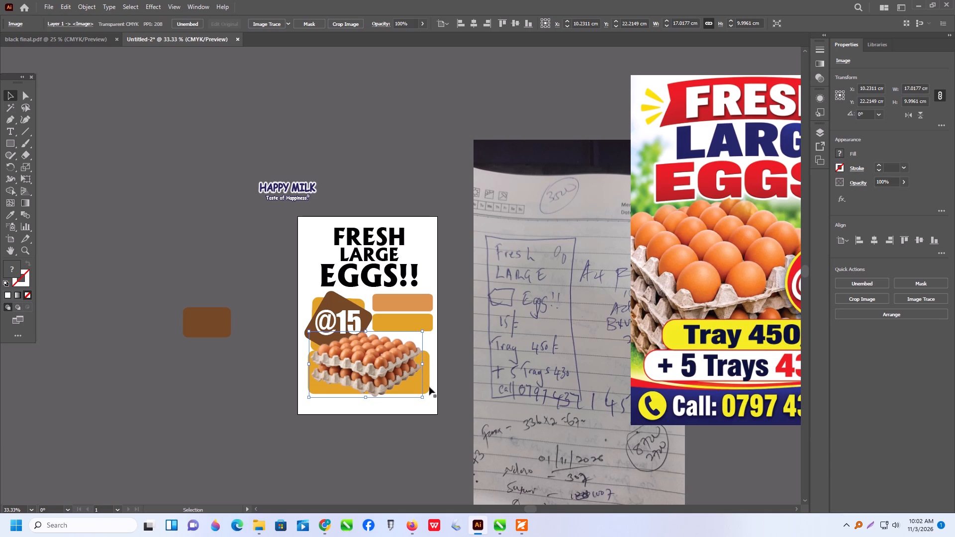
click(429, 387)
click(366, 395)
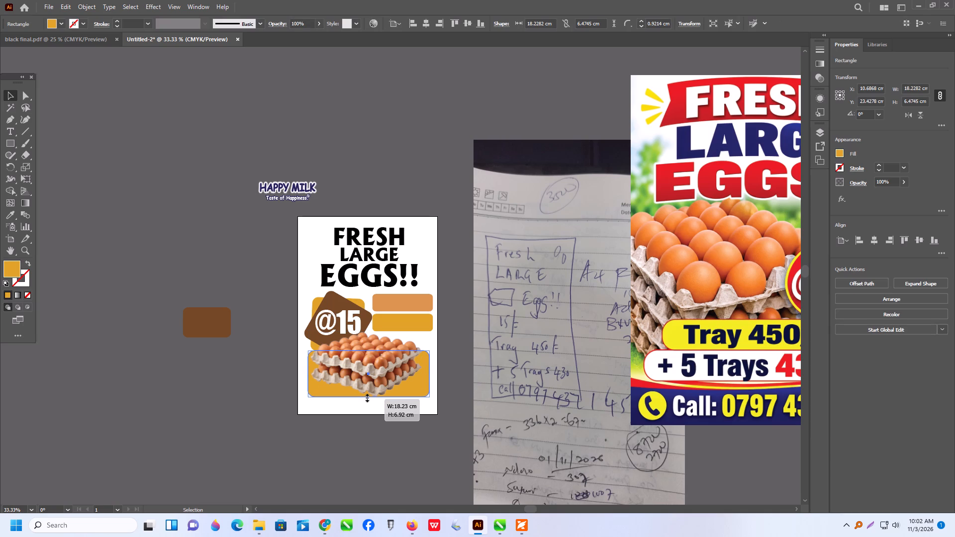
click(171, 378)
Shorten the gold rectangle behind the egg trays by raising its lower edge close to the base of the trays.
scroll(255, 378, down, 2)
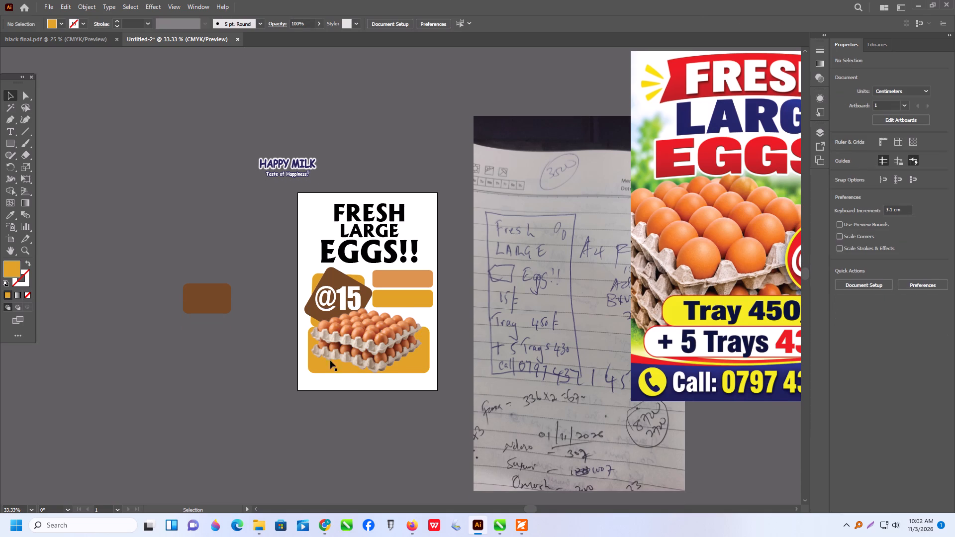
click(339, 374)
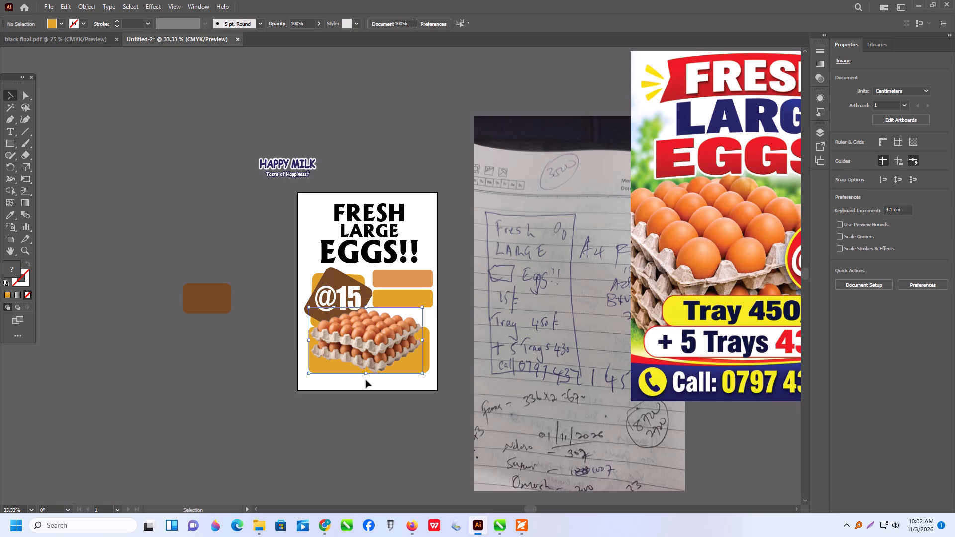
alt+scroll(366, 382, up, 2)
drag(364, 366, 366, 356)
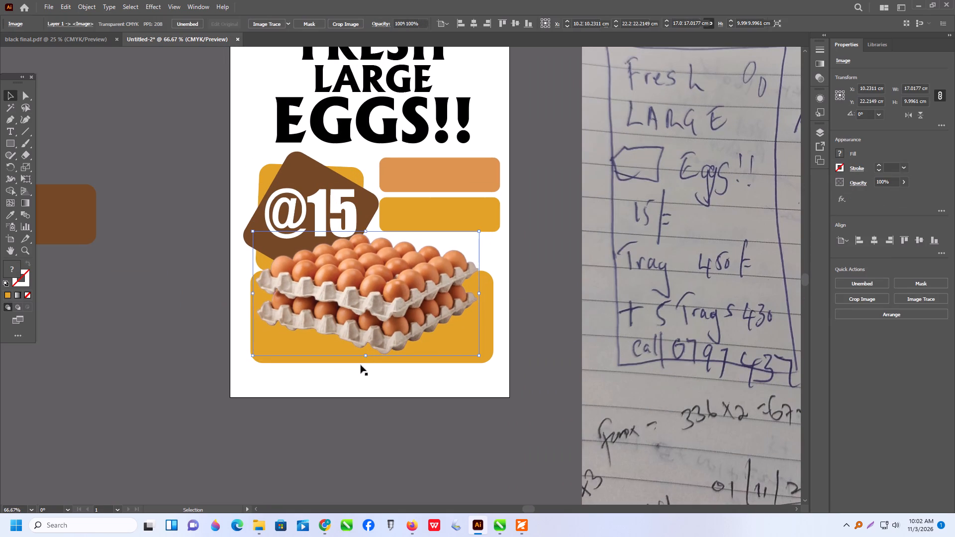
click(377, 364)
click(378, 361)
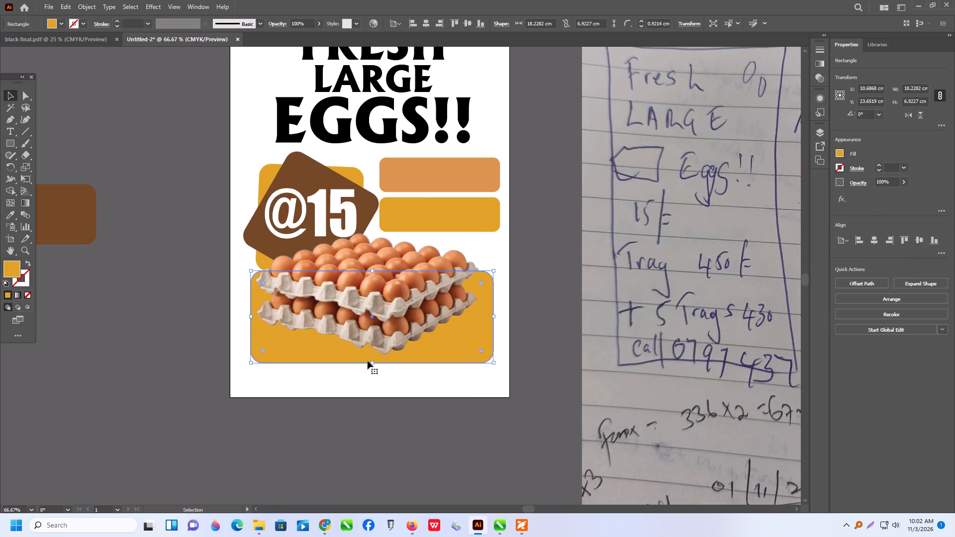
drag(371, 362, 374, 356)
click(239, 357)
Add a text line reading "tray 450/" in the empty area outside the artboard, below the spare brown rectangle.
scroll(335, 388, up, 5)
scroll(348, 387, down, 2)
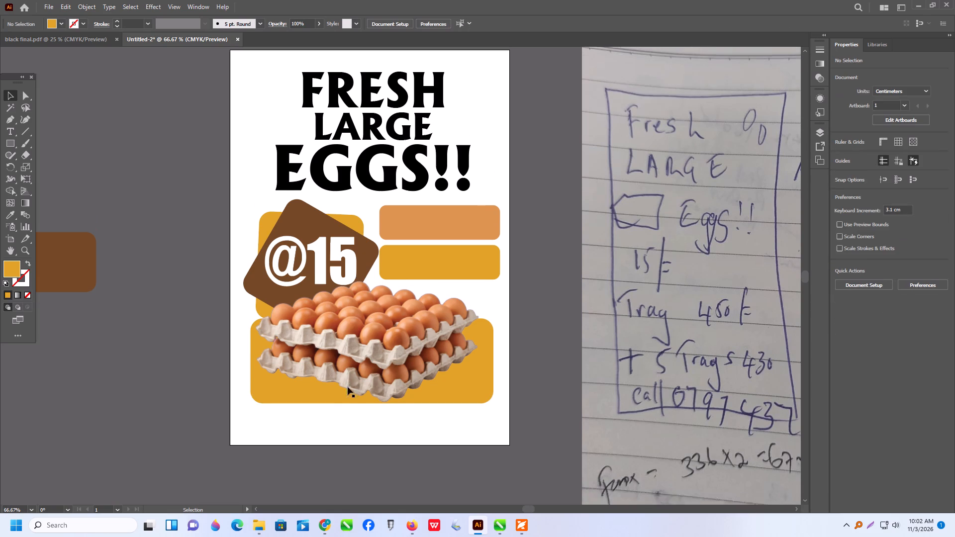
scroll(348, 387, down, 2)
alt+scroll(338, 393, down, 2)
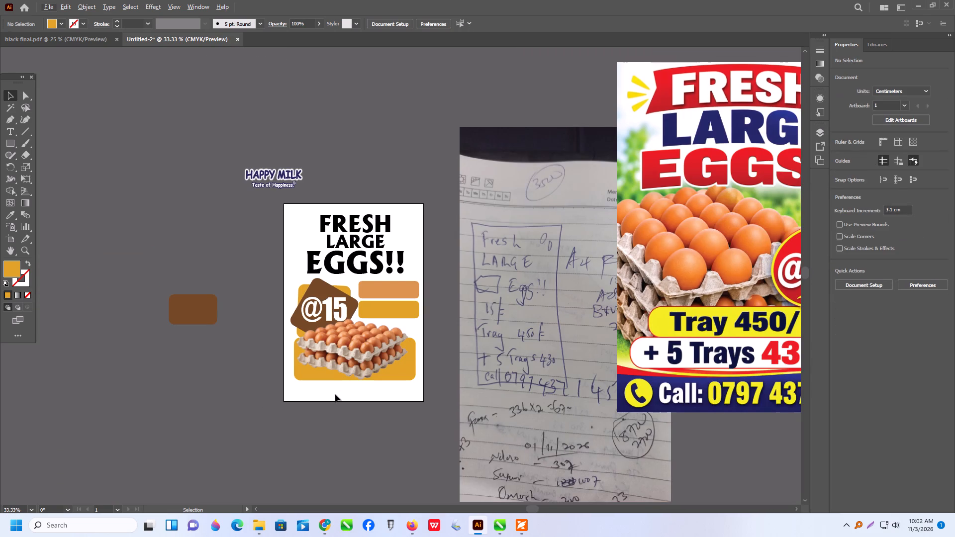
scroll(335, 394, down, 2)
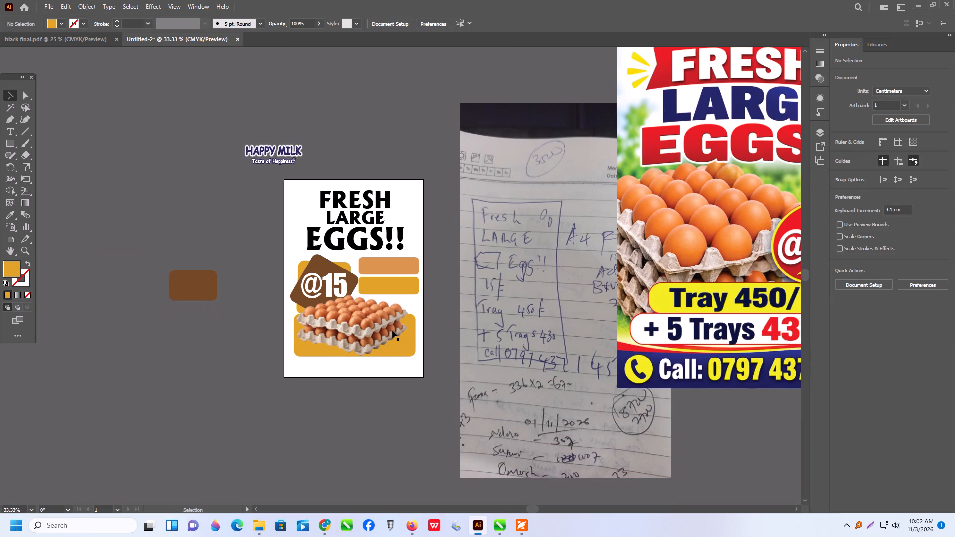
click(12, 129)
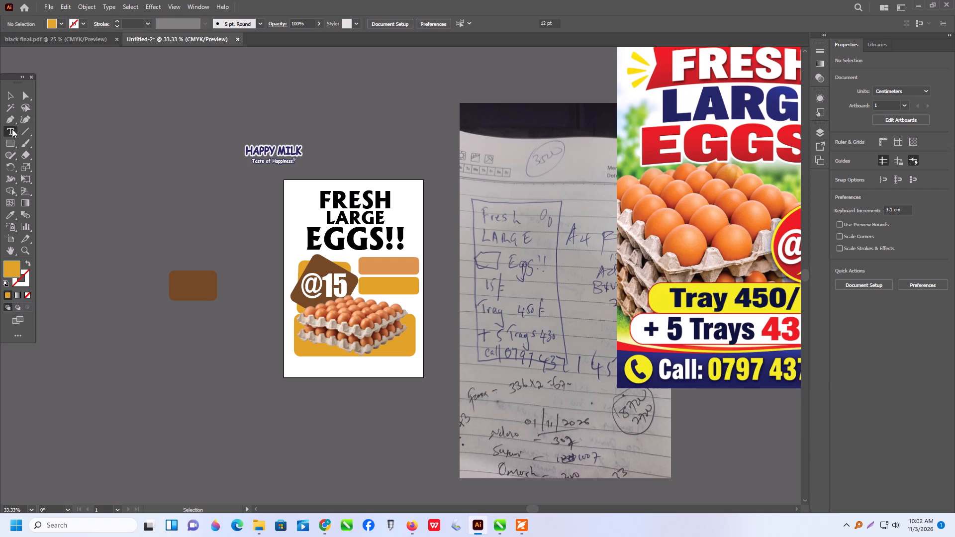
click(210, 376)
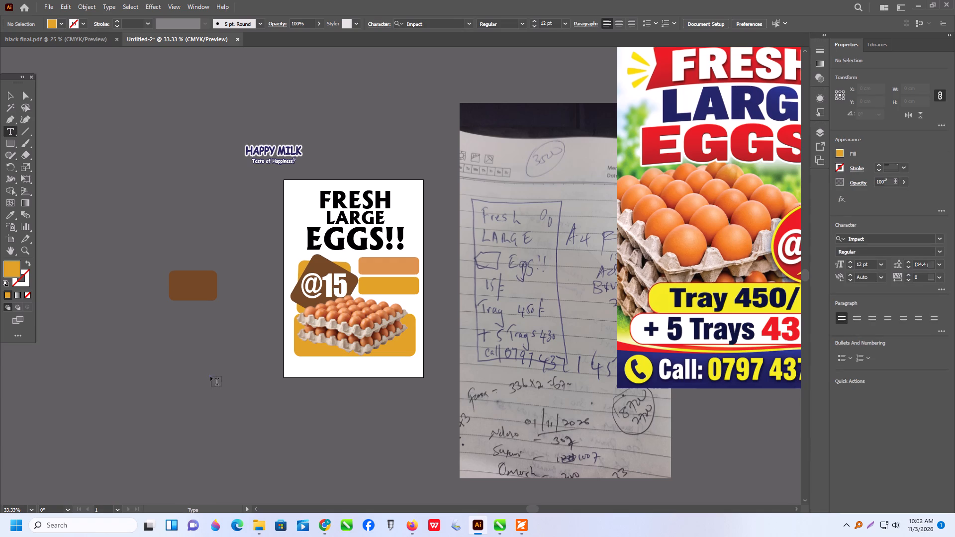
text(tra)
text(y)
key(space)
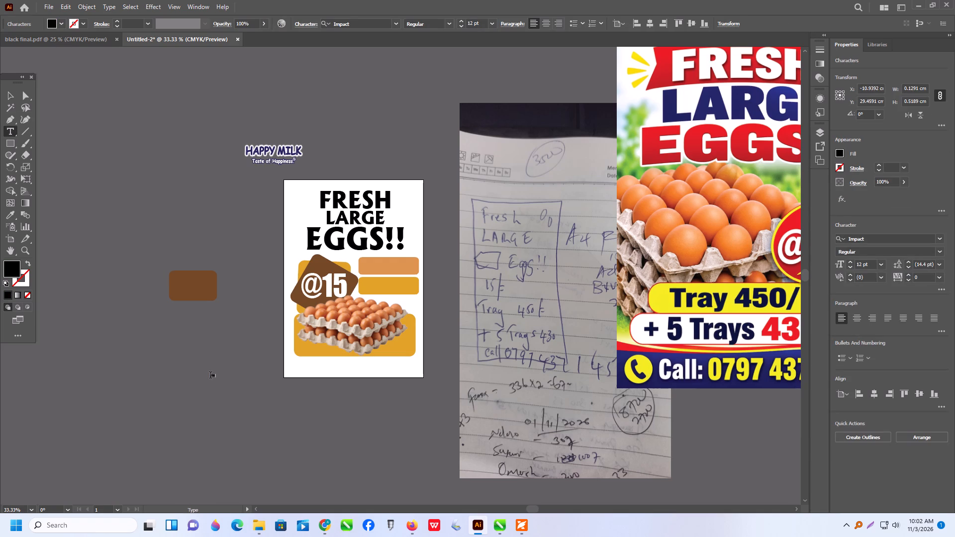
text(450)
key(slash)
scroll(78, 422, down, 2)
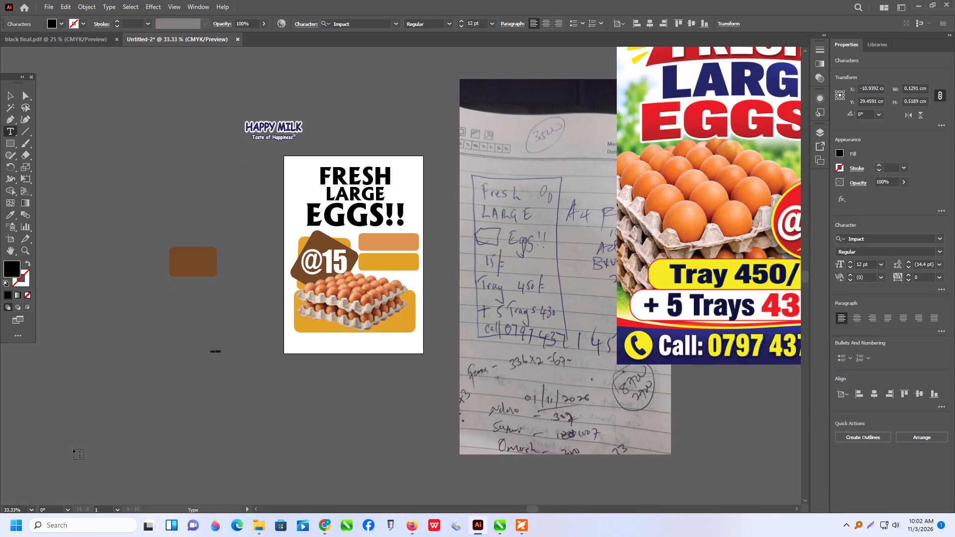
Complete the text line outside the artboard as "tray 450/=" and change it to uppercase.
alt+scroll(78, 447, down, 1)
alt+scroll(174, 365, up, 4)
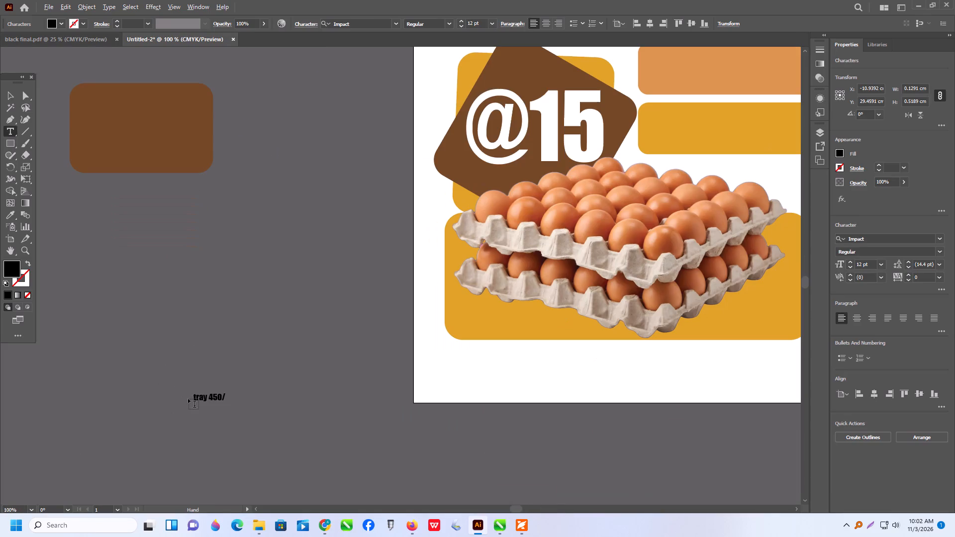
key(shift+plus)
key(BackSpace)
key(equal)
click(11, 97)
click(105, 4)
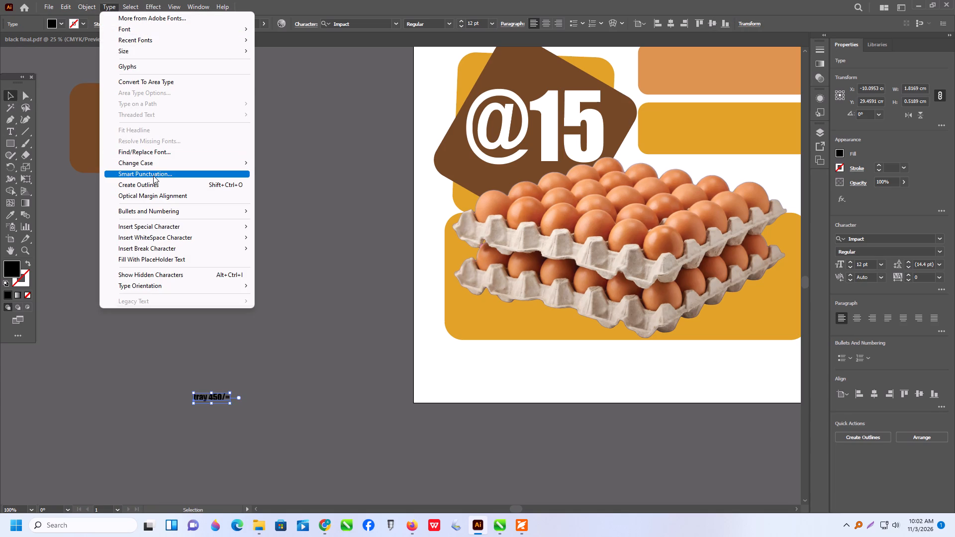
click(153, 166)
click(274, 161)
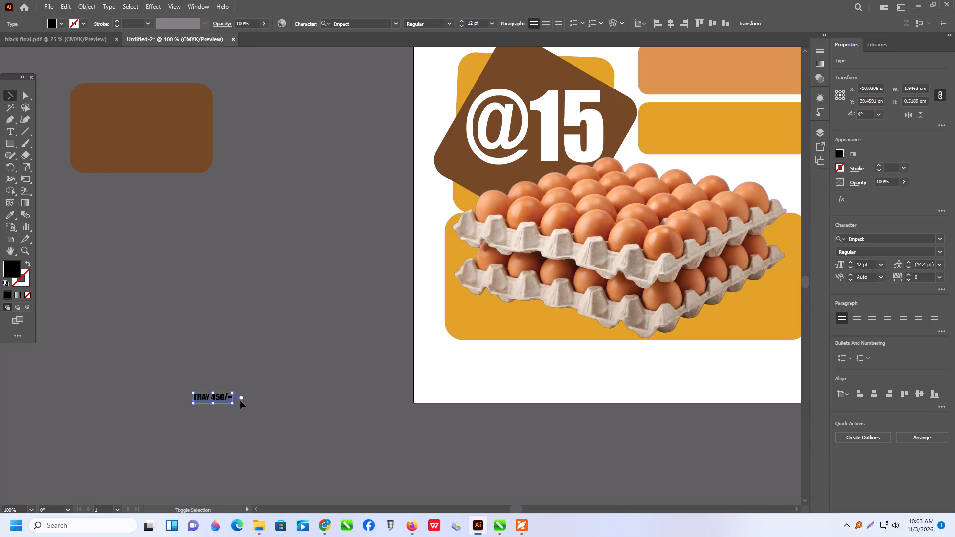
shift+drag(233, 392, 366, 355)
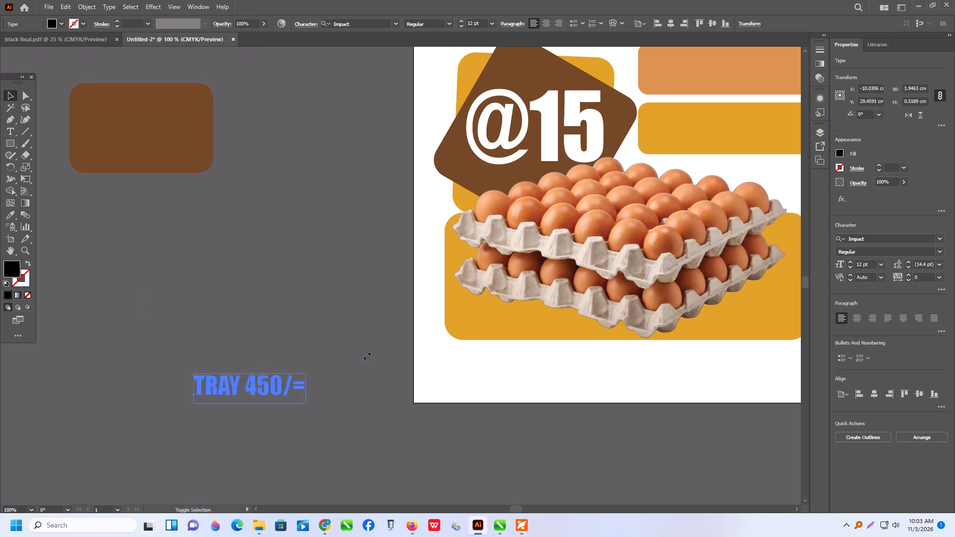
shift+drag(366, 355, 370, 355)
alt+scroll(155, 392, down, 3)
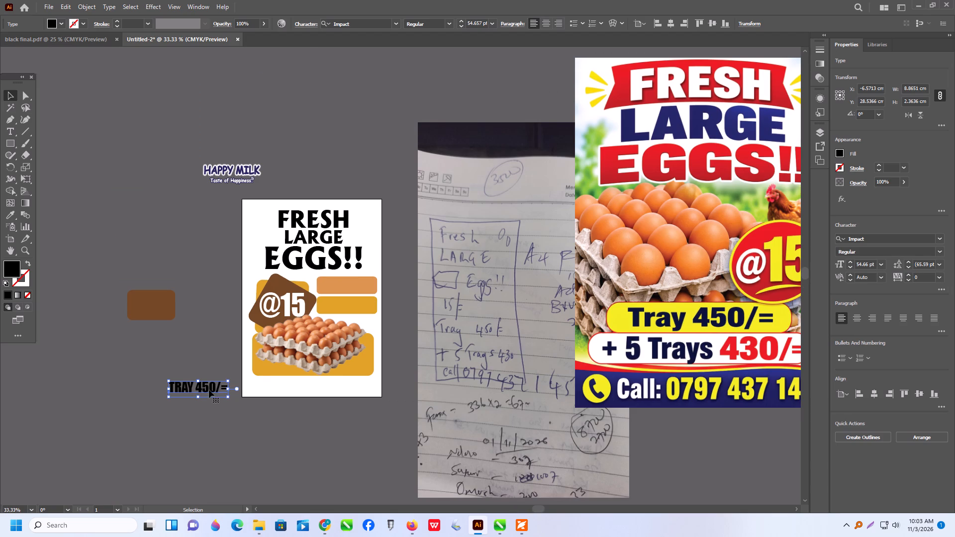
drag(209, 390, 361, 282)
alt+scroll(357, 294, up, 3)
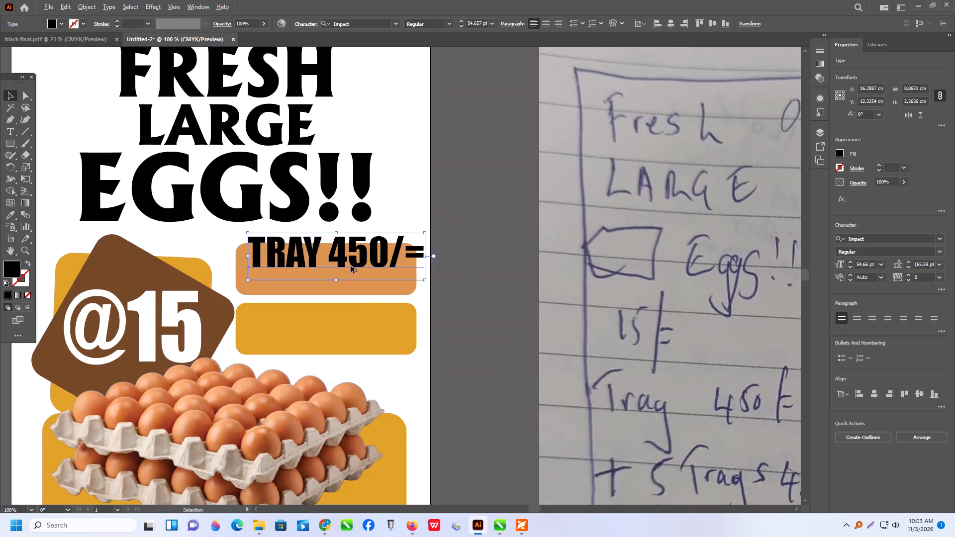
alt+scroll(351, 256, up, 2)
drag(357, 239, 349, 274)
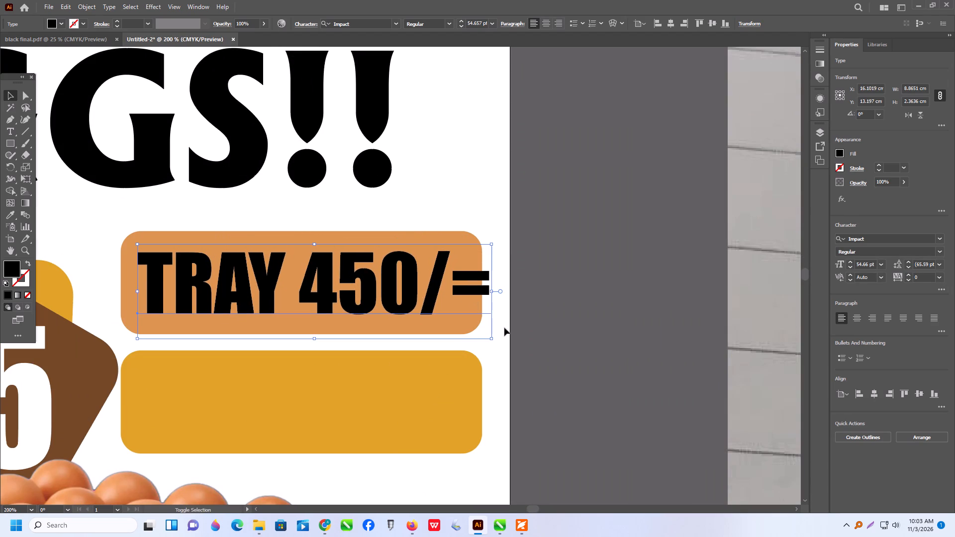
Resize and centre the "TRAY 450/=" text within the light orange rectangle, to about 8.7 cm wide and 2.0 cm high.
shift+drag(492, 341, 470, 340)
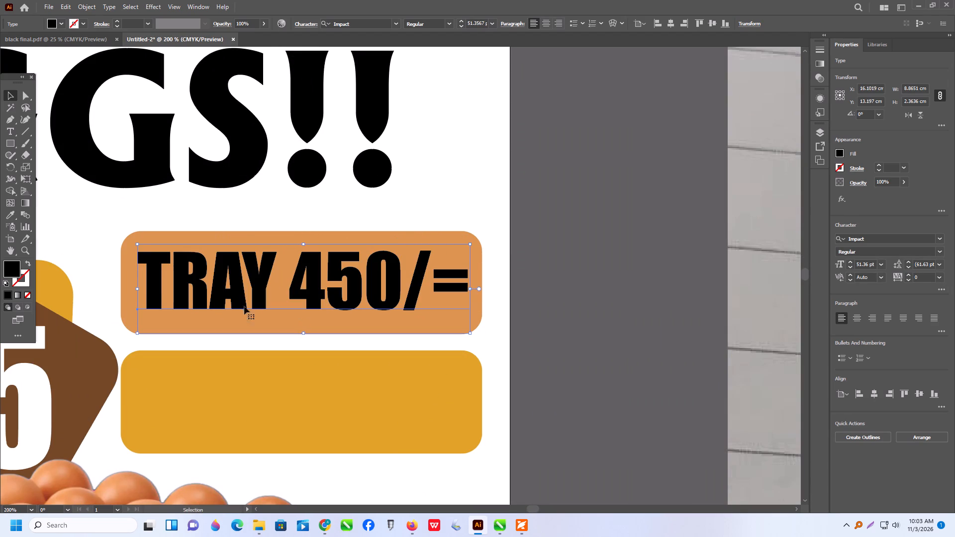
drag(140, 289, 126, 288)
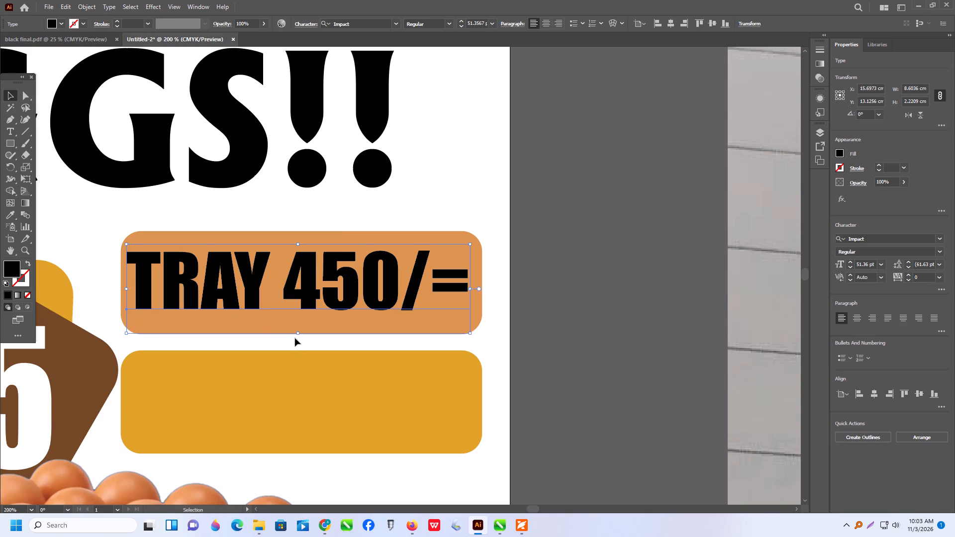
drag(297, 332, 297, 325)
drag(316, 287, 318, 293)
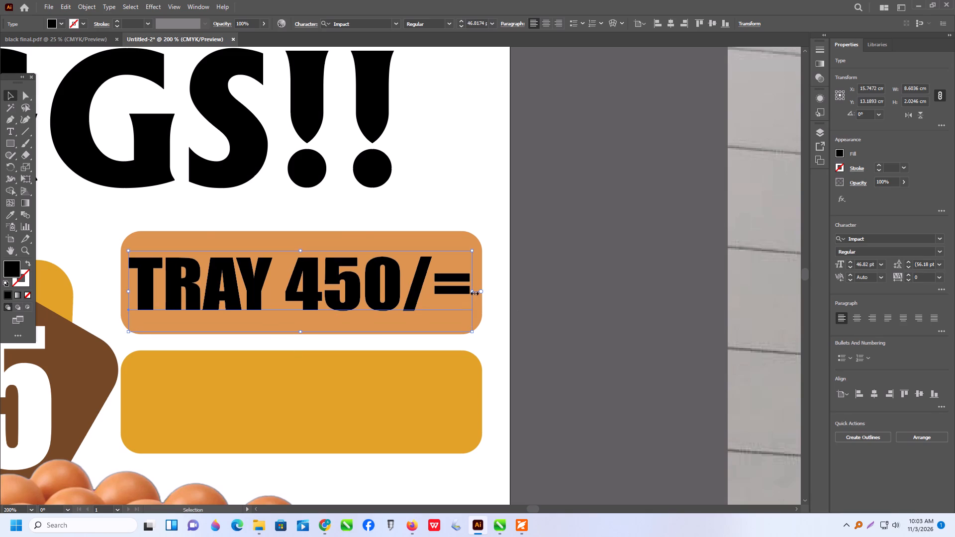
click(474, 292)
Fill the "TRAY 450/=" text on the light orange rectangle with white.
alt+scroll(310, 307, down, 1)
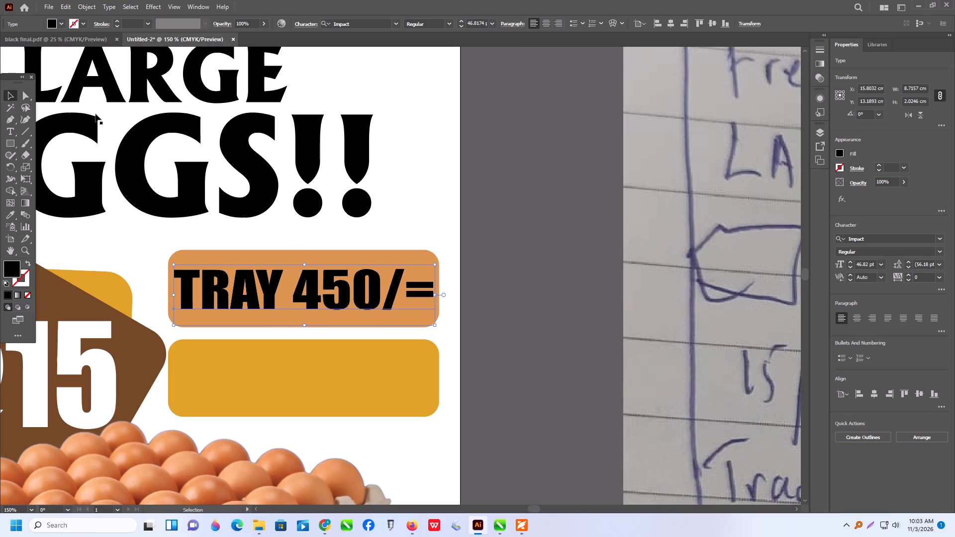
click(59, 22)
click(36, 38)
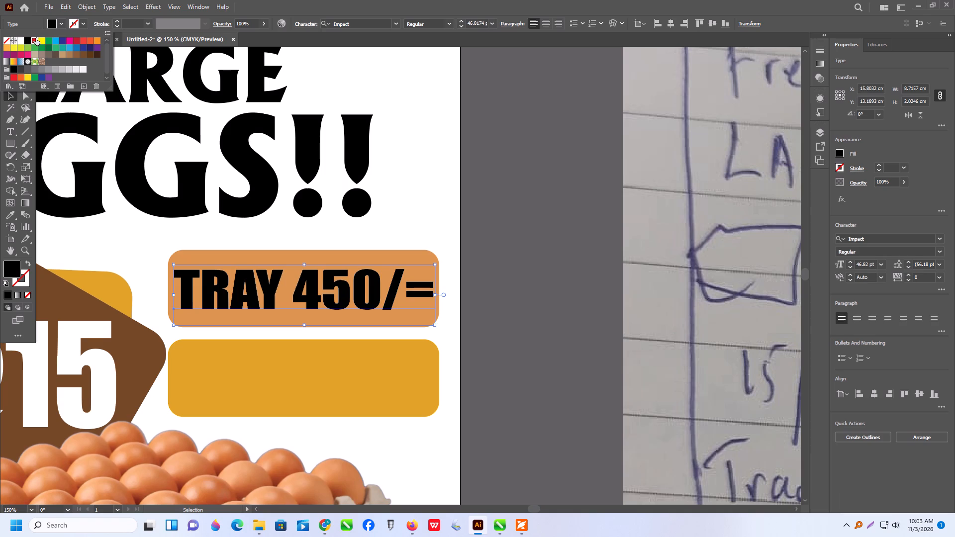
click(20, 43)
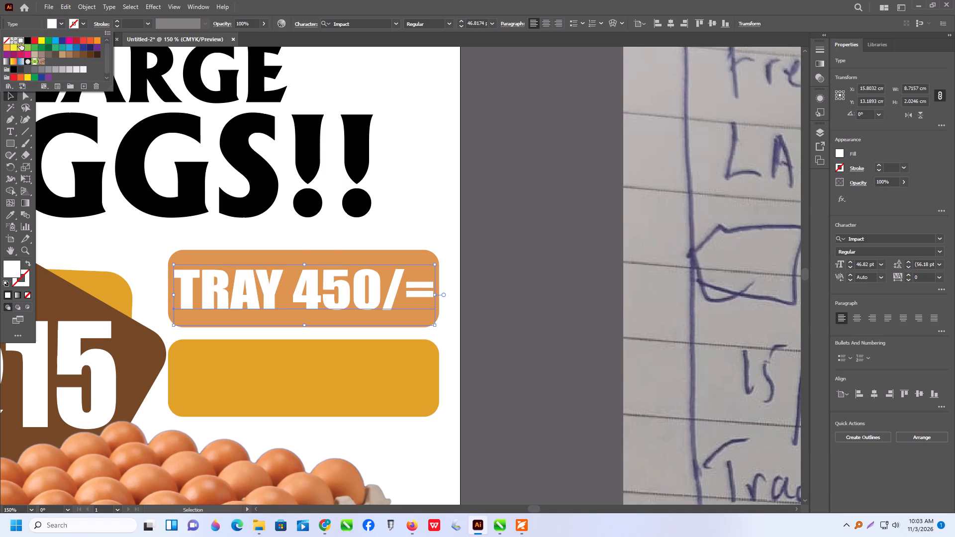
drag(567, 191, 563, 204)
click(564, 217)
Duplicate the white "TRAY 450/=" text straight down onto the gold rectangle below it.
alt+scroll(565, 218, down, 1)
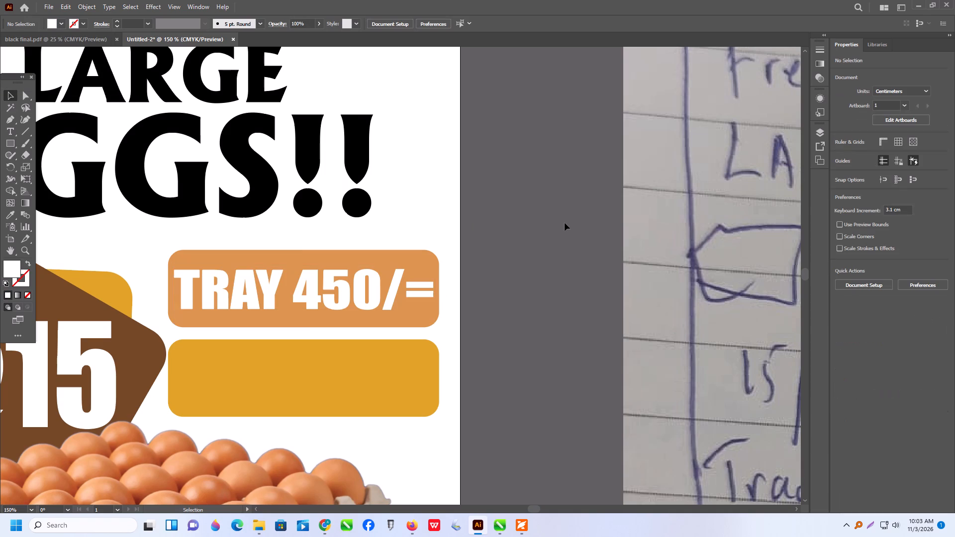
alt+scroll(565, 223, down, 1)
alt+drag(457, 257, 461, 293)
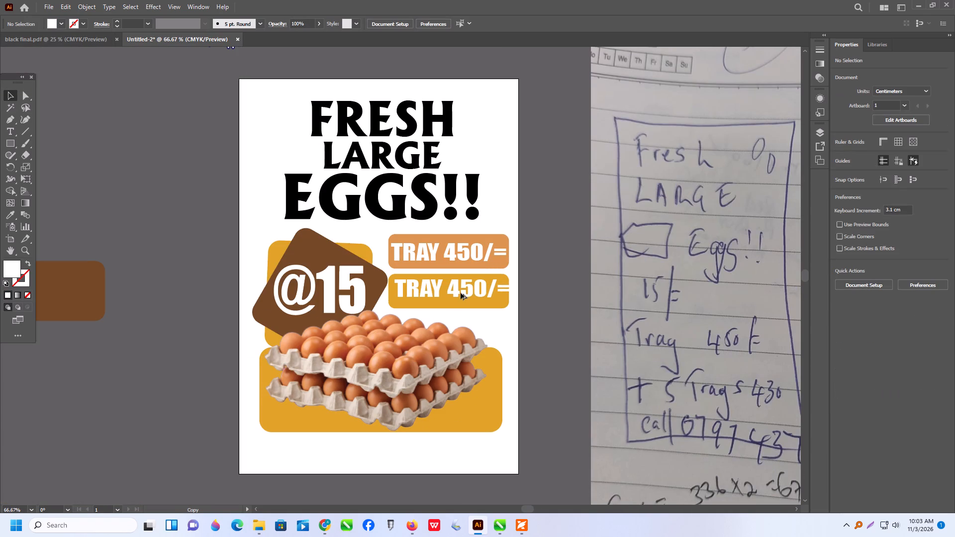
alt+drag(461, 293, 460, 293)
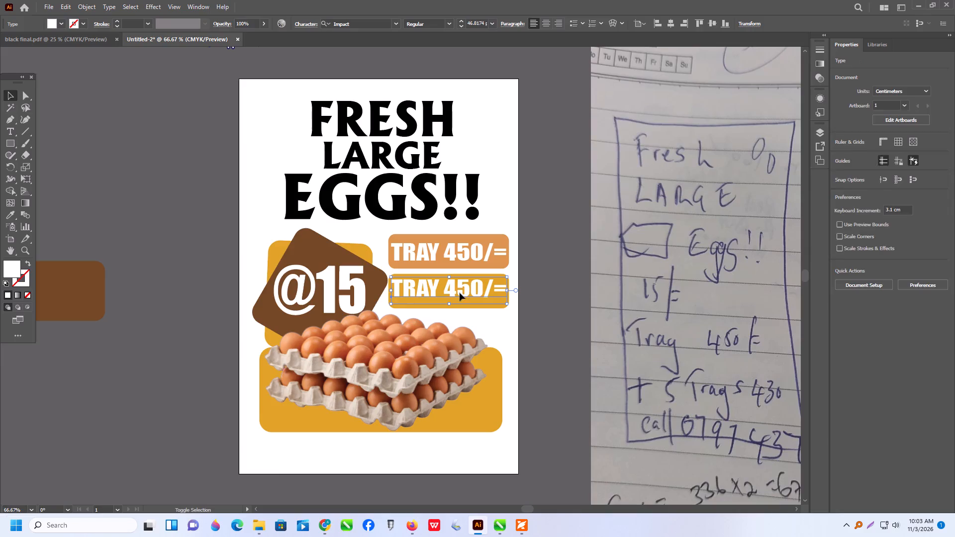
alt+scroll(394, 301, down, 3)
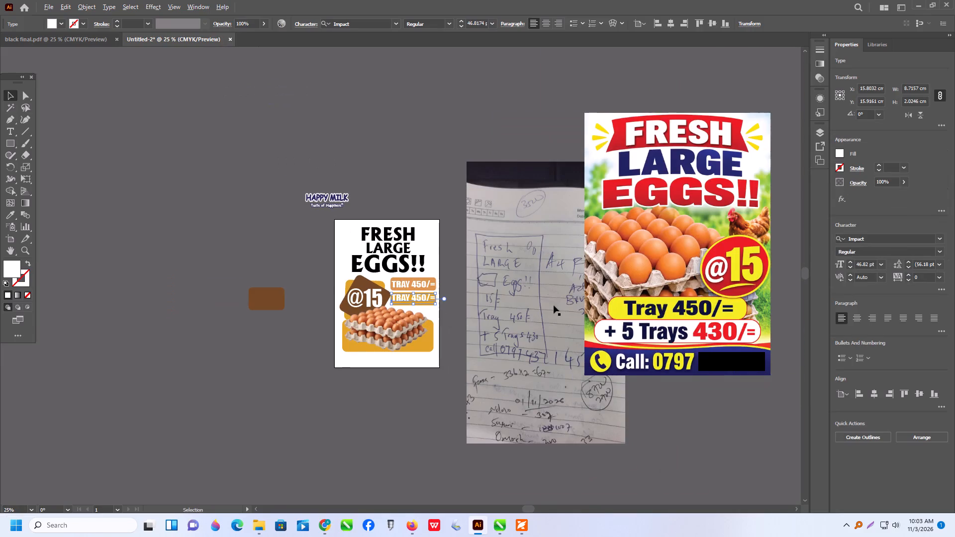
alt+scroll(554, 305, up, 2)
alt+scroll(312, 294, up, 3)
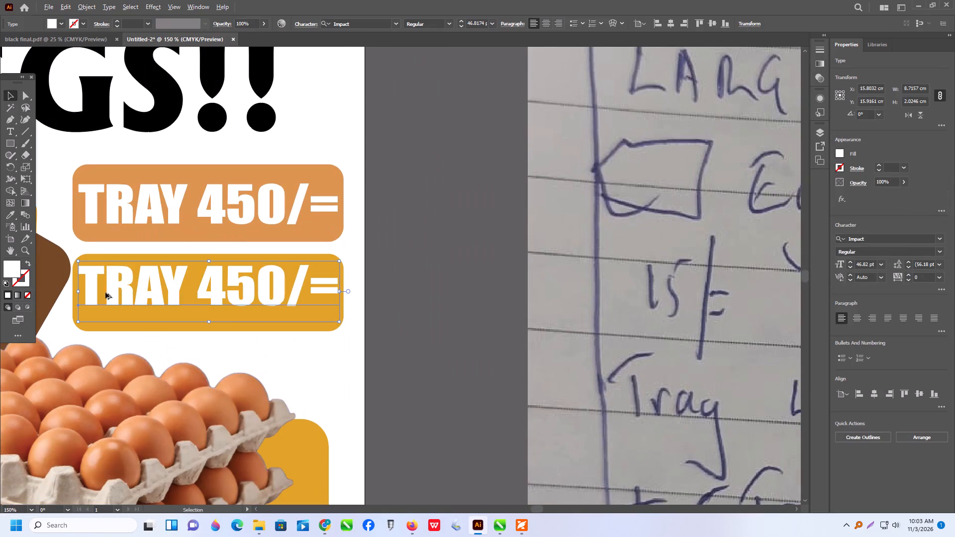
alt+scroll(358, 290, down, 2)
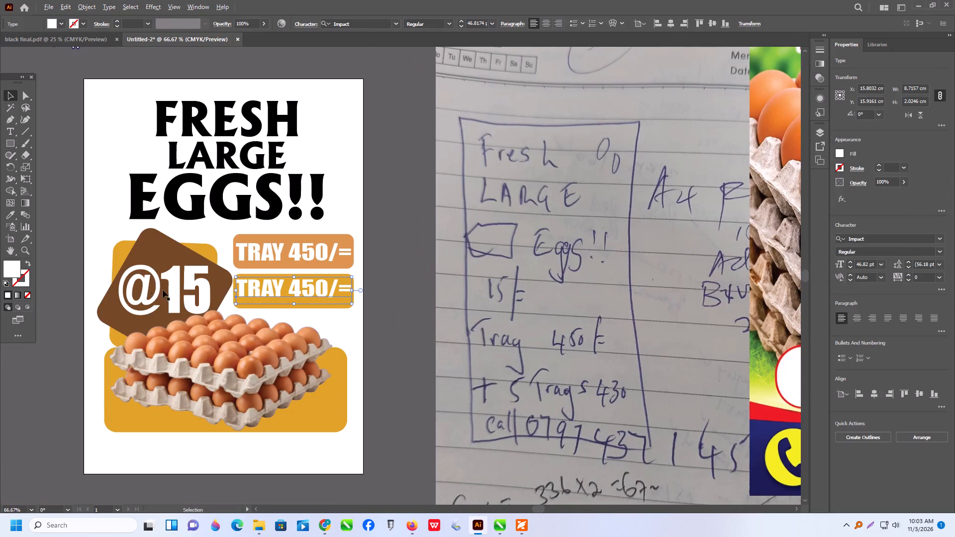
drag(99, 244, 160, 290)
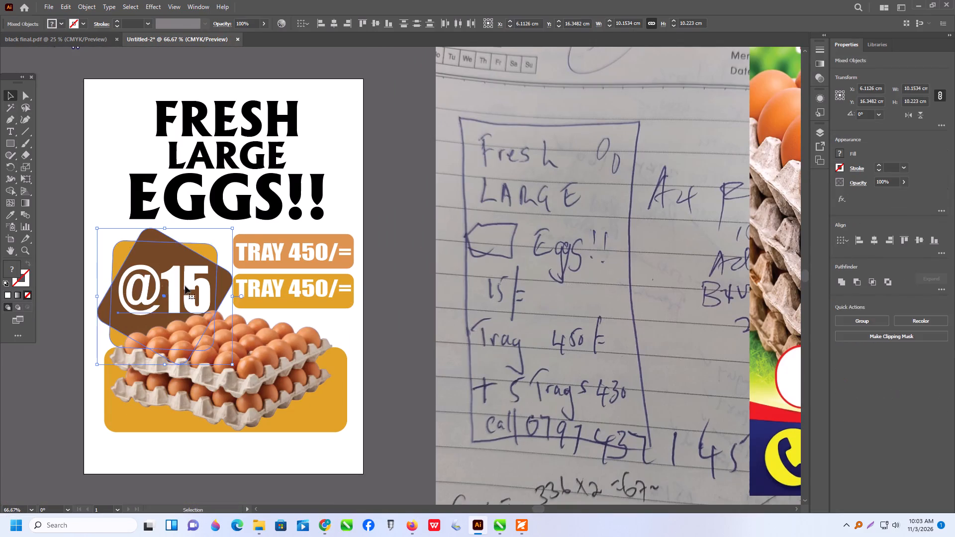
shift+drag(231, 226, 217, 249)
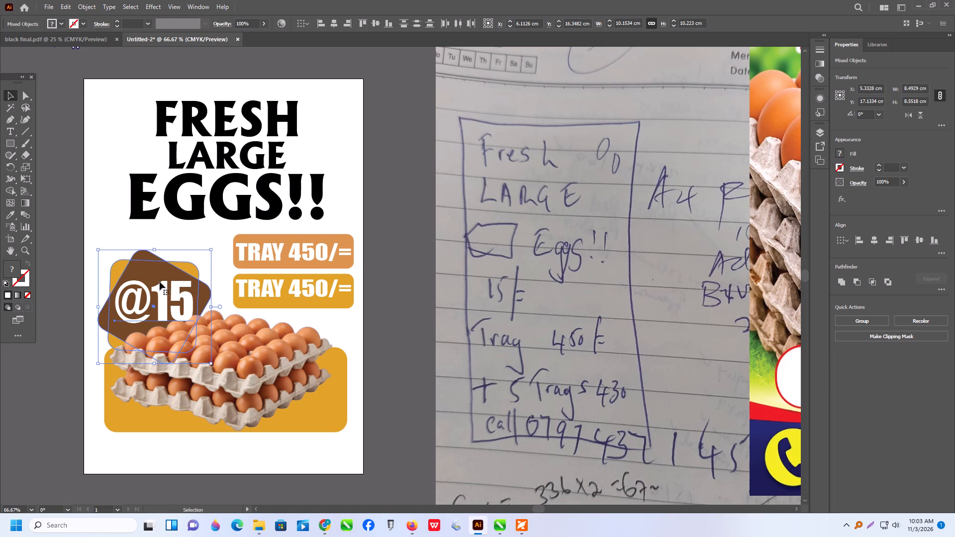
drag(160, 282, 155, 259)
Move the egg trays together with the gold rectangle behind them about 1 cm to the left.
click(219, 370)
shift+click(337, 379)
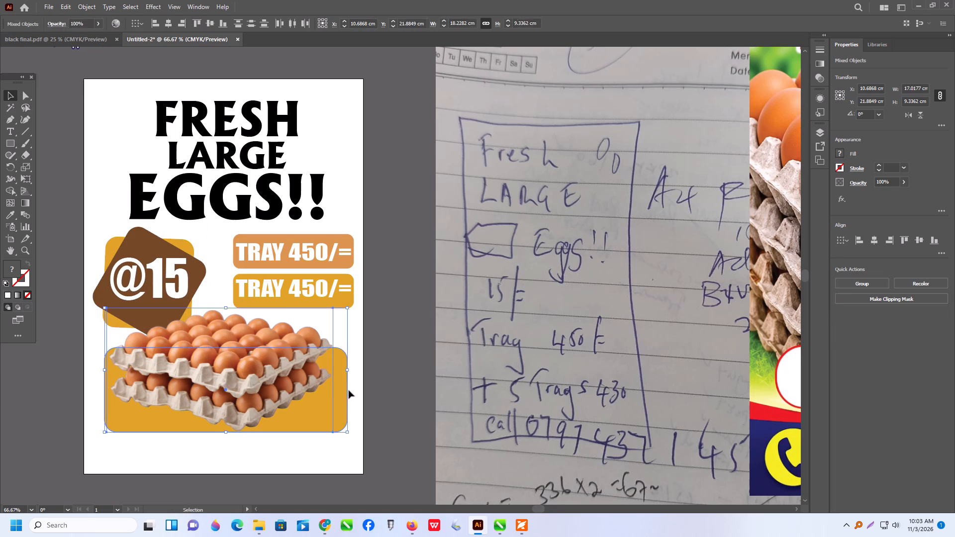
drag(344, 390, 330, 391)
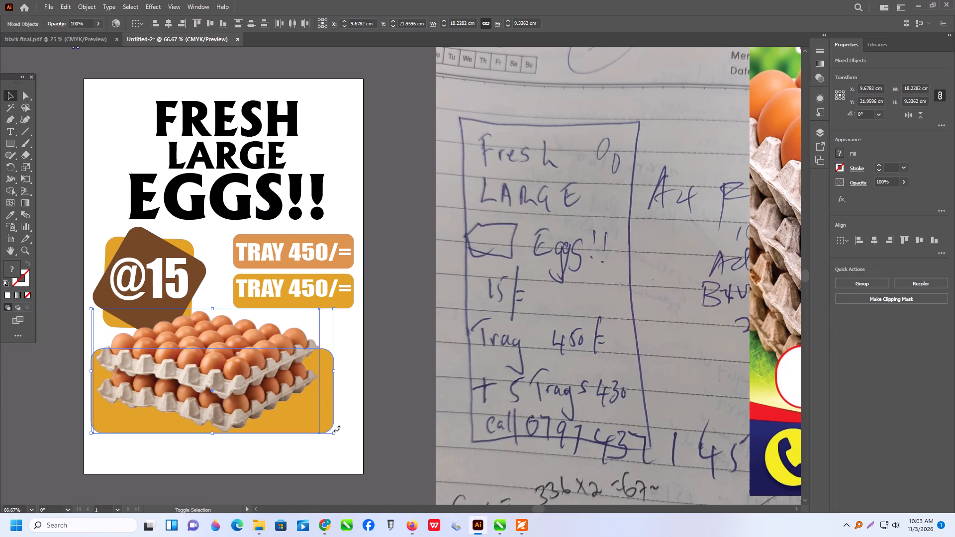
click(381, 352)
alt+scroll(244, 259, up, 2)
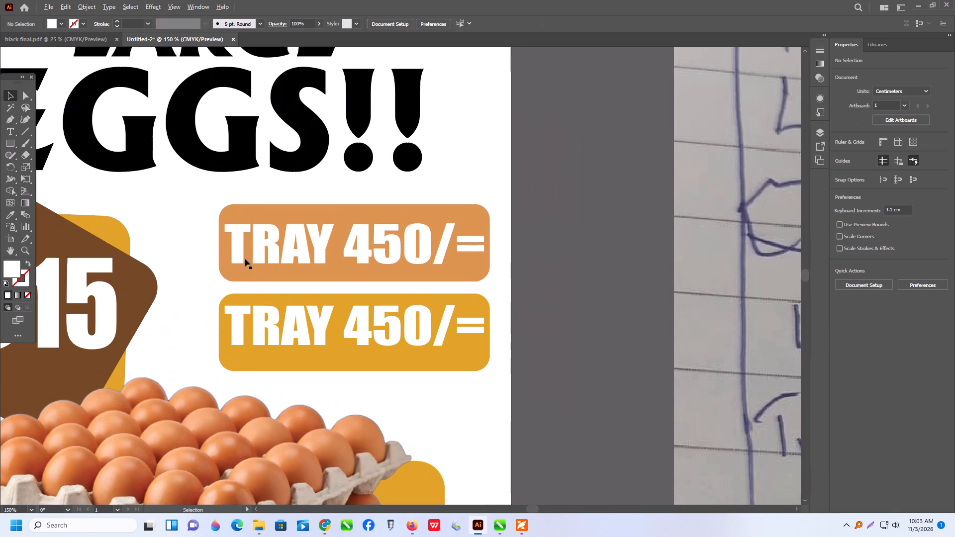
click(236, 299)
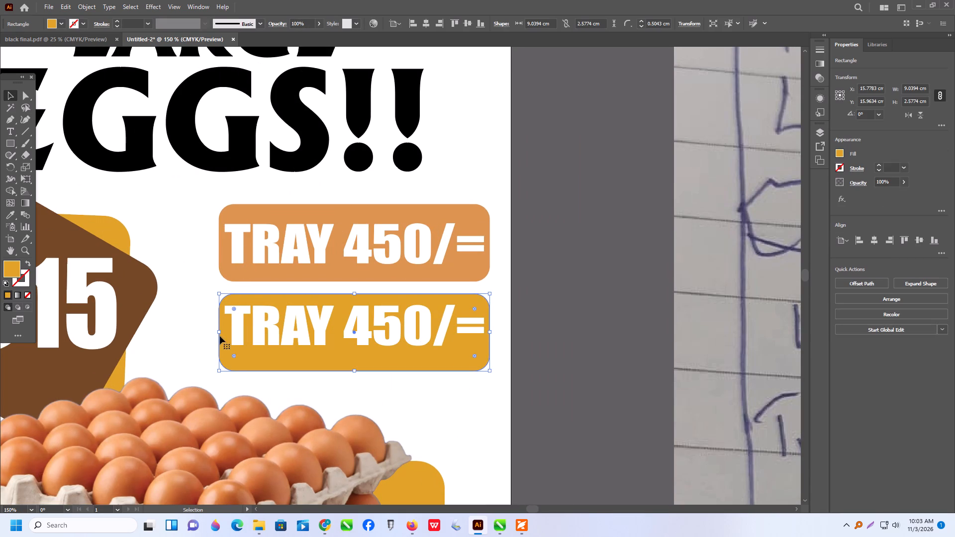
drag(218, 333, 150, 336)
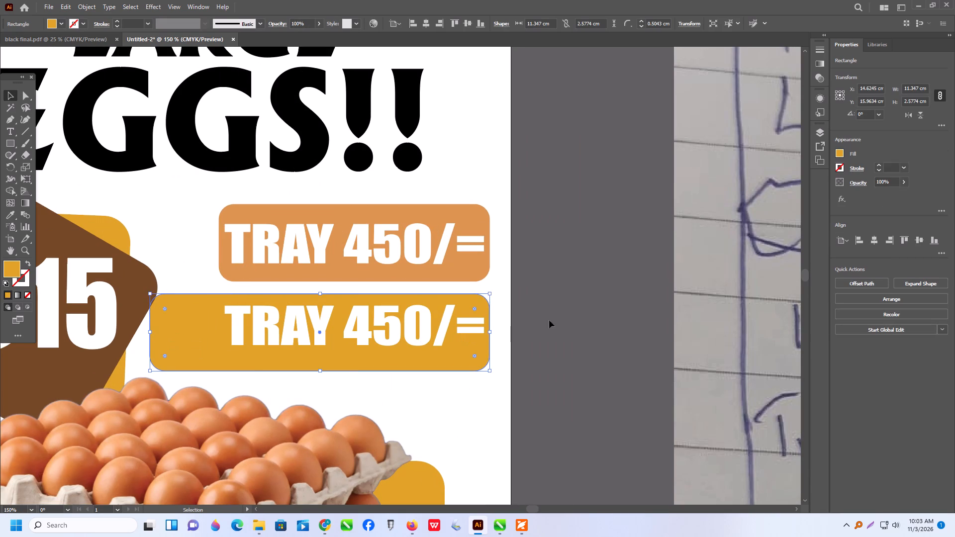
click(572, 311)
Shift the duplicated price text left within the widened gold rectangle and edit it to read "+5TRAY 430/=".
drag(319, 326, 303, 331)
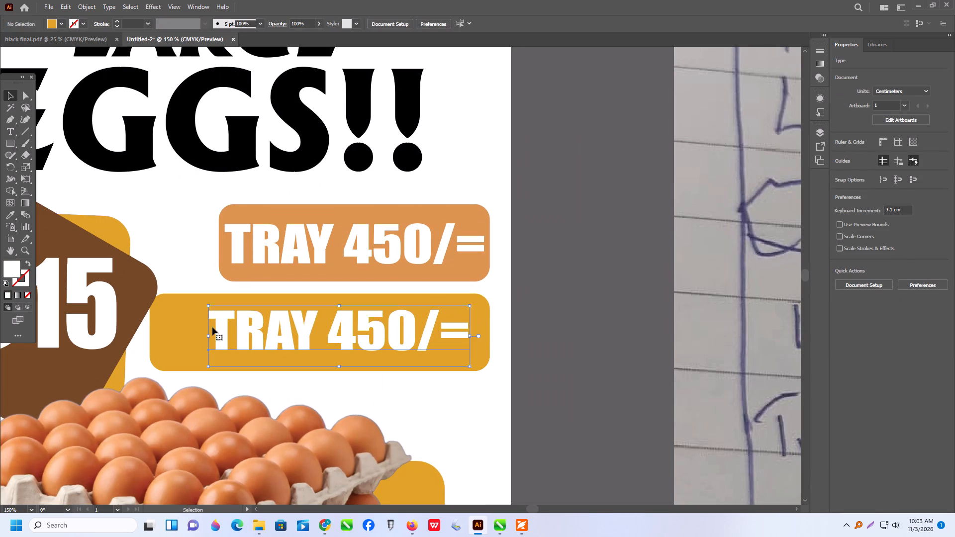
triple_click(214, 322)
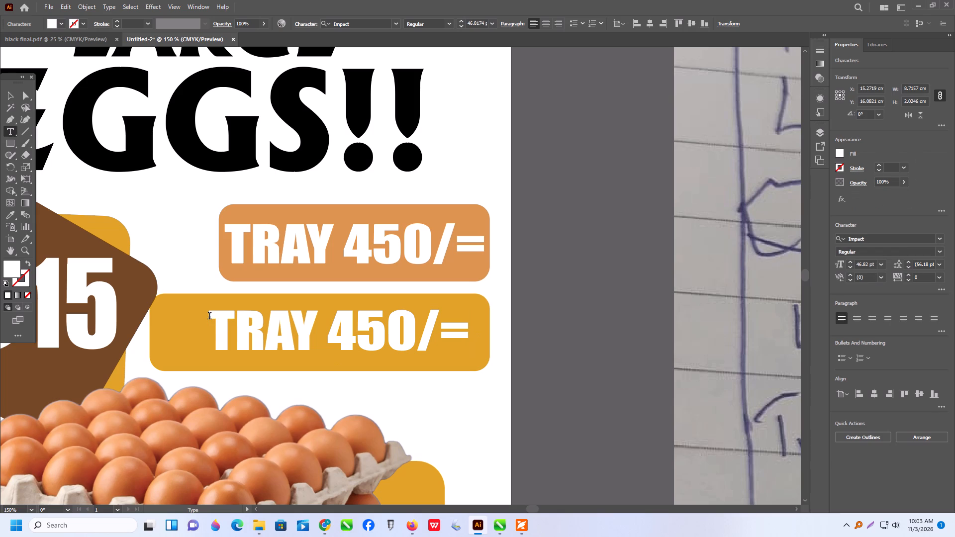
key(plus)
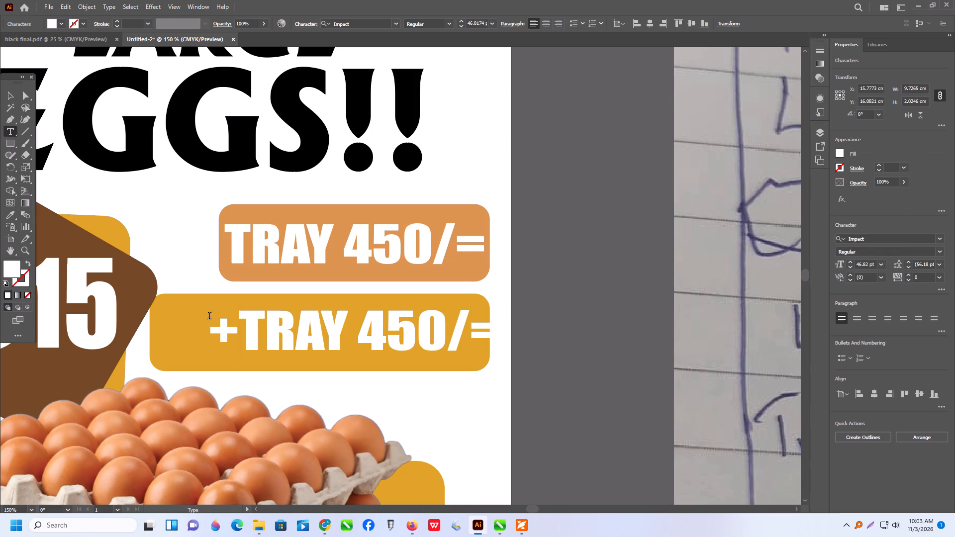
key(5)
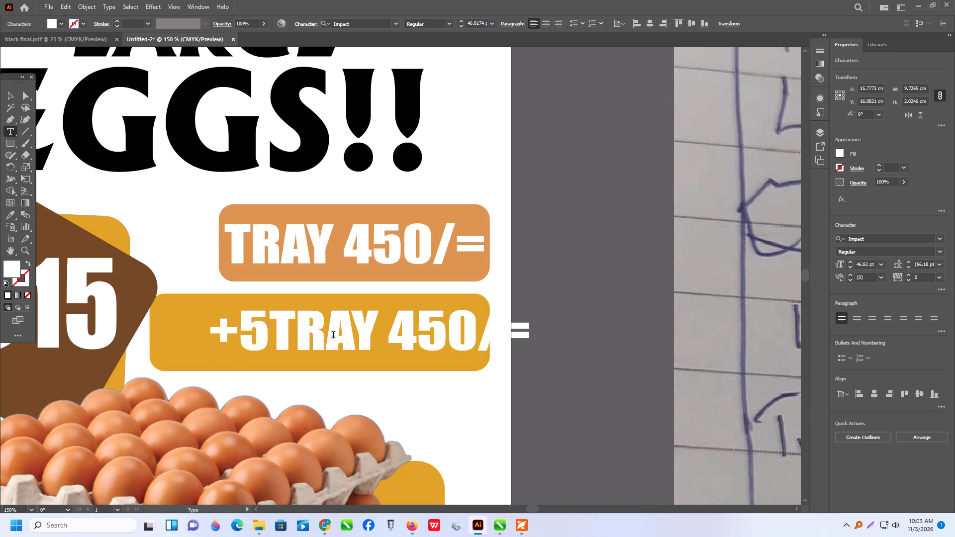
drag(439, 341, 421, 341)
key(3)
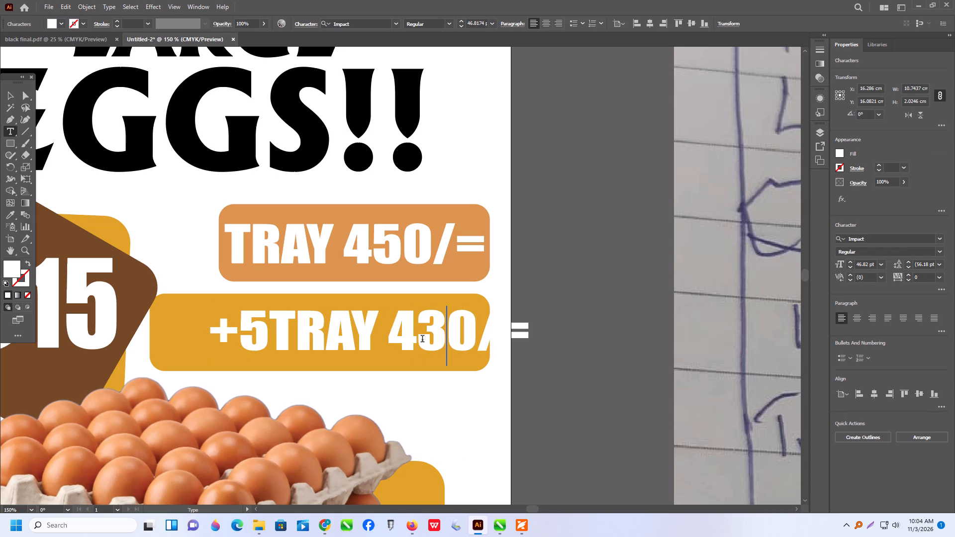
alt+scroll(339, 406, down, 3)
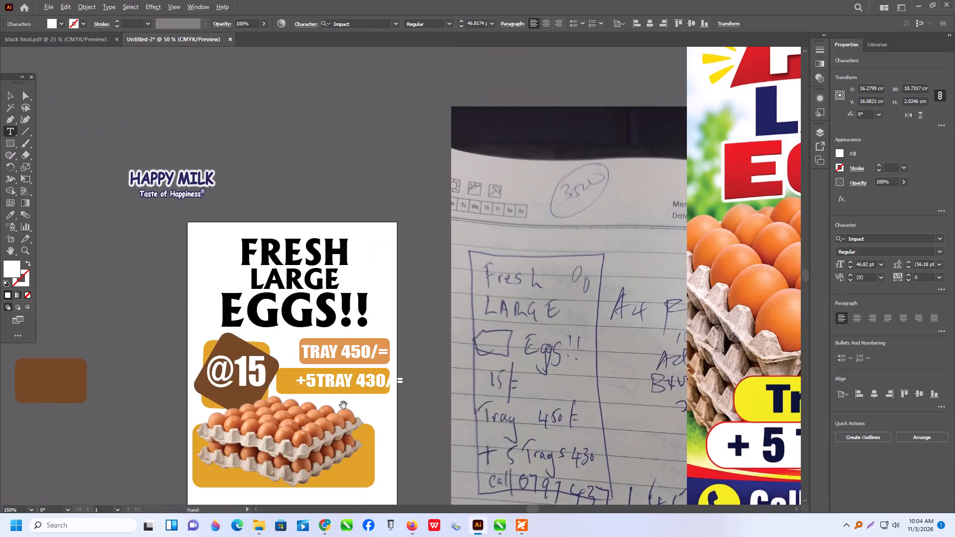
alt+scroll(350, 404, down, 2)
alt+scroll(384, 411, up, 3)
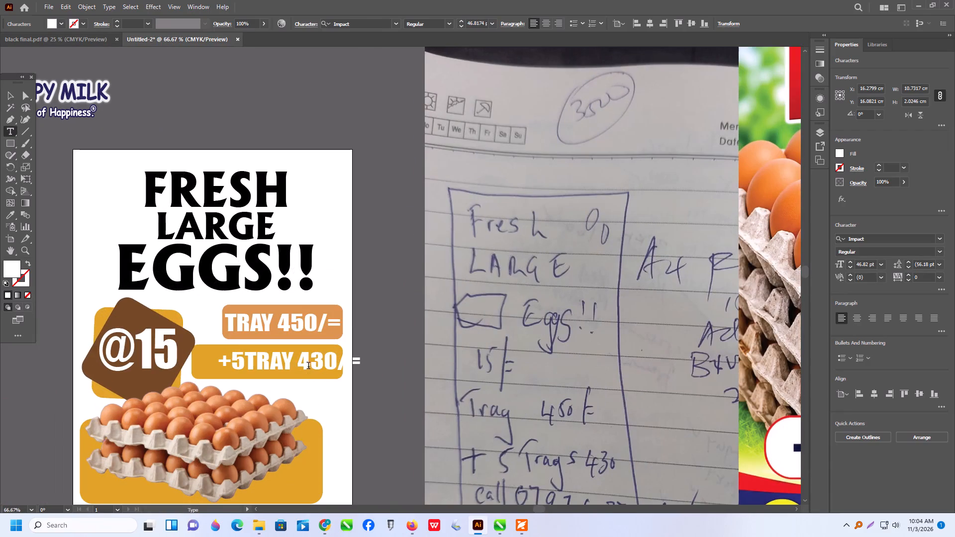
Colour only the "430/=" part of the "+5TRAY 430/=" price text red.
drag(301, 359, 394, 369)
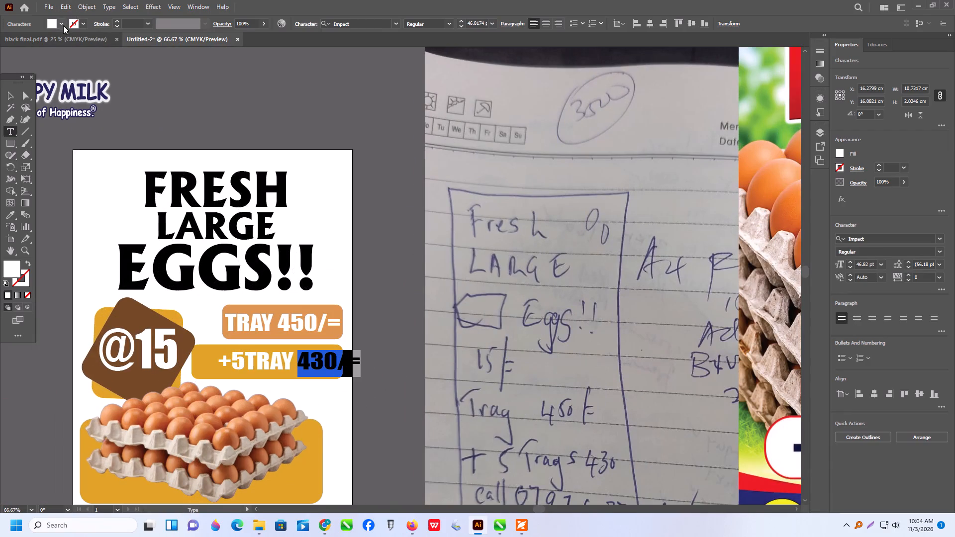
click(63, 25)
click(34, 40)
drag(166, 115, 156, 115)
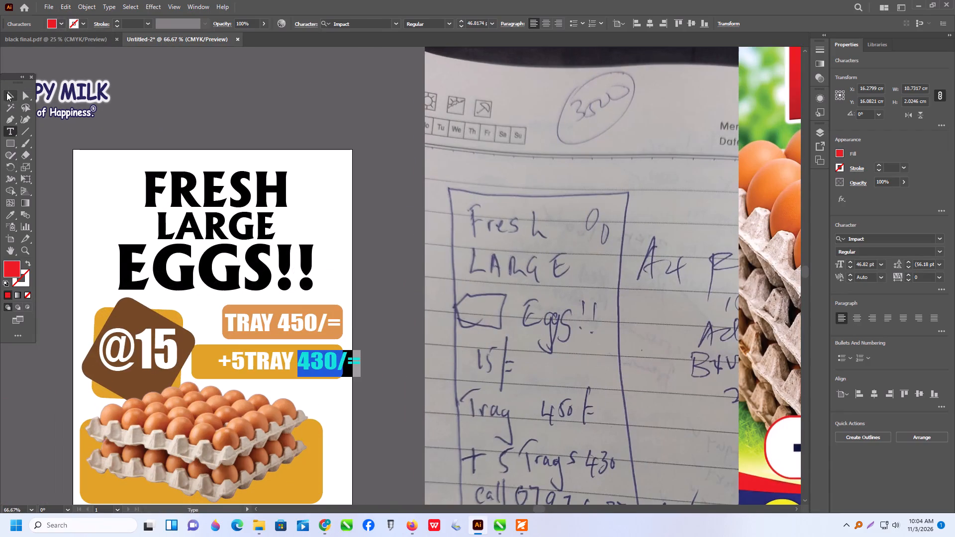
click(7, 93)
Move the "+5TRAY 430/=" text left inside the gold price rectangle and scale it to about 10.8 cm wide.
scroll(186, 256, down, 4)
alt+scroll(251, 321, up, 3)
drag(250, 300, 215, 302)
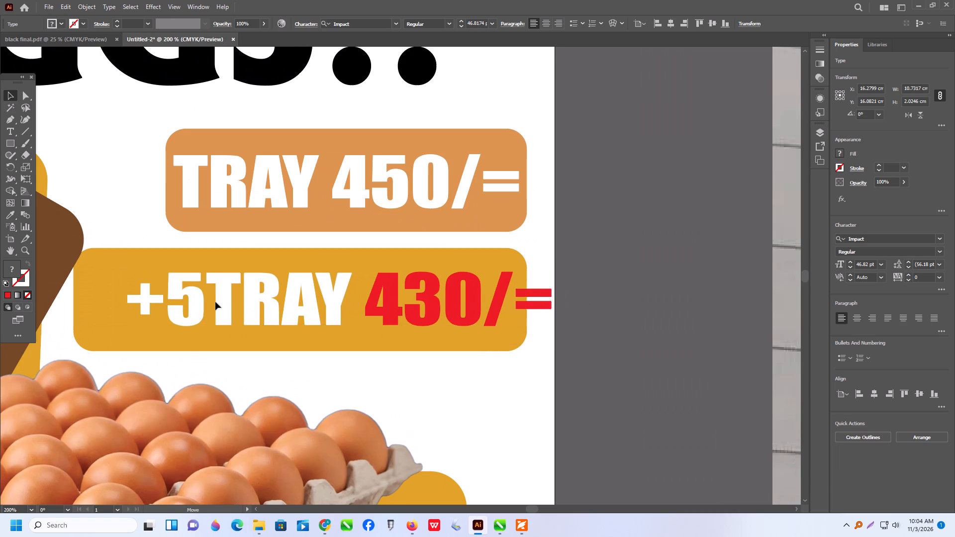
drag(215, 302, 191, 302)
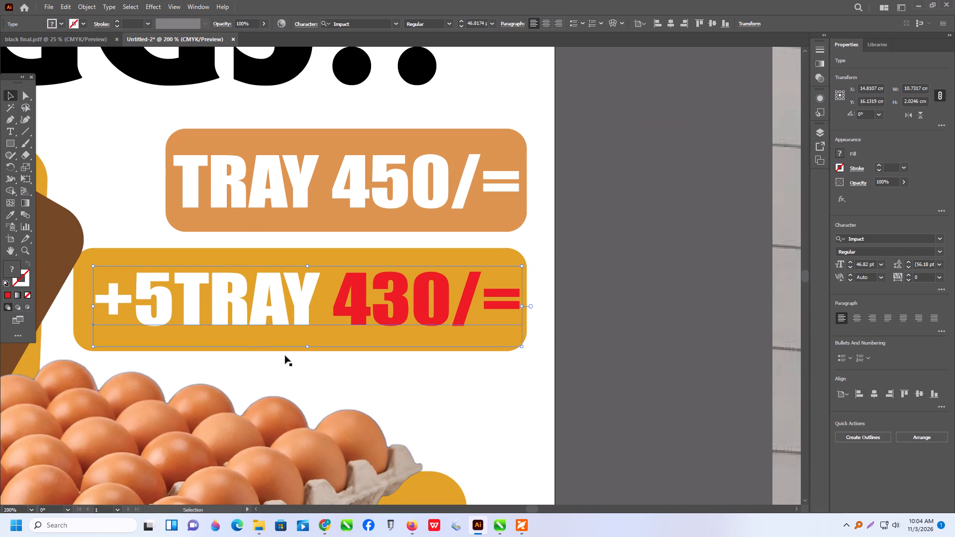
shift+drag(305, 349, 304, 351)
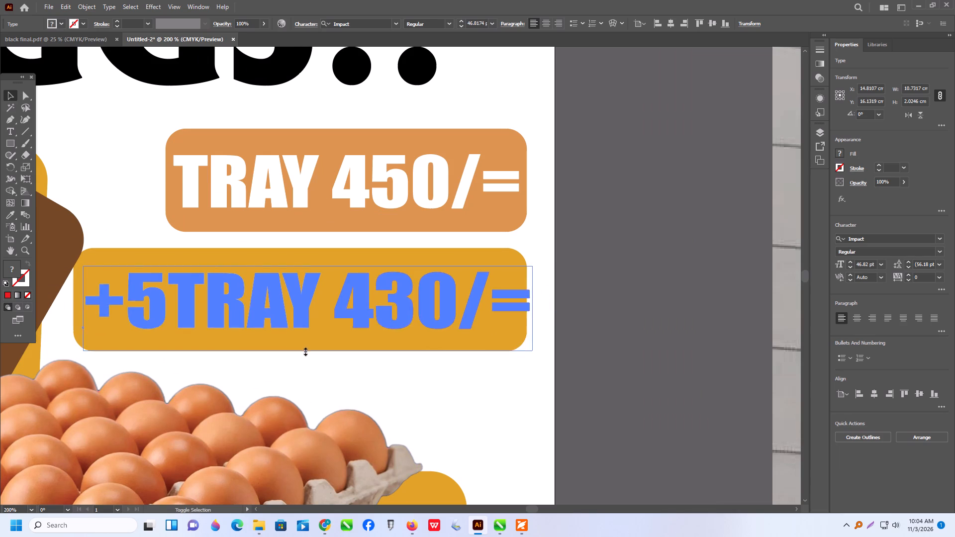
shift+drag(304, 351, 298, 347)
alt+scroll(366, 356, down, 1)
alt+scroll(333, 271, down, 1)
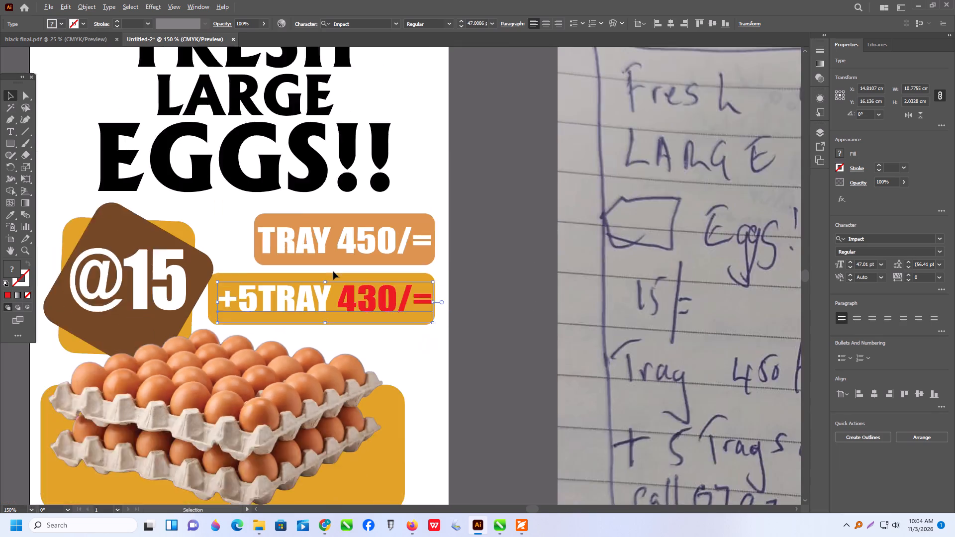
alt+scroll(333, 271, down, 1)
drag(234, 228, 219, 257)
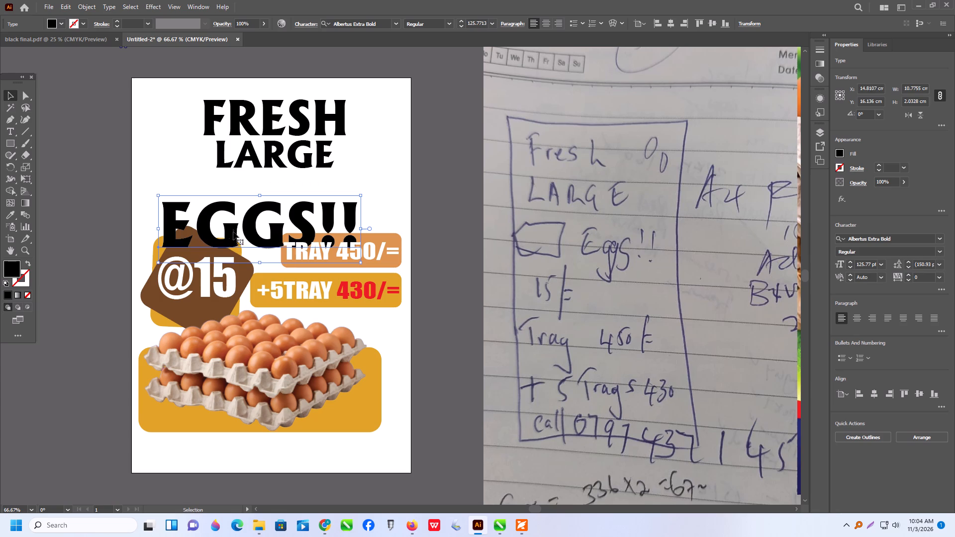
drag(251, 220, 262, 194)
scroll(303, 206, down, 2)
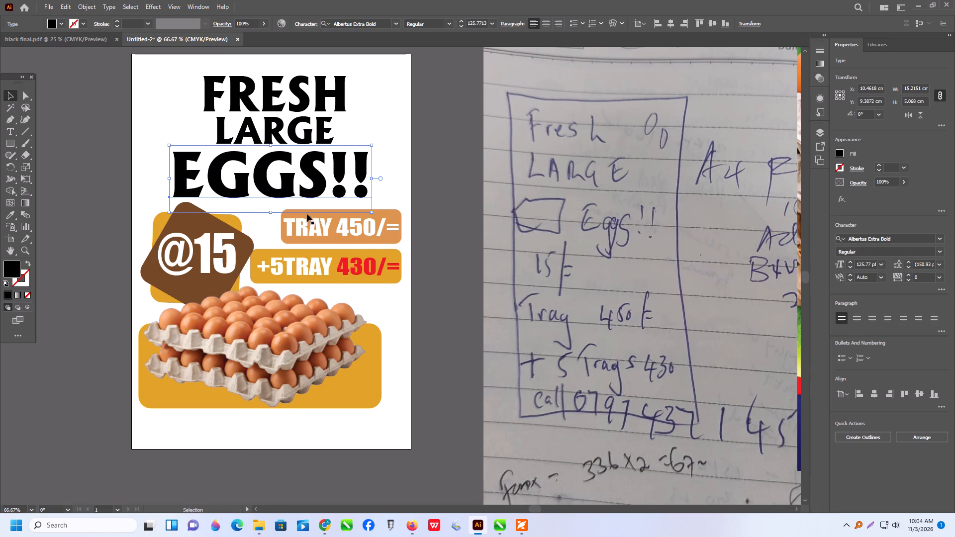
Widen the gold rectangle behind the egg trays to about 20.1 cm by extending its right edge.
click(176, 375)
click(374, 388)
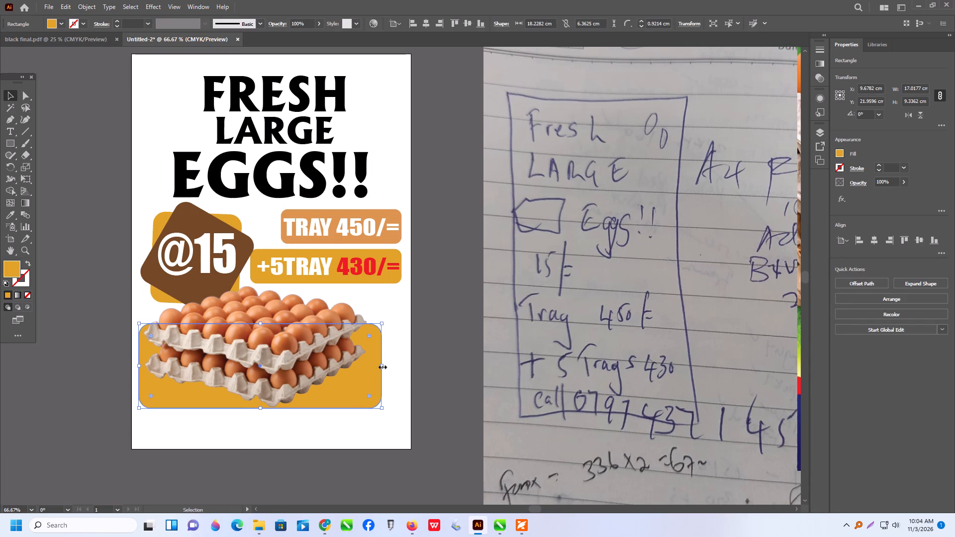
drag(382, 366, 407, 373)
Enlarge the egg trays image to about 18.6 by 9.9 cm and centre it over the widened gold rectangle.
drag(304, 365, 315, 365)
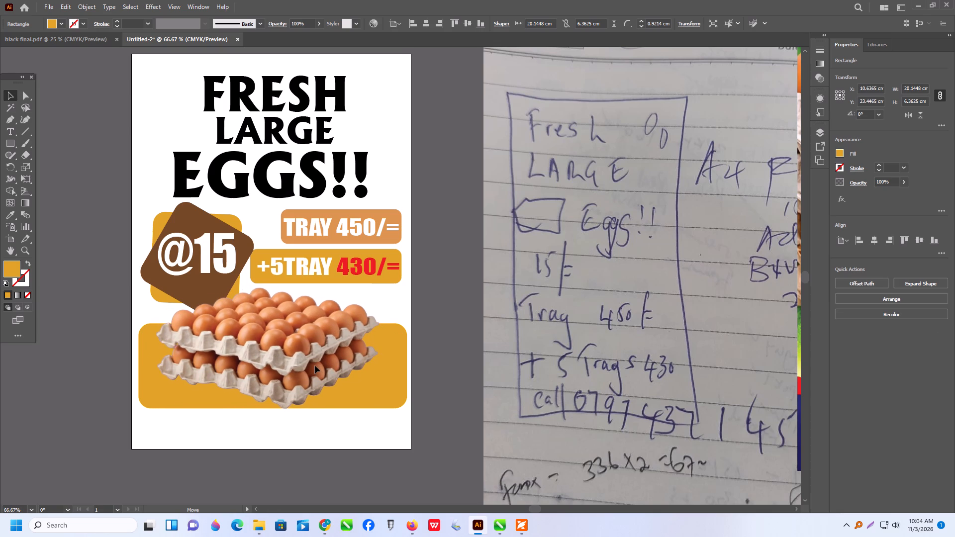
drag(315, 365, 314, 364)
drag(376, 348, 383, 350)
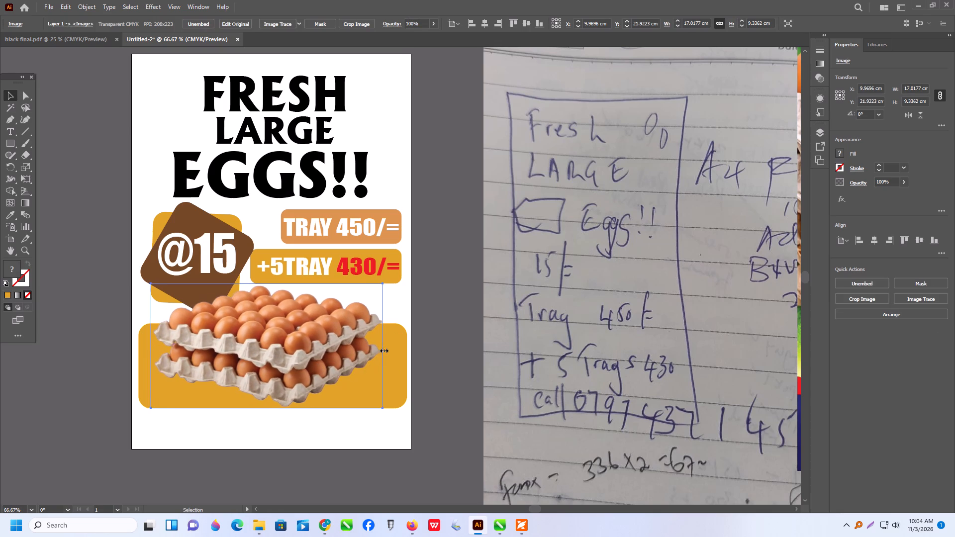
drag(383, 350, 388, 350)
drag(150, 343, 143, 342)
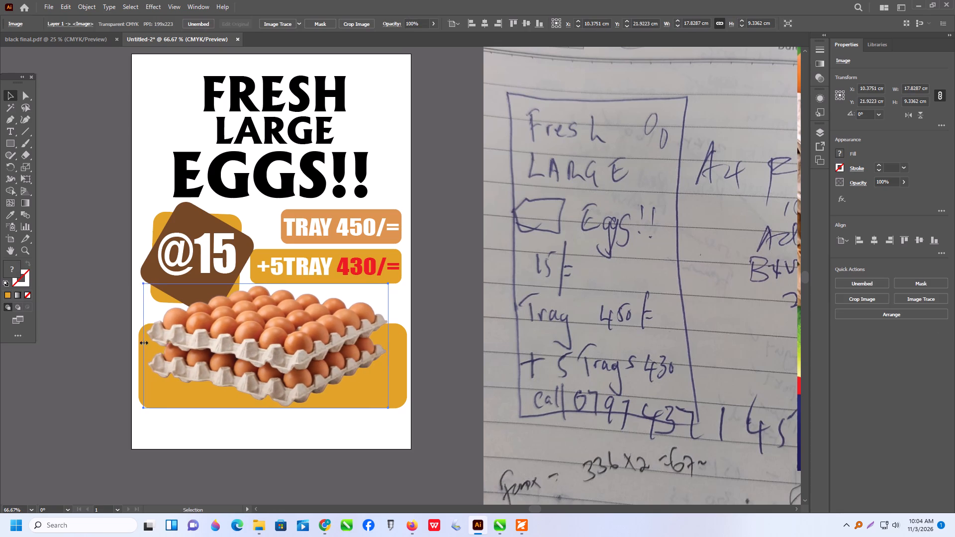
drag(143, 342, 139, 341)
drag(263, 281, 264, 275)
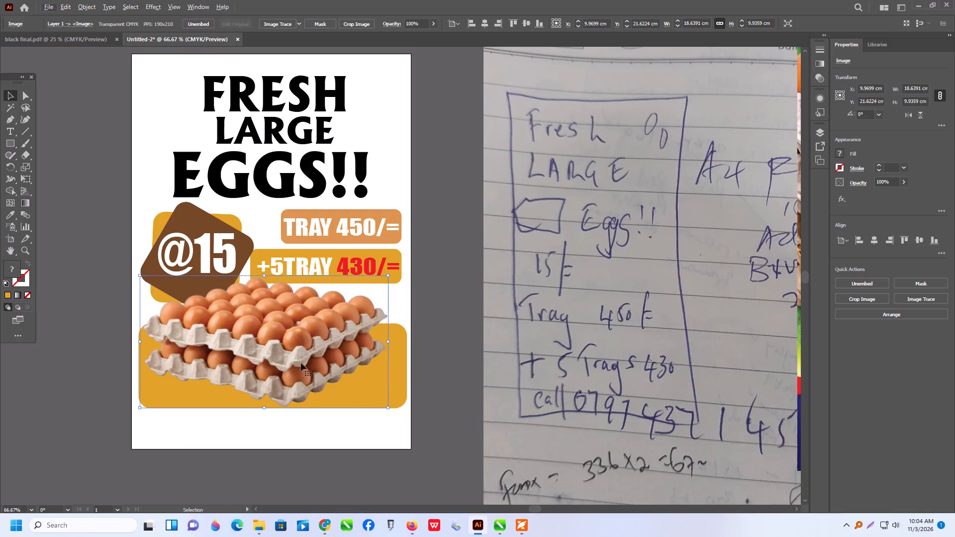
click(296, 356)
alt+scroll(135, 340, down, 2)
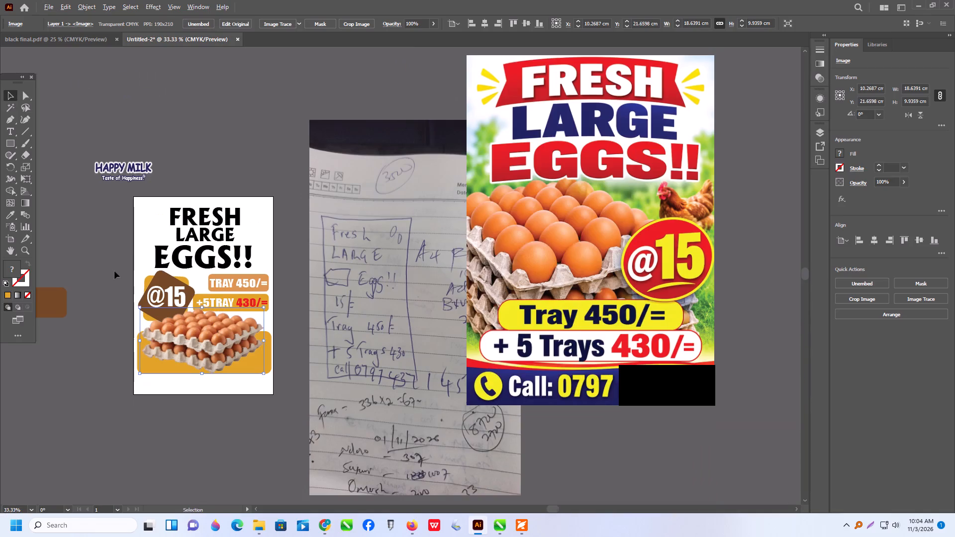
click(94, 265)
Delete the spare brown rectangle lying outside the artboard.
alt+scroll(113, 199, up, 1)
scroll(148, 234, down, 3)
alt+scroll(192, 261, down, 2)
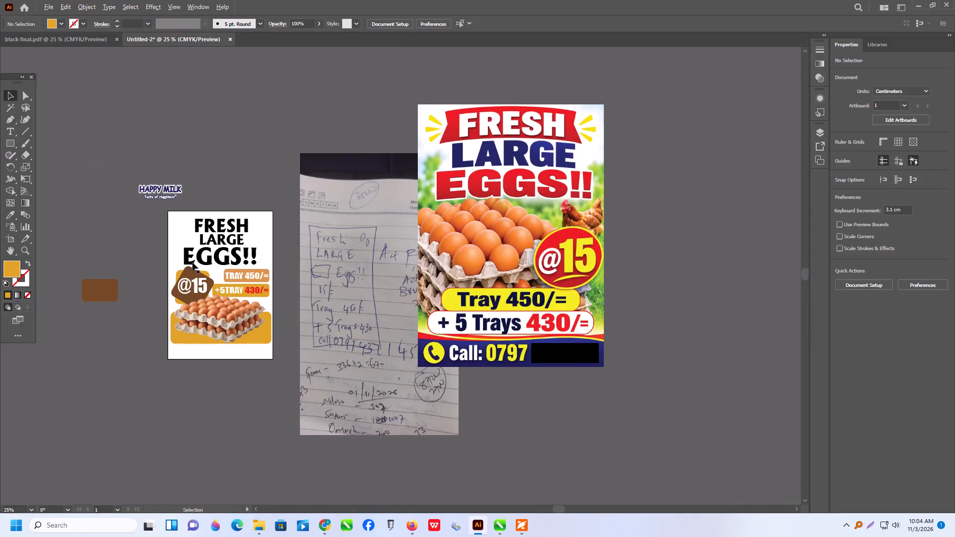
alt+scroll(117, 330, up, 2)
click(88, 245)
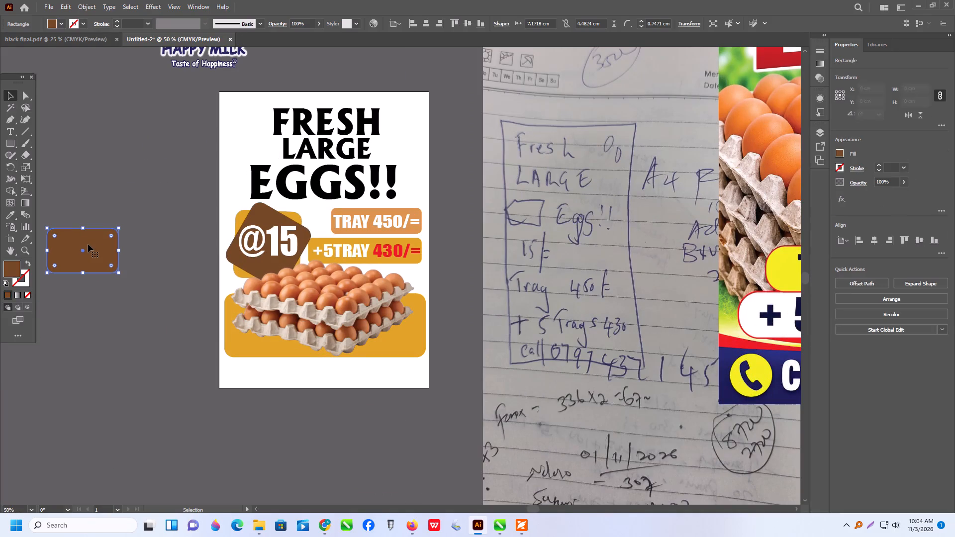
key(Delete)
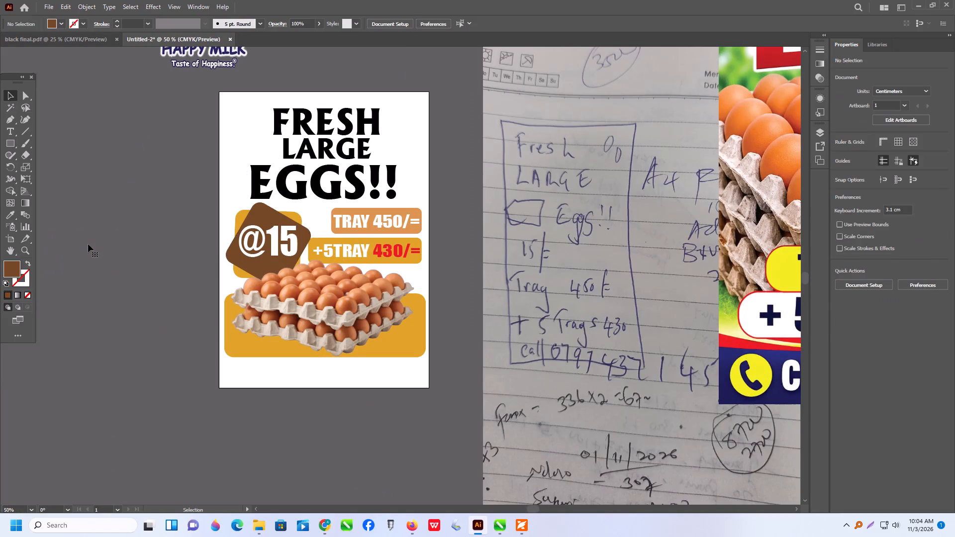
Centre "FRESH" and "LARGE" horizontally over the "EGGS!!" line, using it as the alignment reference.
scroll(295, 156, up, 1)
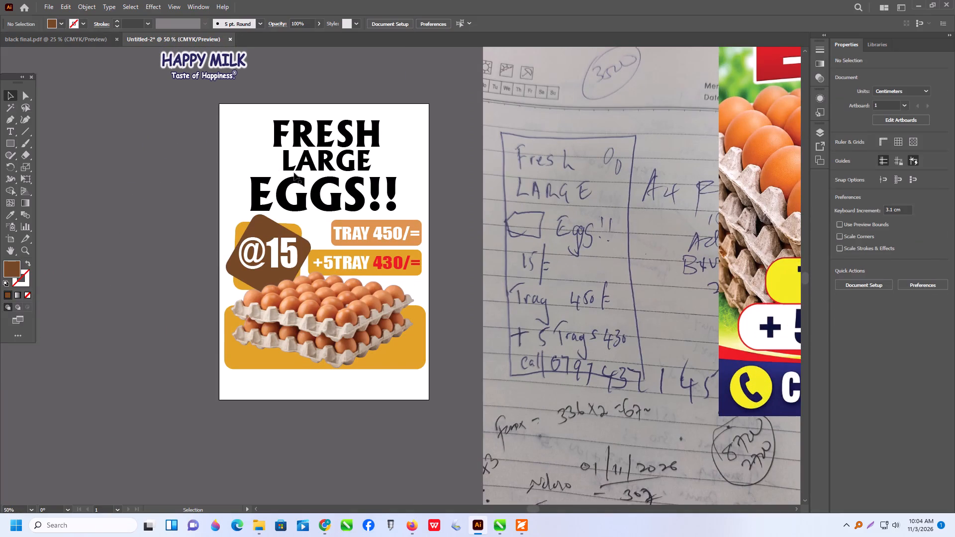
scroll(314, 194, up, 2)
click(329, 233)
shift+click(325, 187)
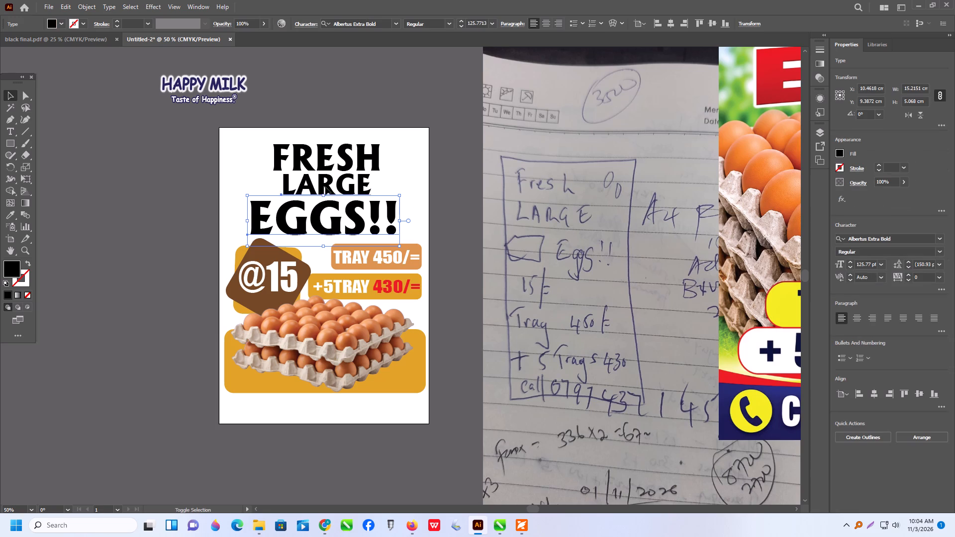
shift+click(320, 162)
click(831, 393)
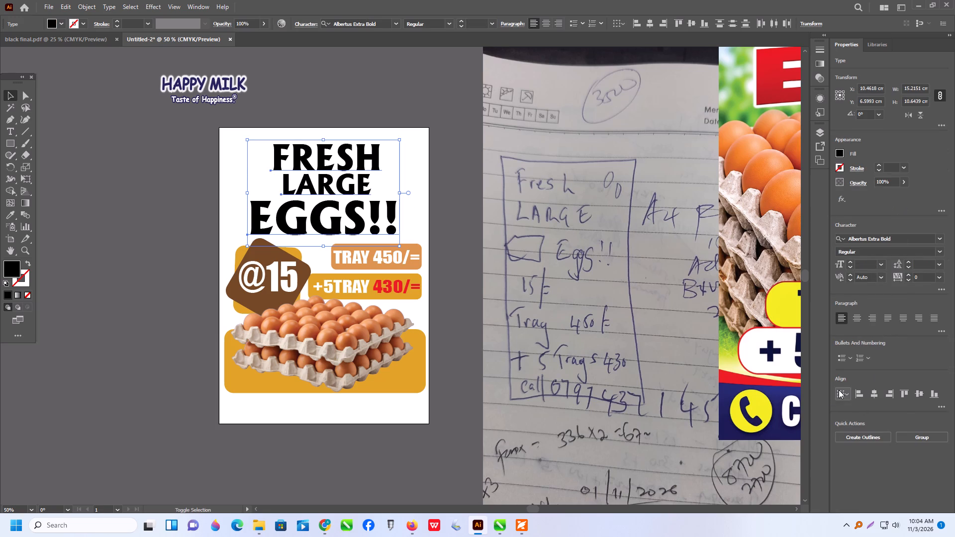
click(839, 390)
click(857, 415)
click(871, 393)
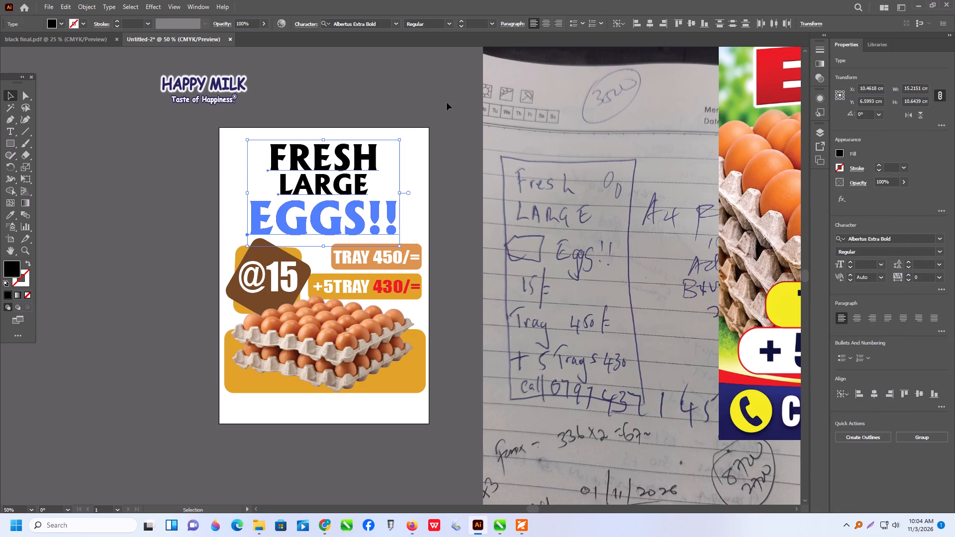
Move the three headline lines together up about 0.5 cm.
click(447, 100)
drag(298, 112, 361, 216)
click(362, 216)
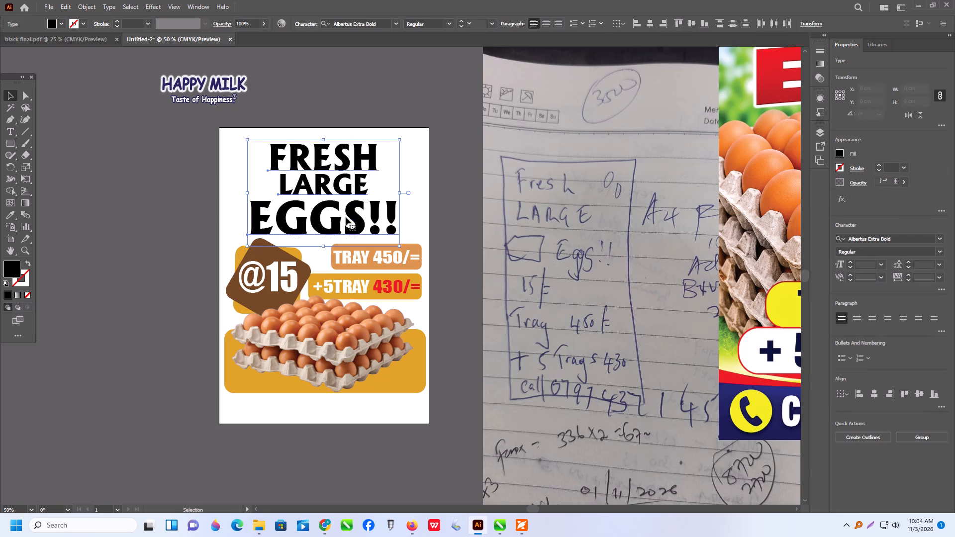
drag(358, 224, 357, 218)
click(352, 108)
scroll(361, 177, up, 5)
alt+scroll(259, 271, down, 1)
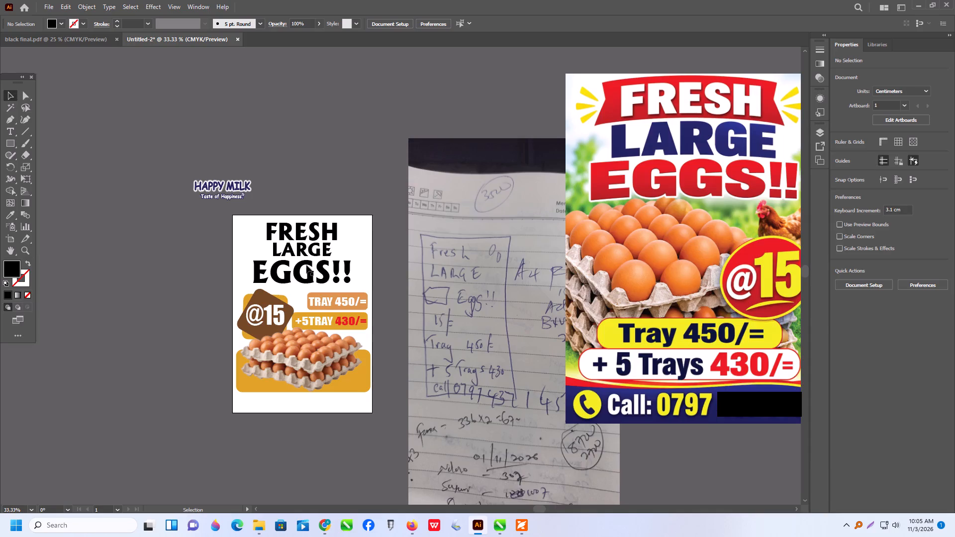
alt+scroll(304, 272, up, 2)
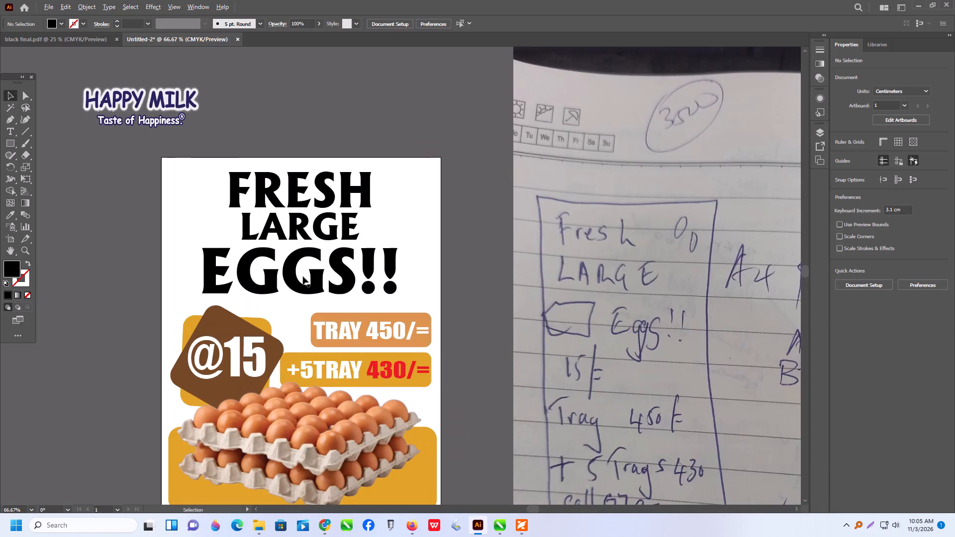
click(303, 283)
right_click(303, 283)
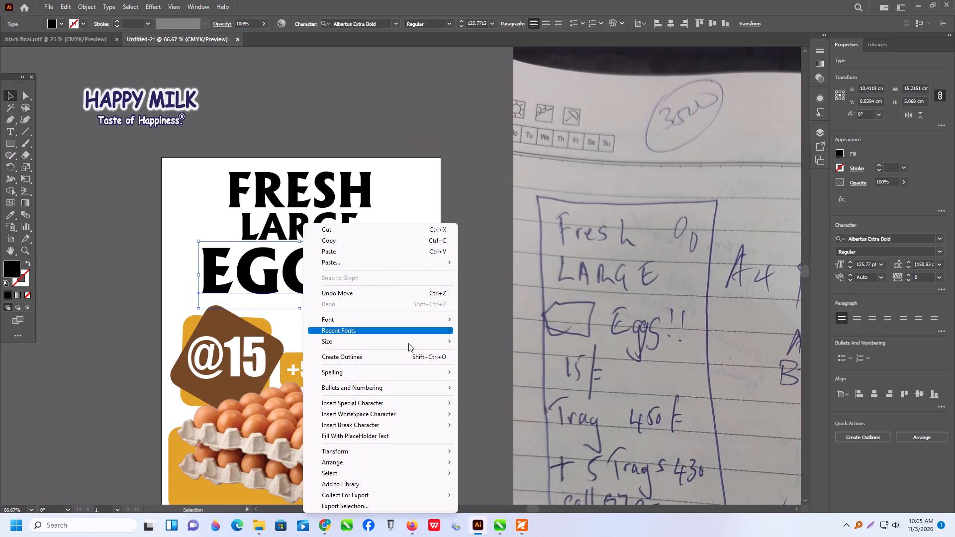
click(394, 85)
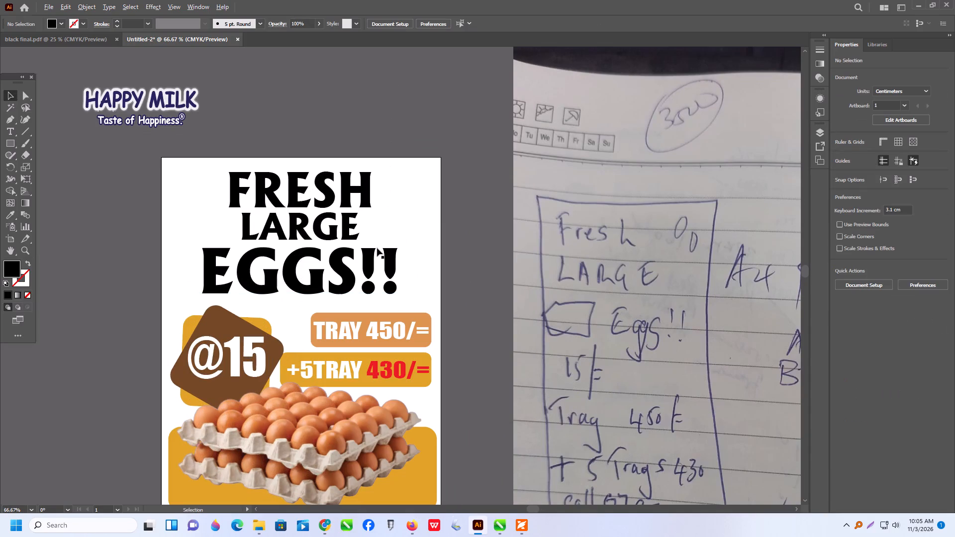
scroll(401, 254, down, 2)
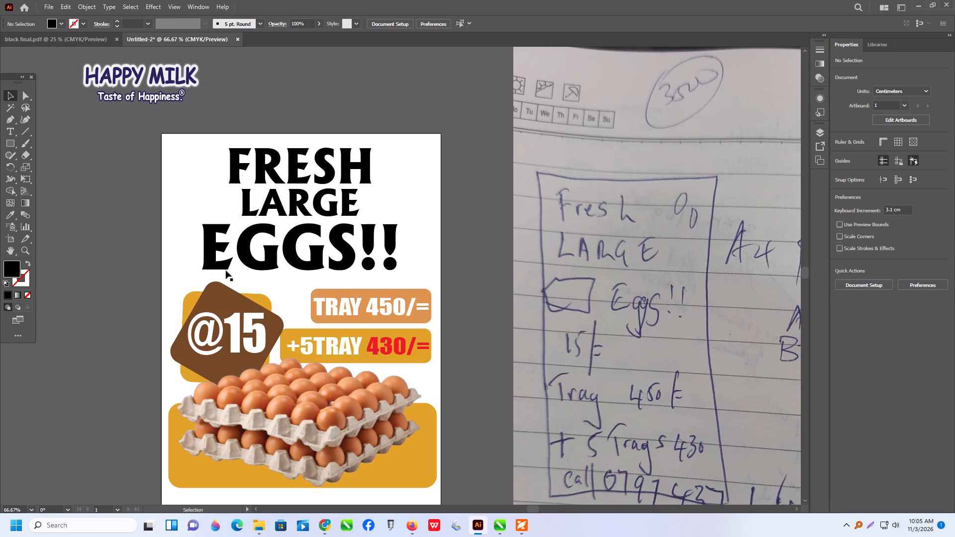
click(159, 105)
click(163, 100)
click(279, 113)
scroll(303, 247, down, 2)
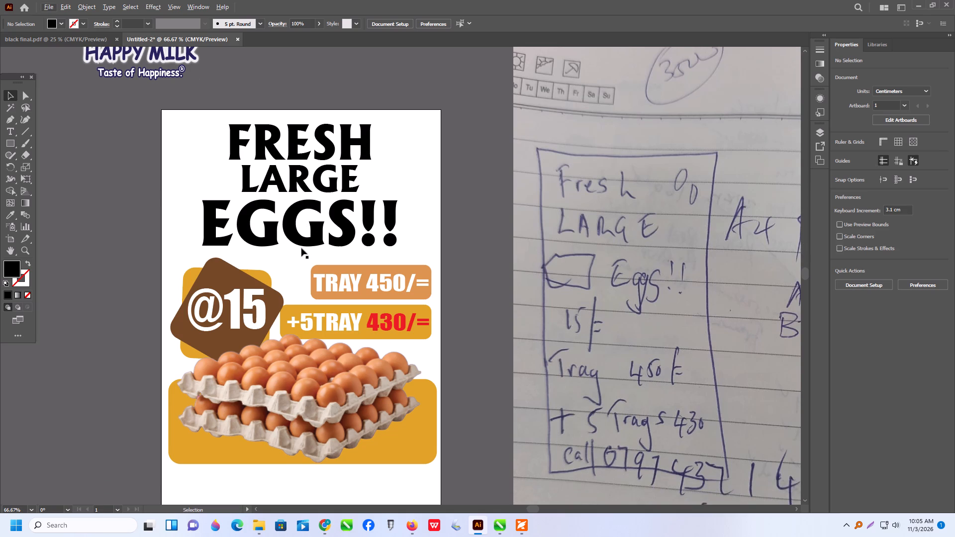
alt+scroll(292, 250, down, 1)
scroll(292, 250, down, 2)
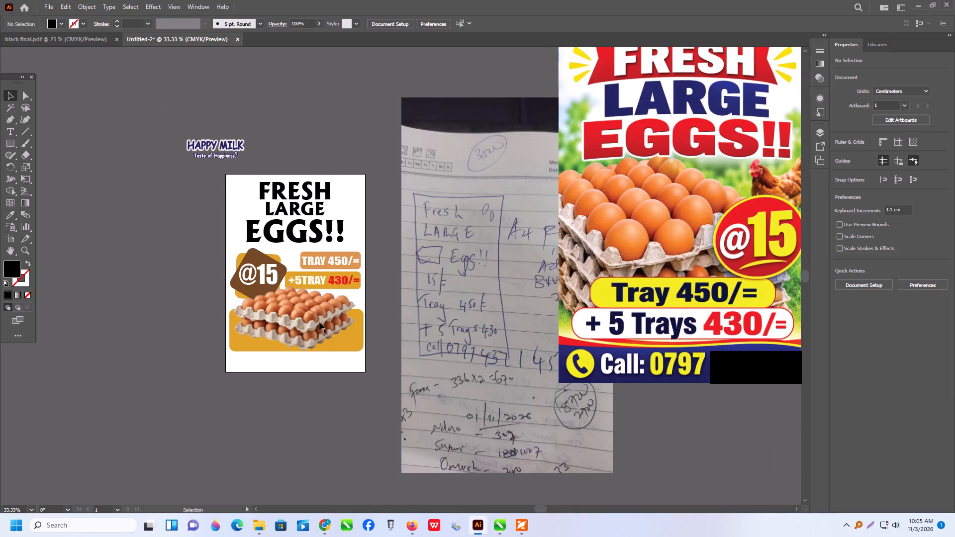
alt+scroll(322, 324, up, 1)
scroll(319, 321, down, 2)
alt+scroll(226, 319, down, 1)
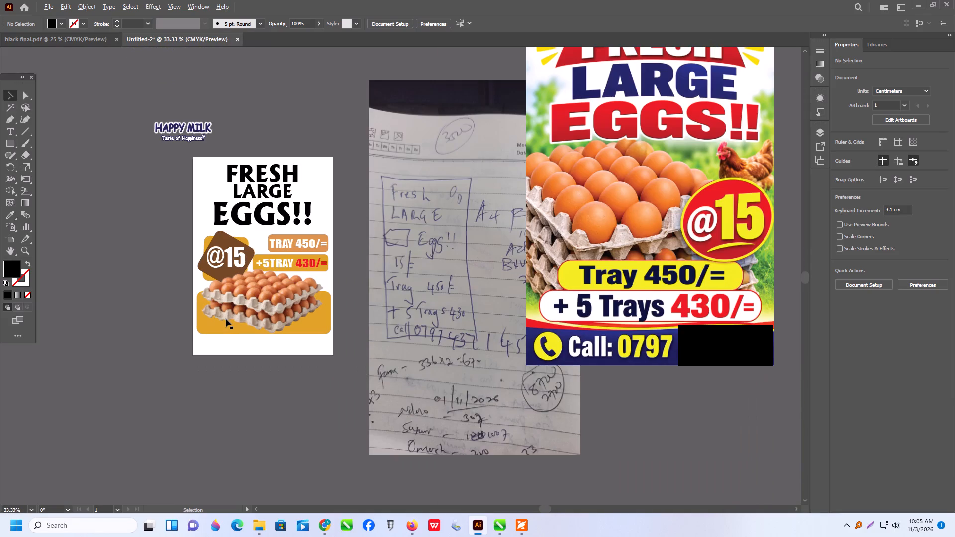
alt+scroll(182, 254, up, 4)
click(242, 281)
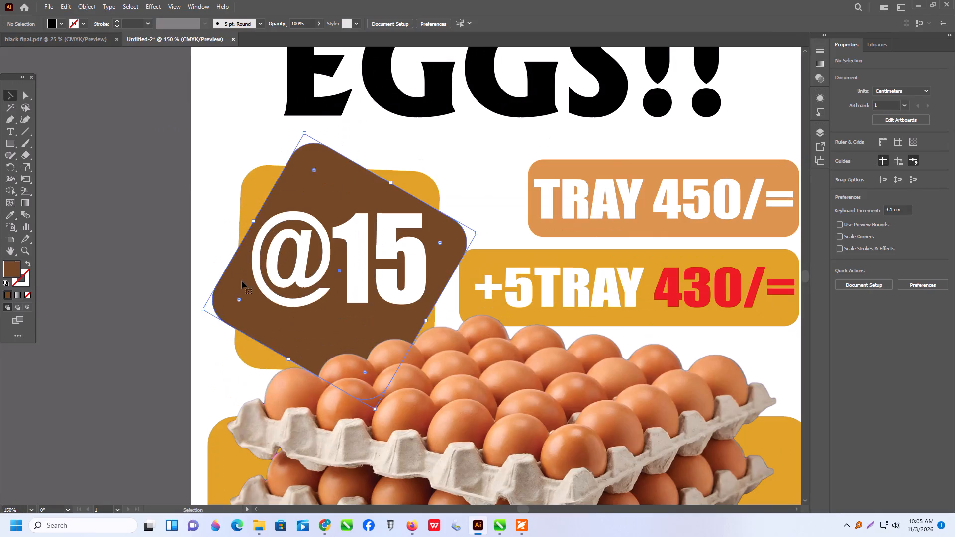
alt+scroll(217, 298, down, 5)
alt+scroll(219, 296, up, 2)
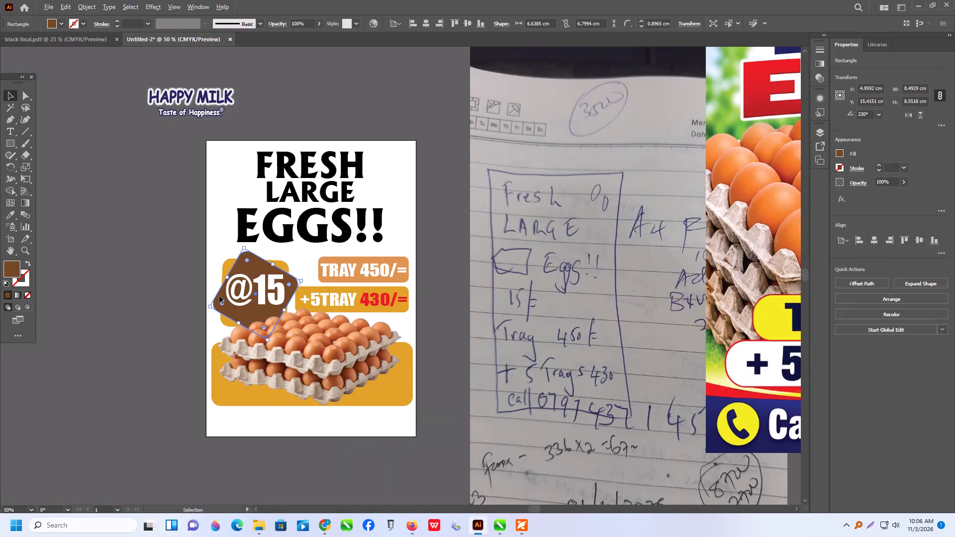
alt+scroll(219, 296, down, 1)
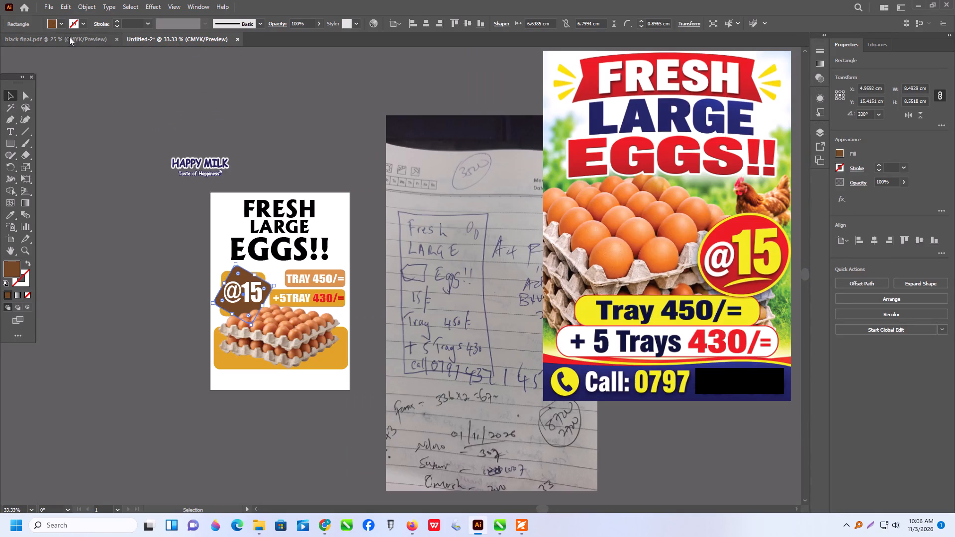
click(59, 25)
click(32, 41)
click(74, 129)
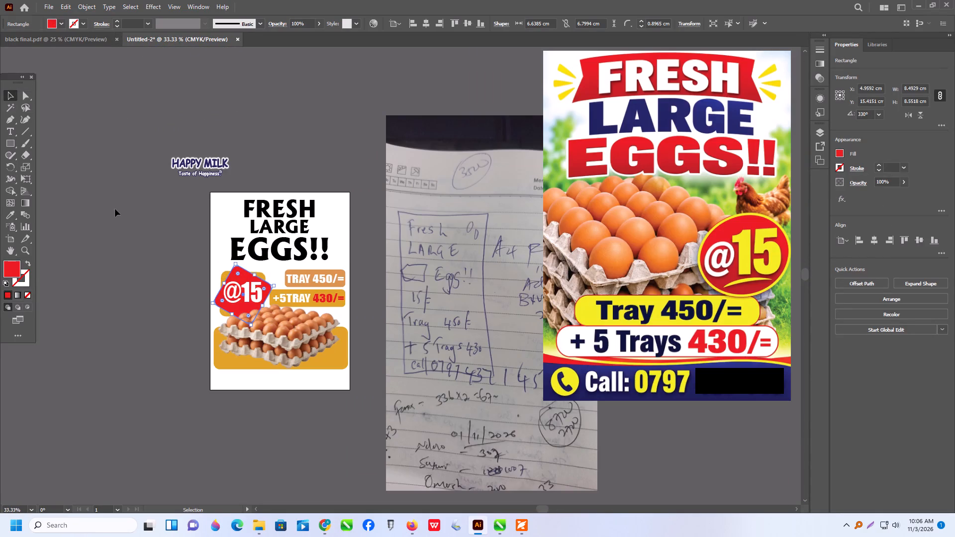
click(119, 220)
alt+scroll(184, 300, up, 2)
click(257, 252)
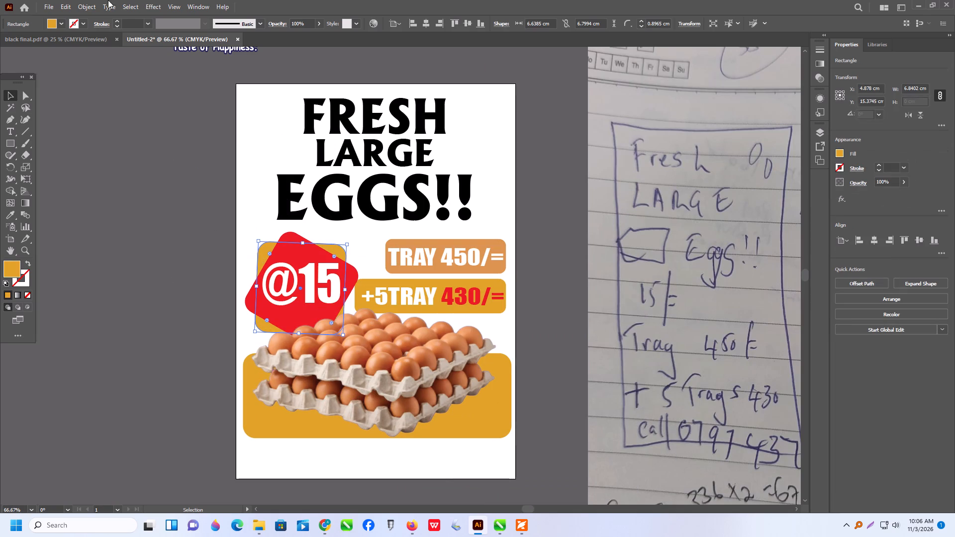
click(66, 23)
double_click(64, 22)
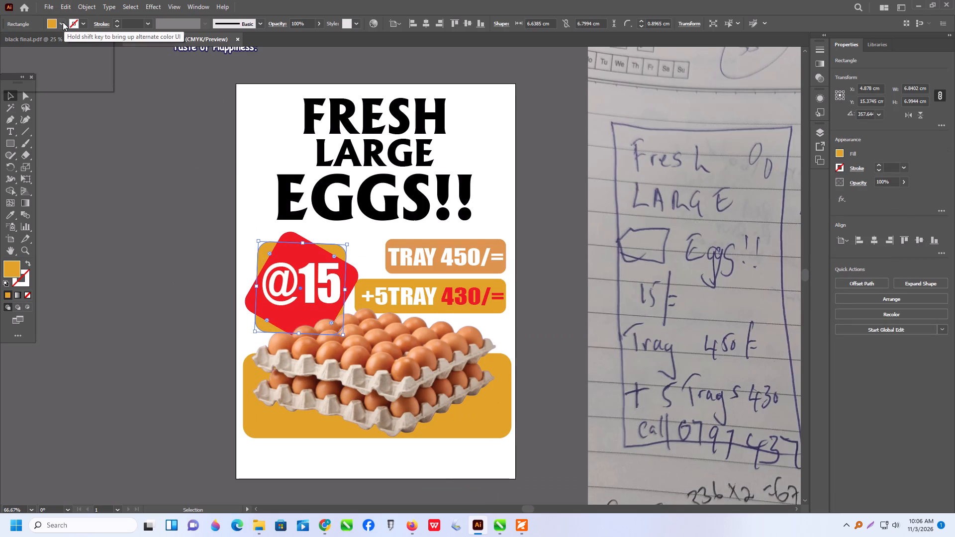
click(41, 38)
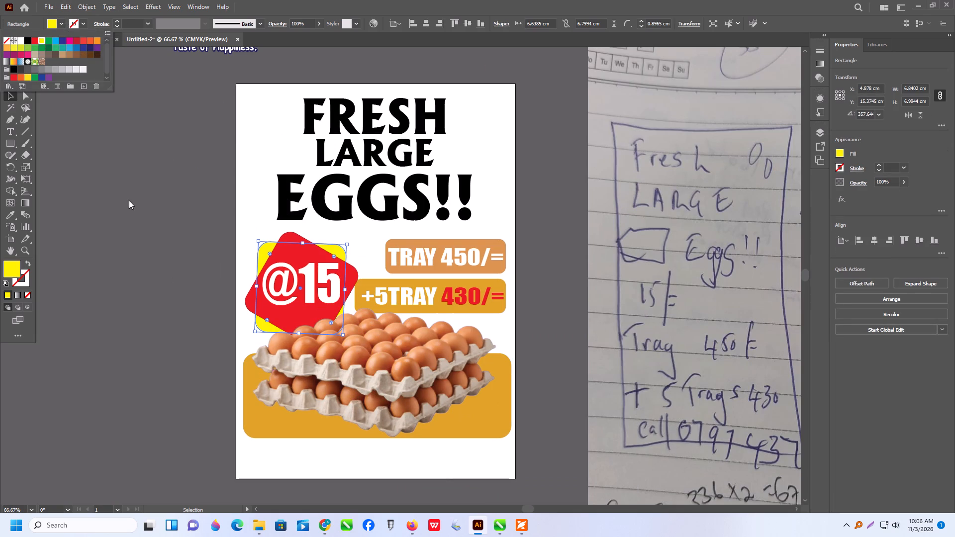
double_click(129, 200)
click(259, 255)
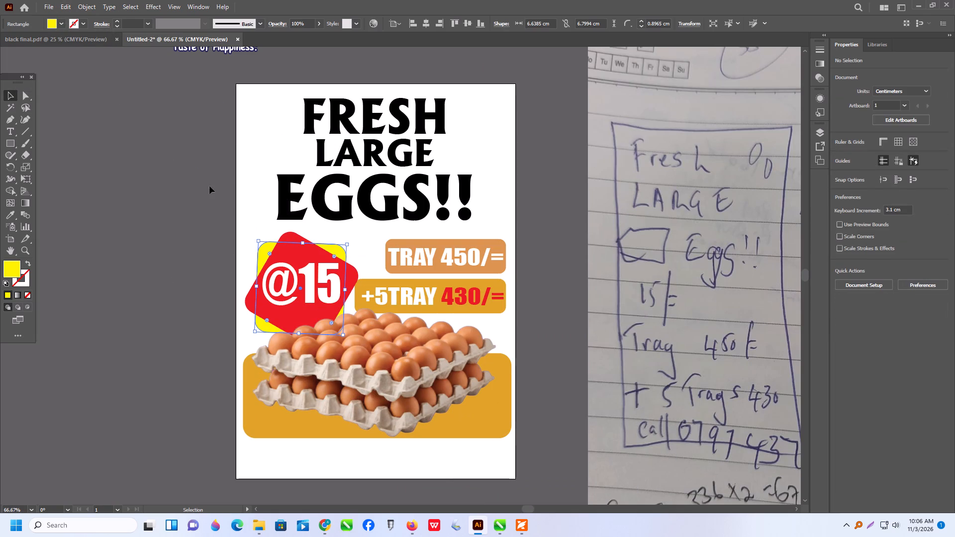
click(13, 214)
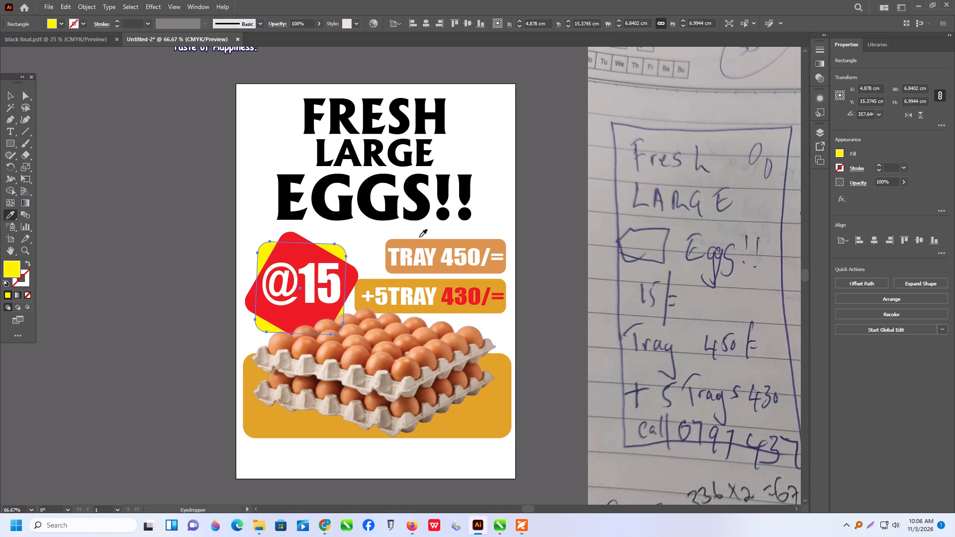
click(410, 242)
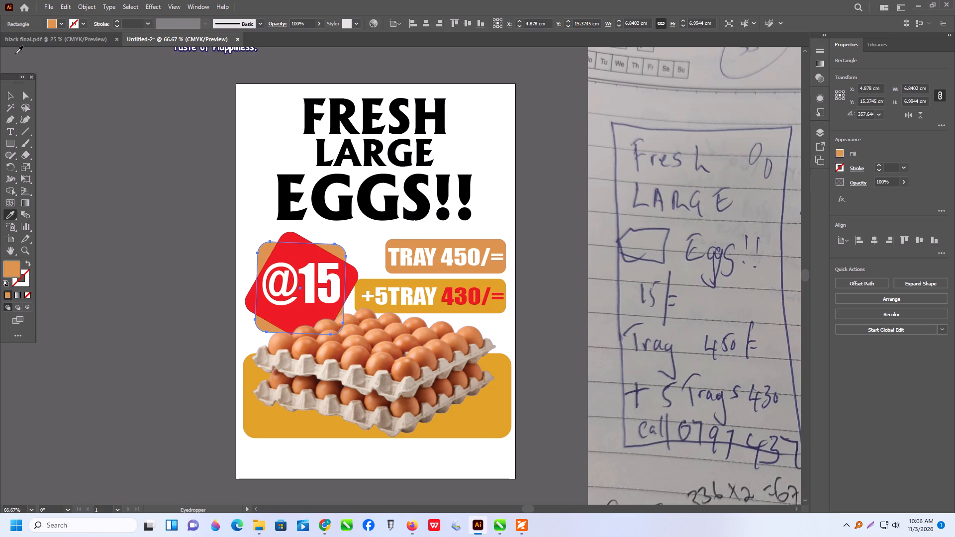
click(13, 93)
click(127, 139)
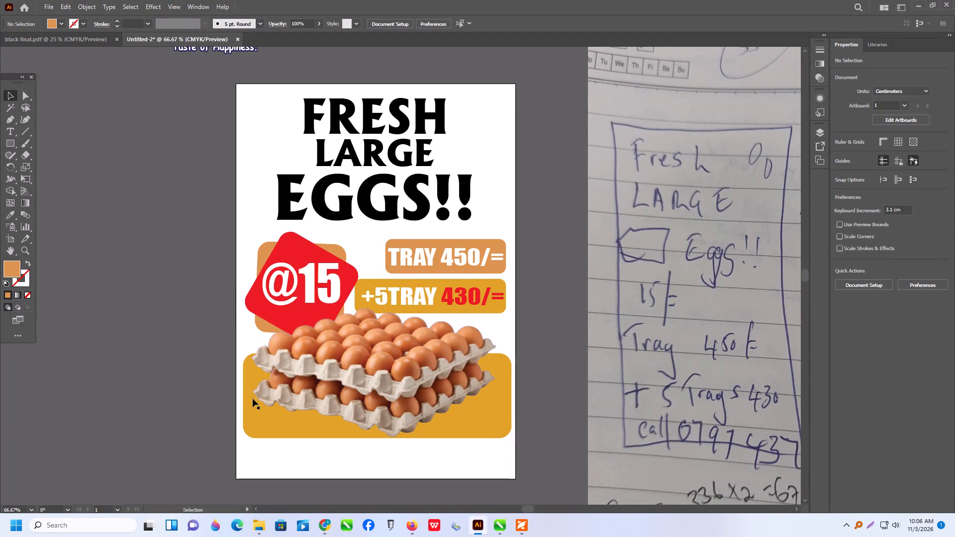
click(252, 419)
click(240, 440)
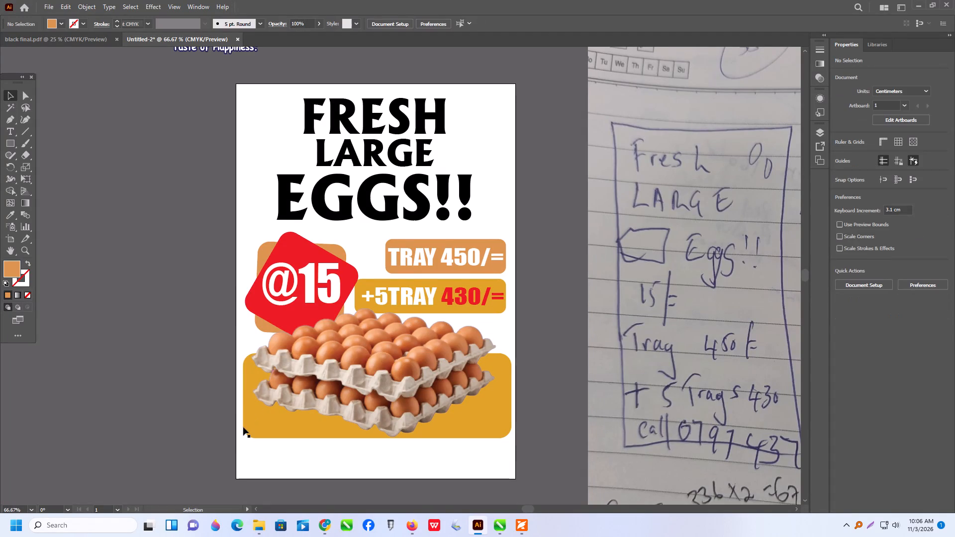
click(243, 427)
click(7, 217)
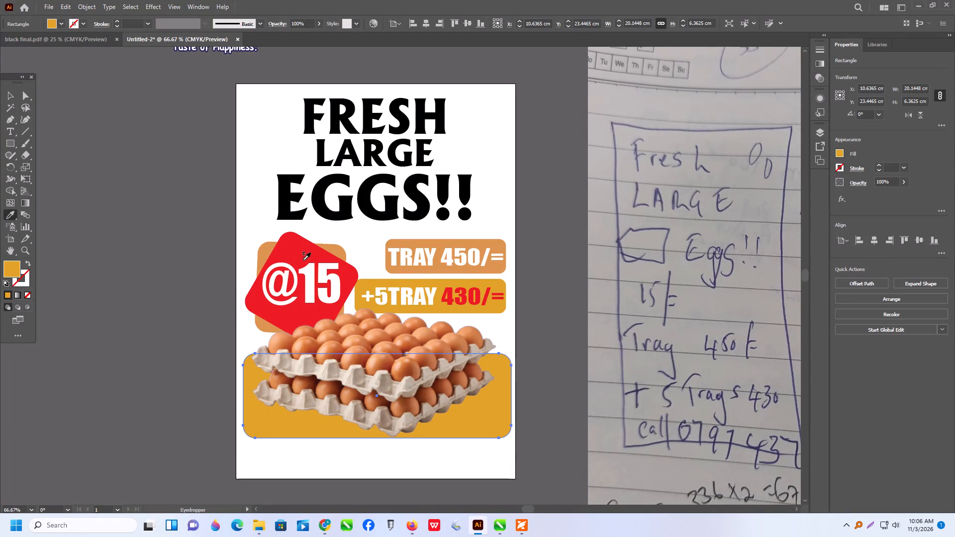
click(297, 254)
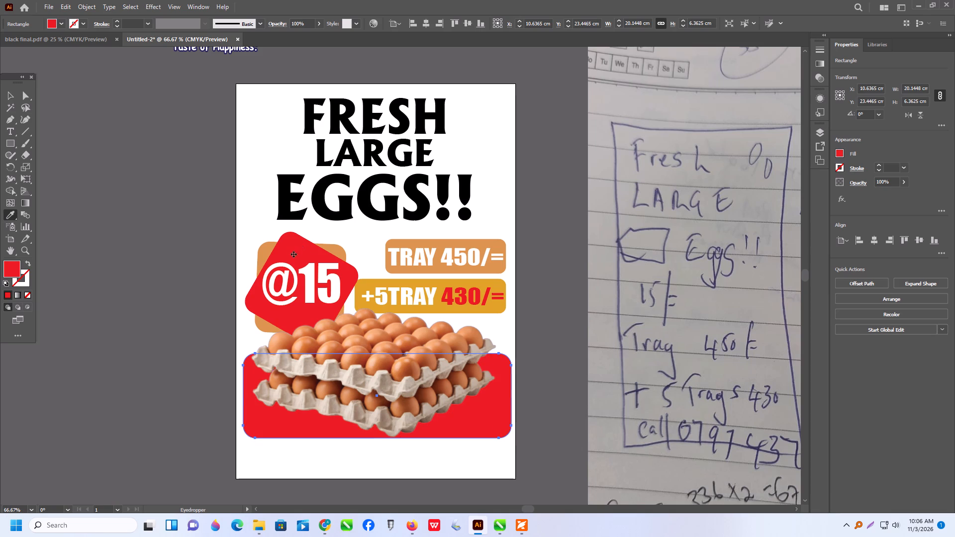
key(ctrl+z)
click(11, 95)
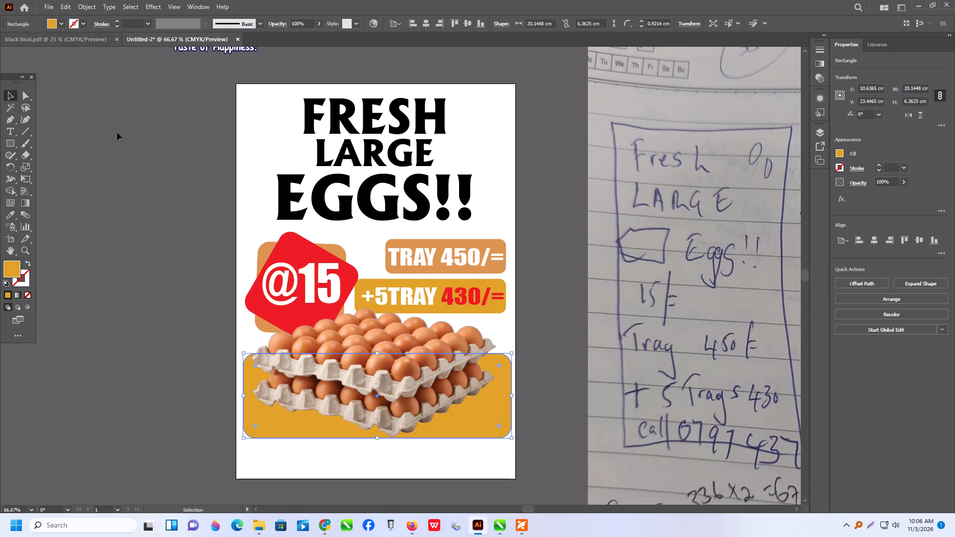
Review the overall poster layout against the handwritten notes and the reference poster.
scroll(334, 374, down, 1)
scroll(403, 441, down, 1)
double_click(409, 452)
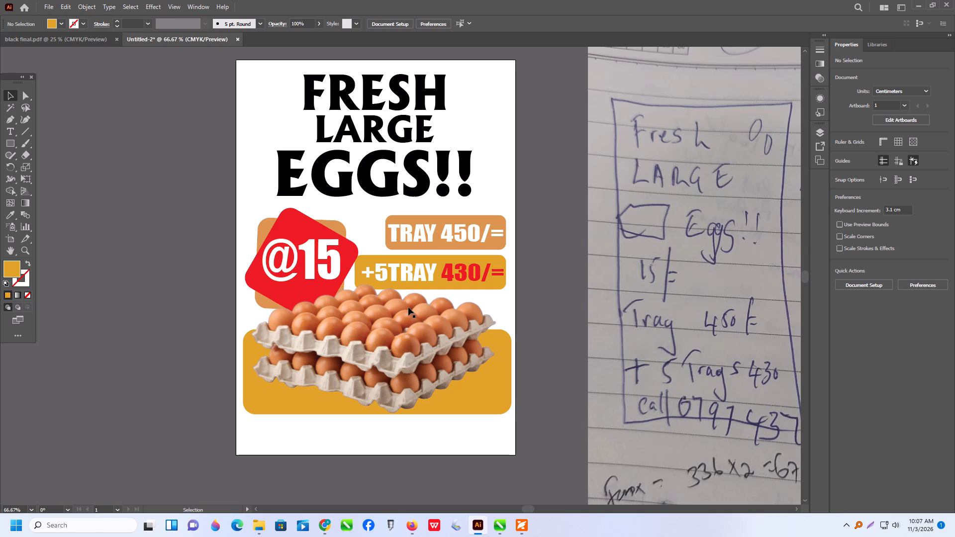
scroll(447, 289, up, 3)
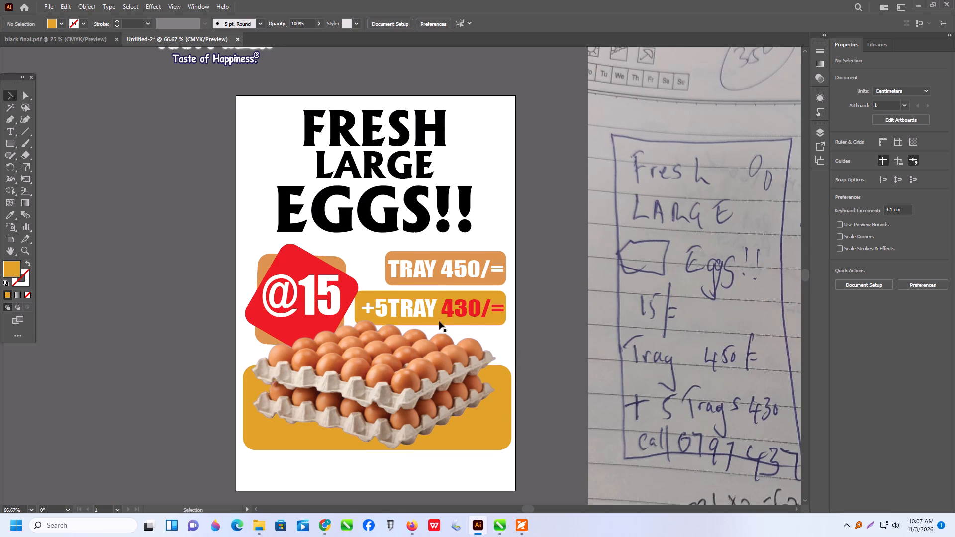
scroll(448, 332, up, 1)
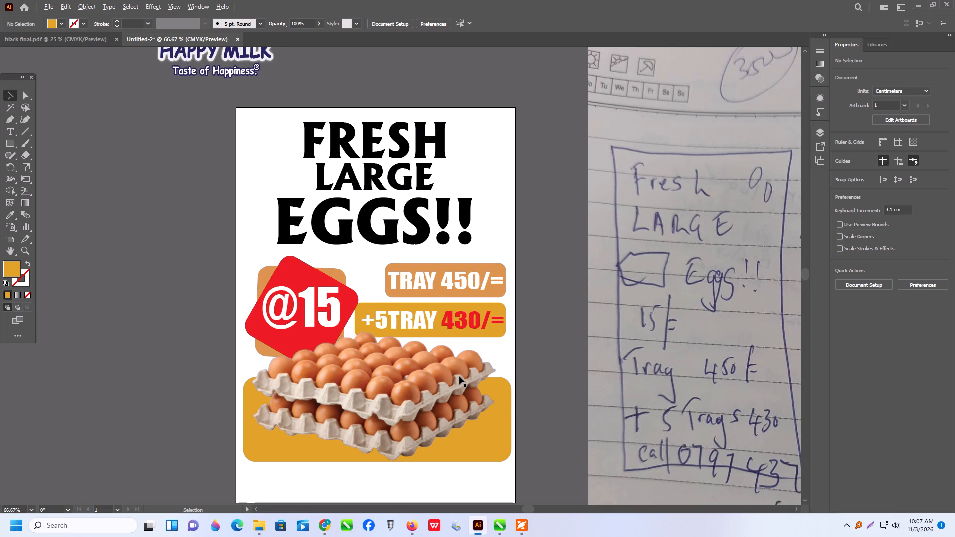
alt+scroll(459, 379, down, 1)
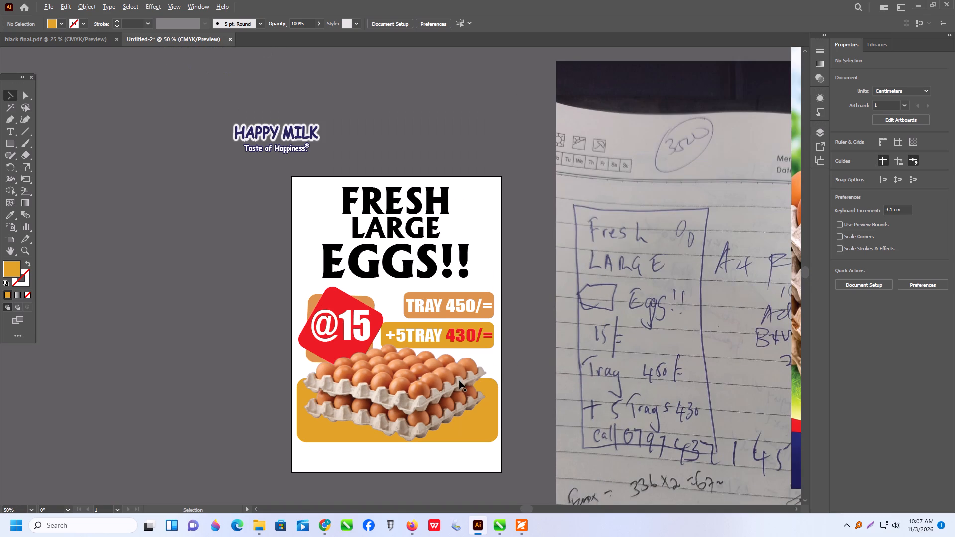
alt+scroll(459, 381, down, 1)
scroll(459, 381, down, 8)
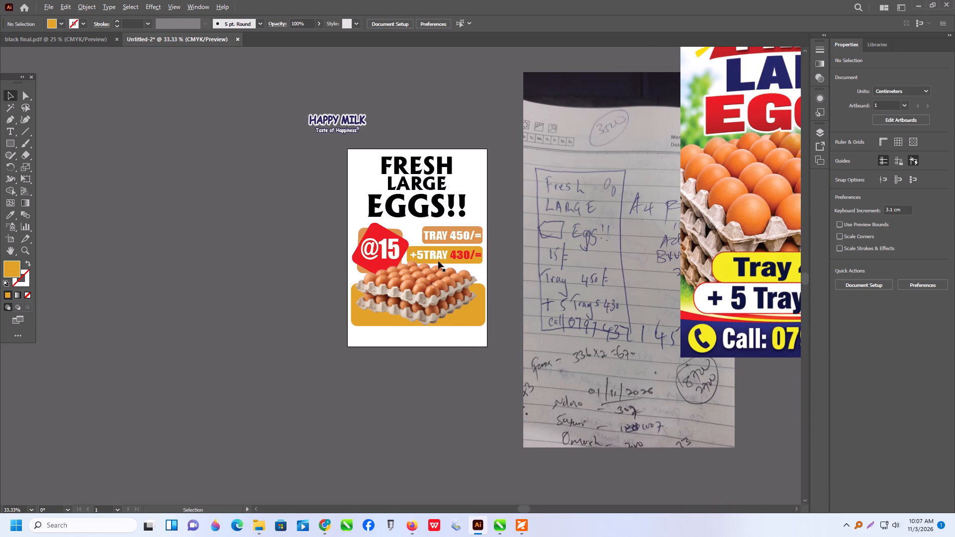
alt+scroll(438, 261, up, 2)
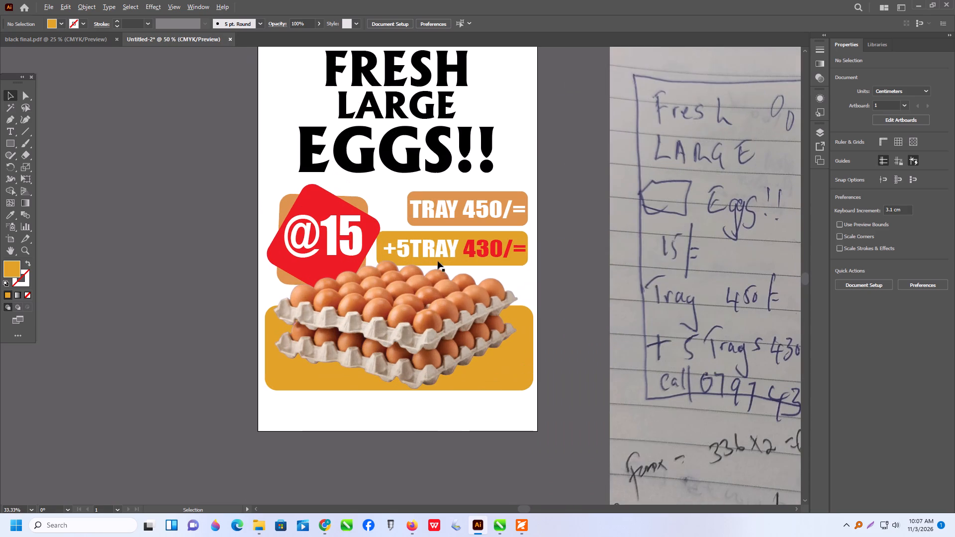
Move the egg trays image straight down about 0.4 cm.
drag(430, 295, 430, 301)
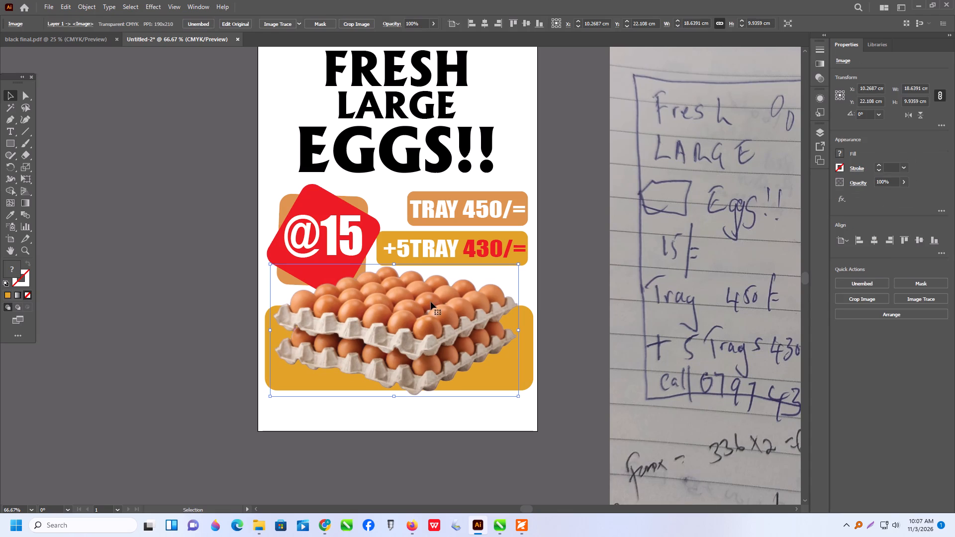
Align the centres of "FRESH", "LARGE" and "EGGS!!" horizontally, using "EGGS!!" as the key object.
click(460, 162)
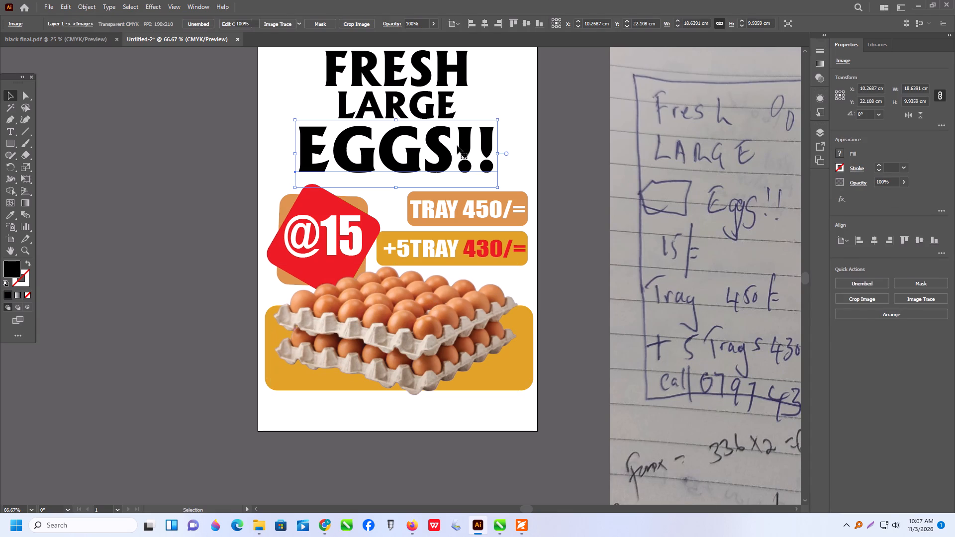
shift+click(435, 96)
shift+click(422, 76)
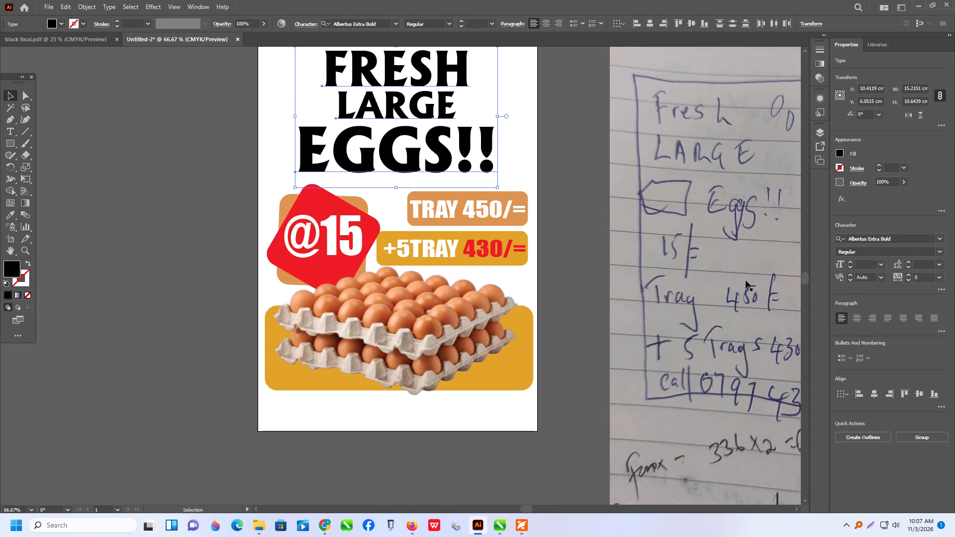
click(843, 392)
click(855, 420)
click(873, 395)
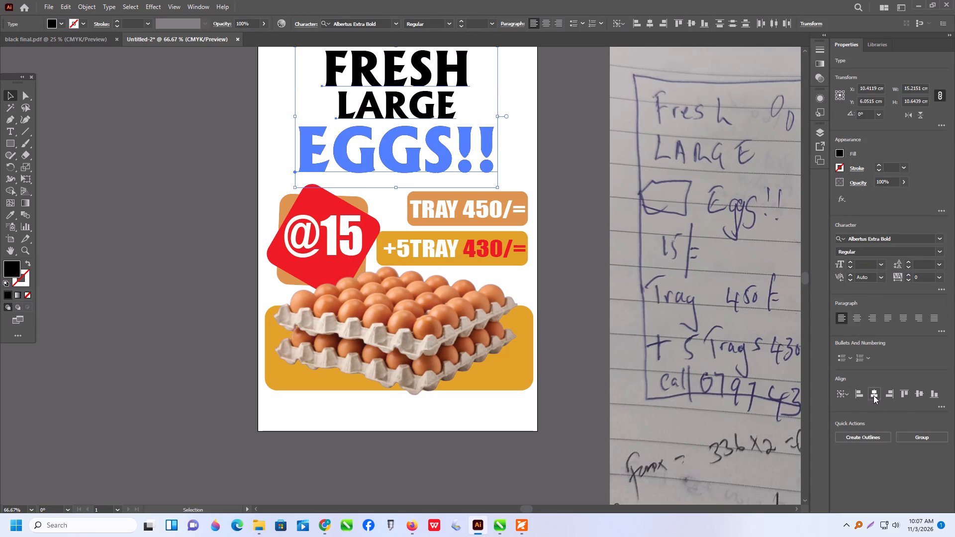
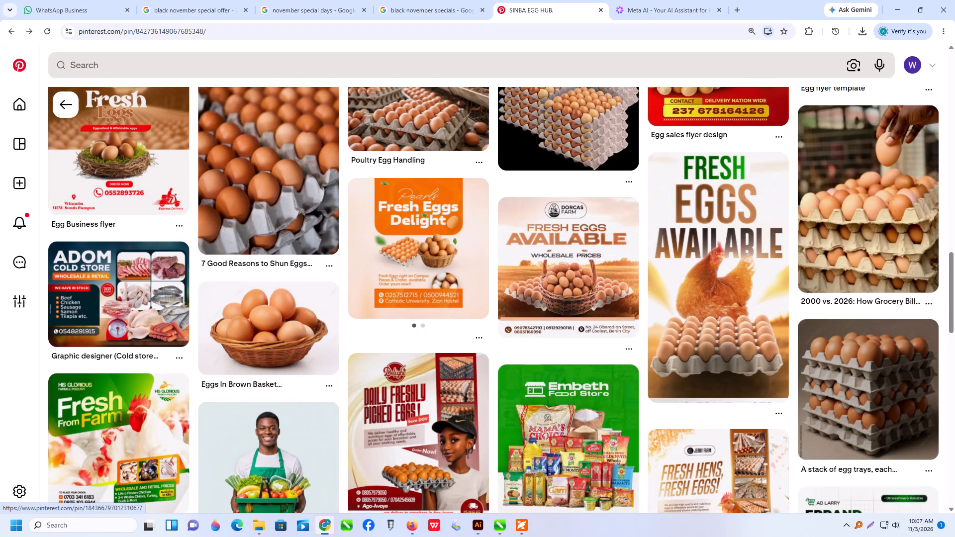
Switch to Pinterest and search for "cream background".
click(201, 64)
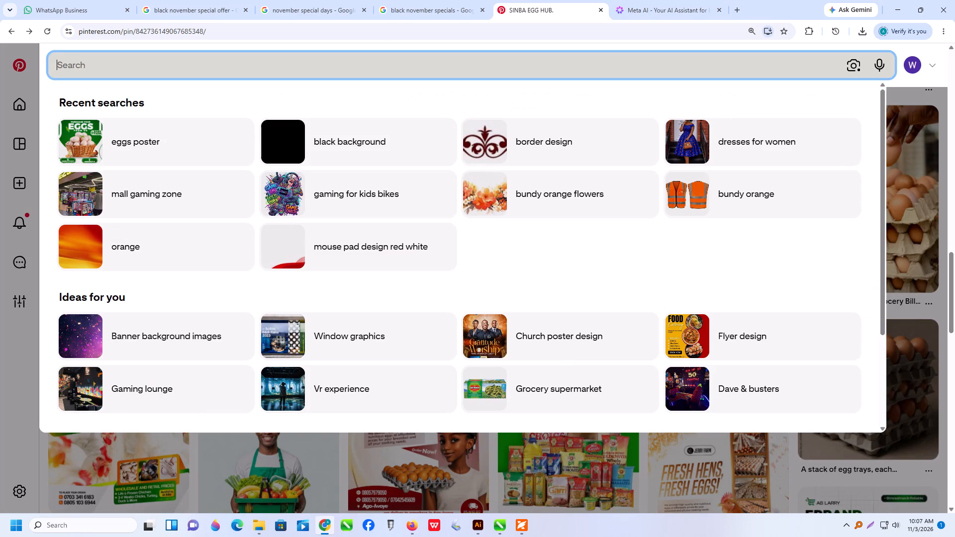
text(gre)
key(a)
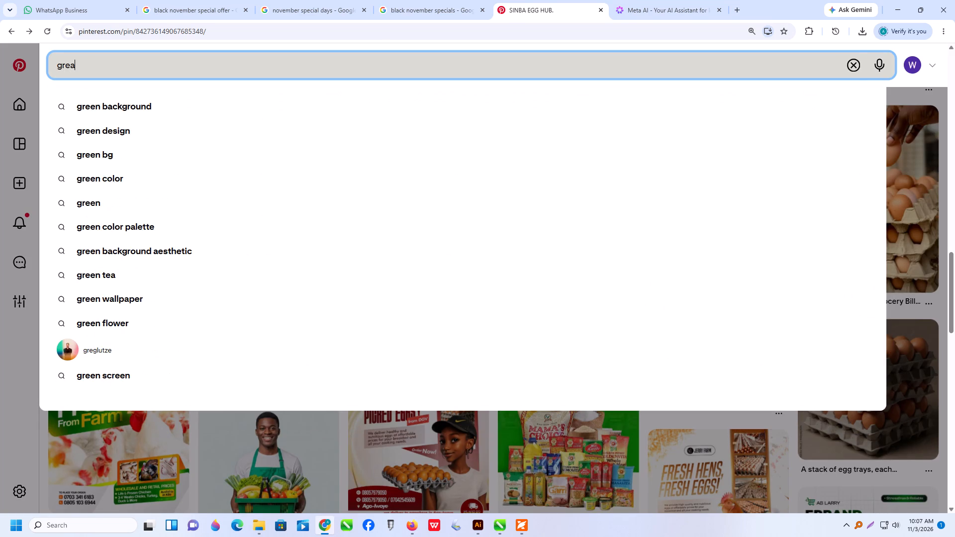
key(m)
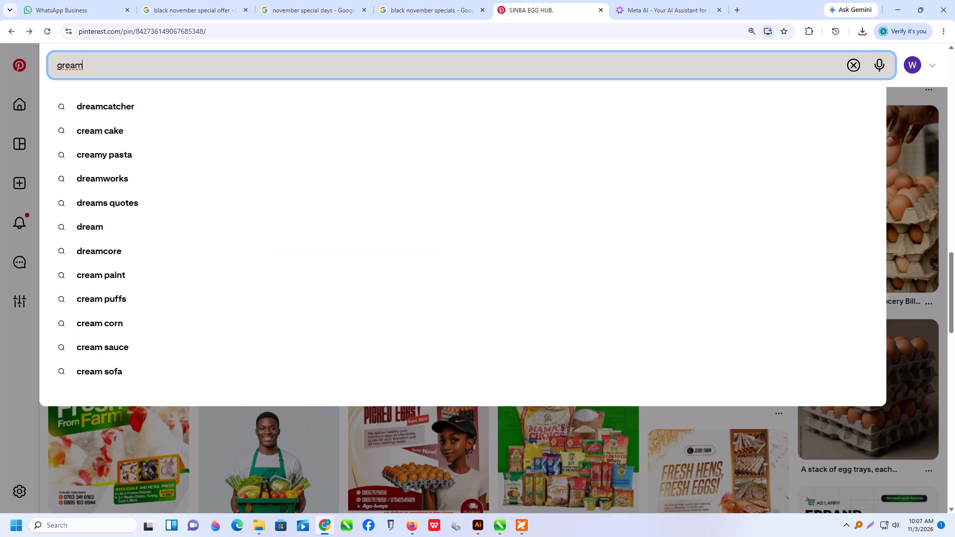
click(127, 132)
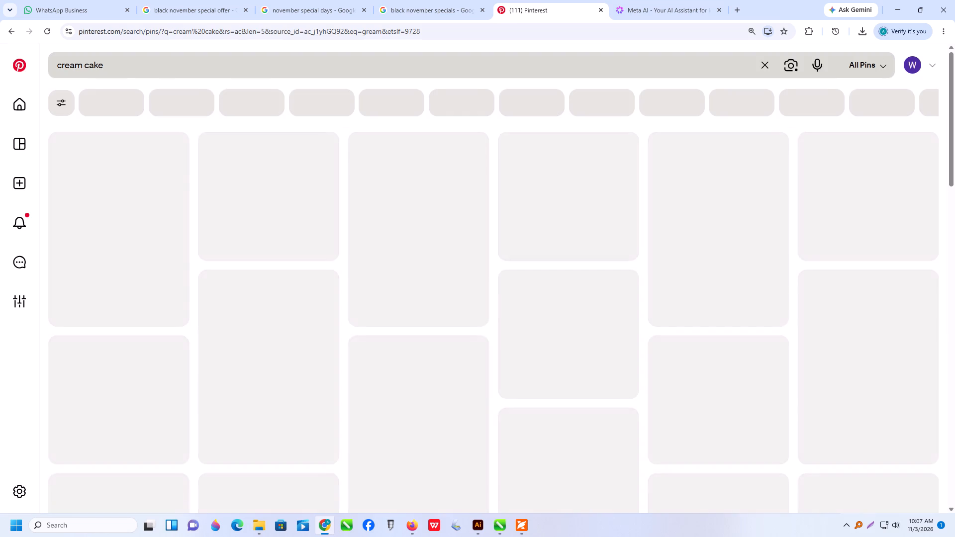
drag(85, 64, 231, 70)
key(b)
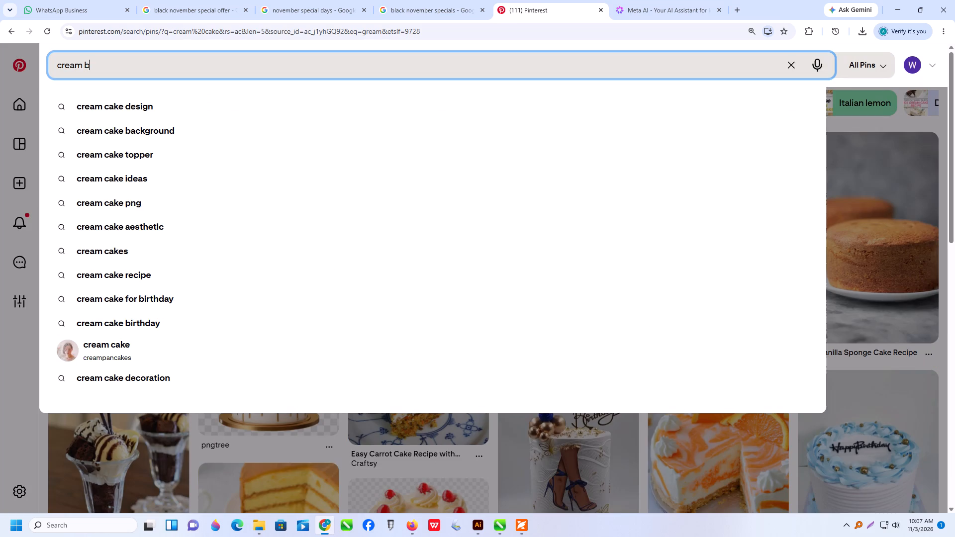
key(a)
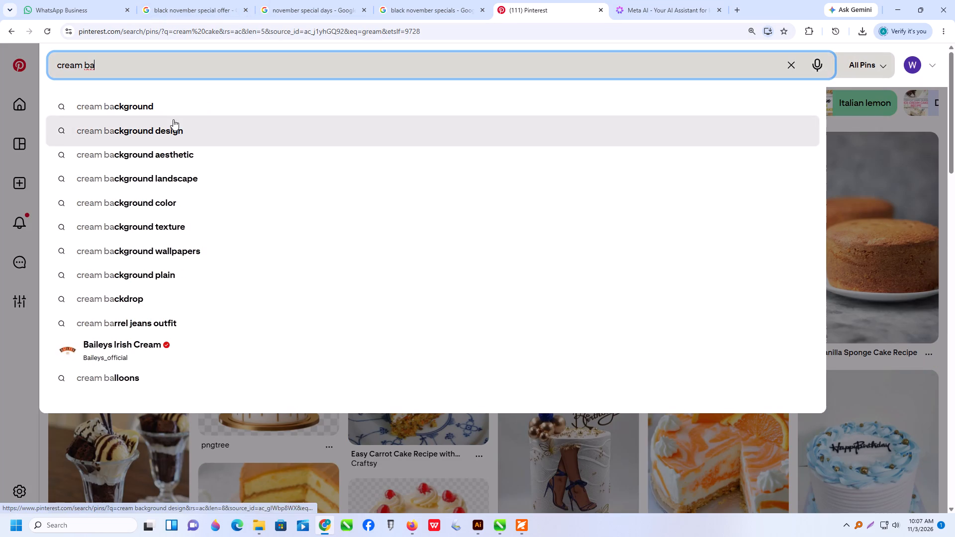
click(174, 116)
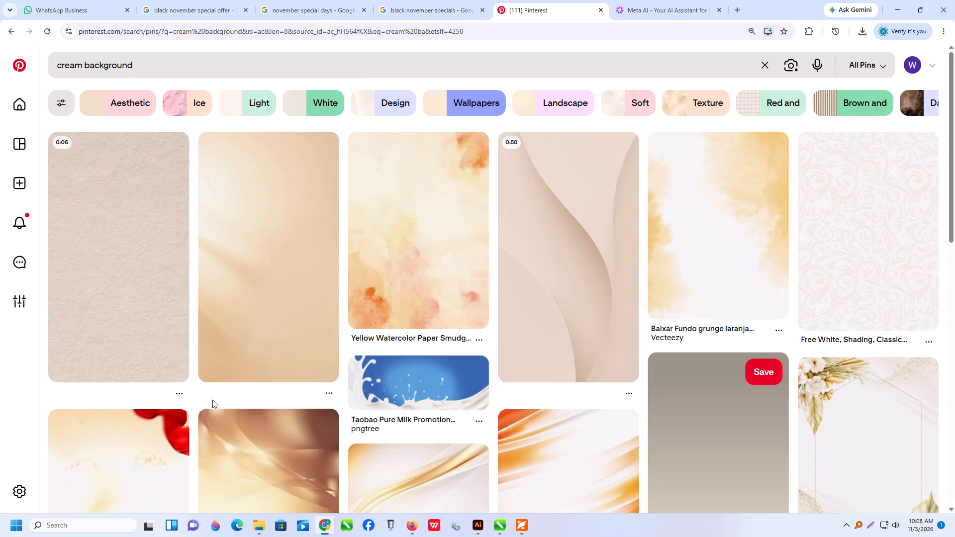
Browse the cream background results and related pins for an image that suits the egg poster.
scroll(285, 358, down, 2)
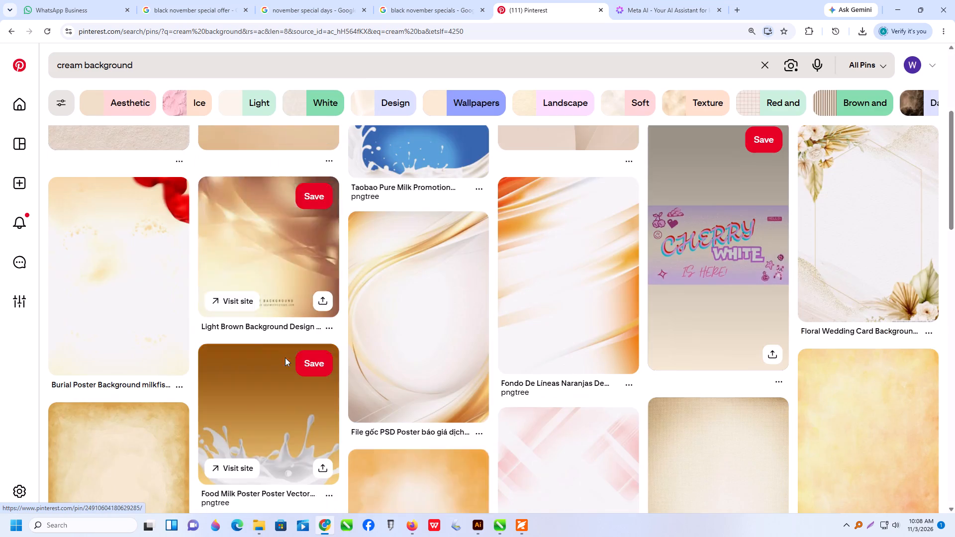
scroll(286, 357, down, 1)
click(123, 253)
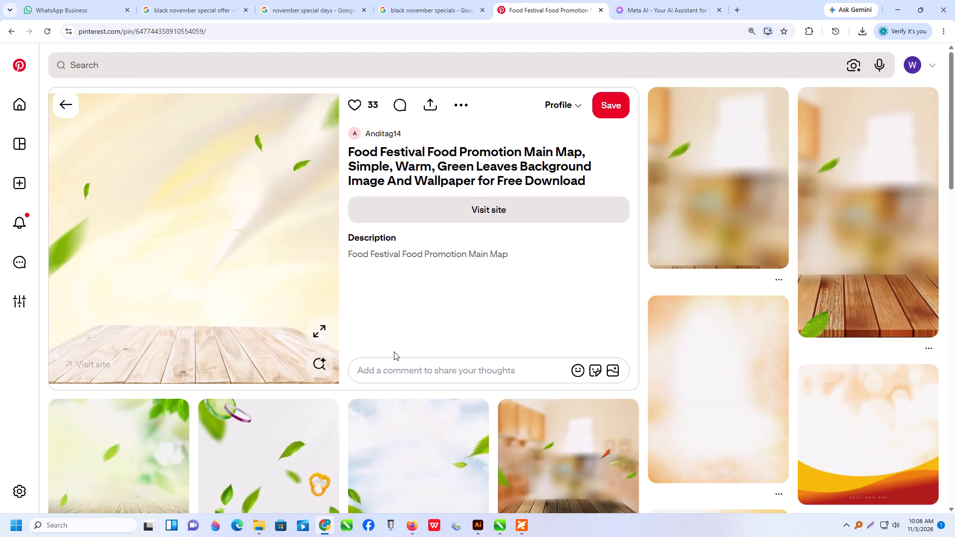
scroll(395, 352, down, 1)
scroll(395, 352, up, 2)
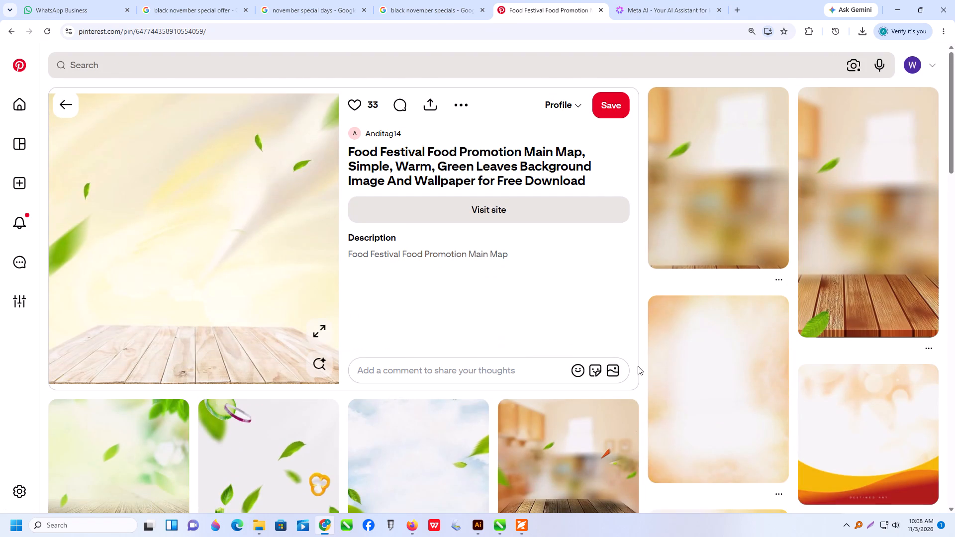
click(698, 241)
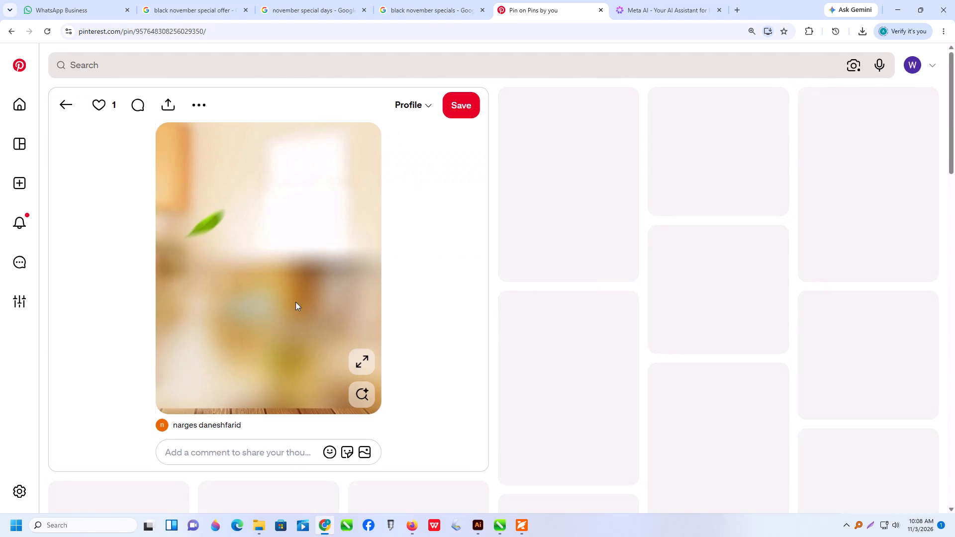
right_click(272, 255)
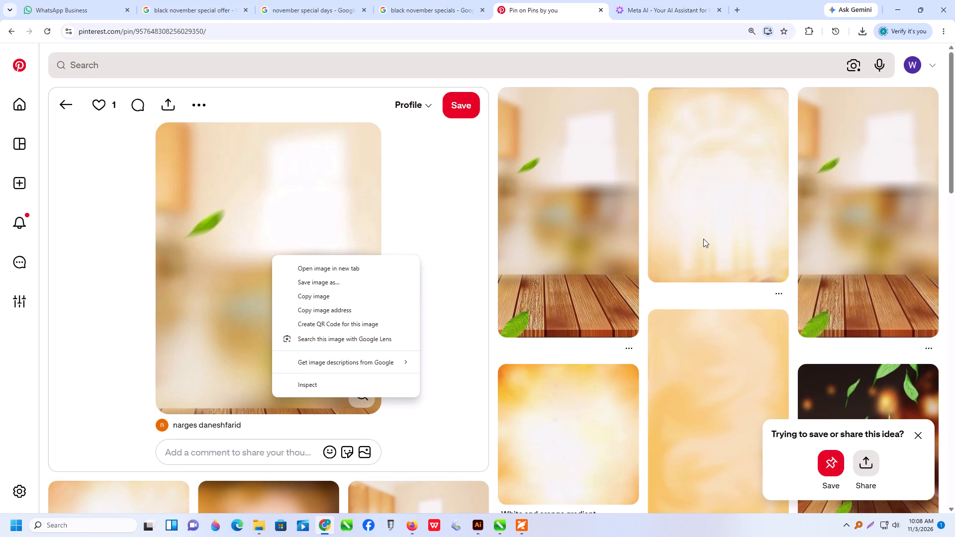
scroll(694, 293, down, 1)
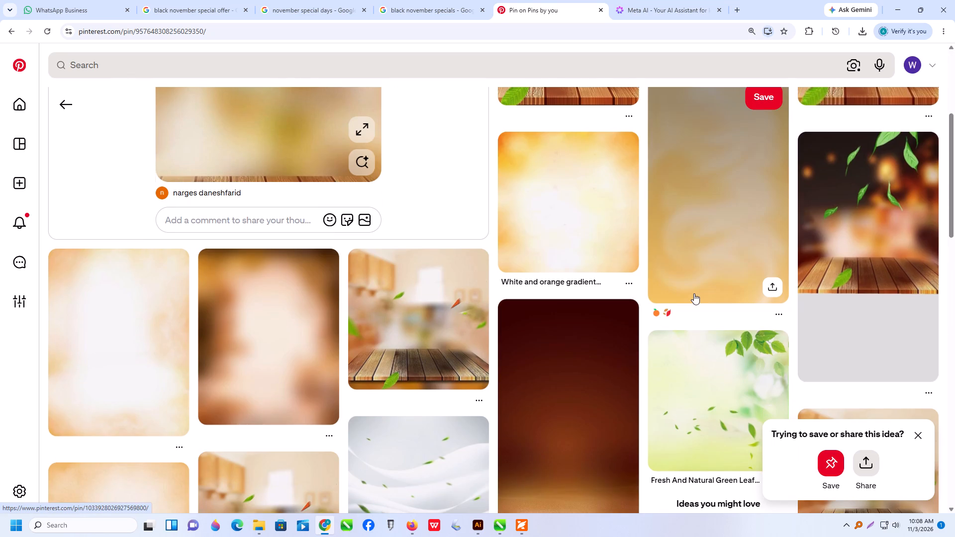
scroll(693, 276, down, 2)
scroll(693, 276, up, 1)
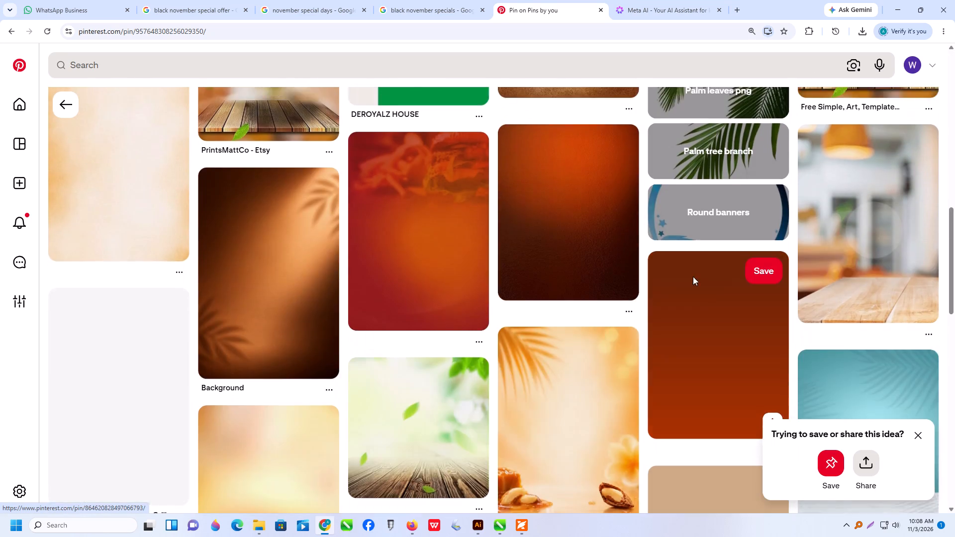
scroll(504, 343, up, 2)
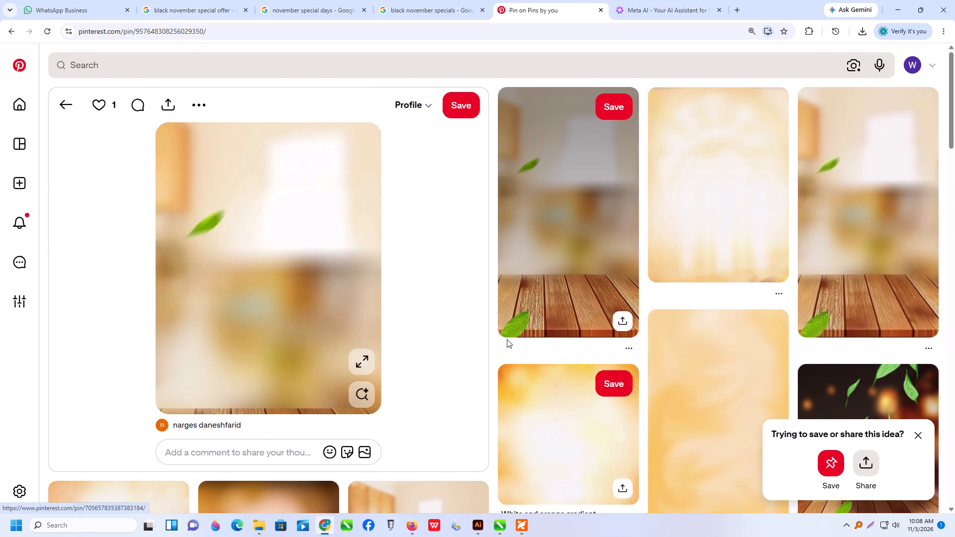
scroll(507, 339, up, 1)
scroll(638, 291, down, 2)
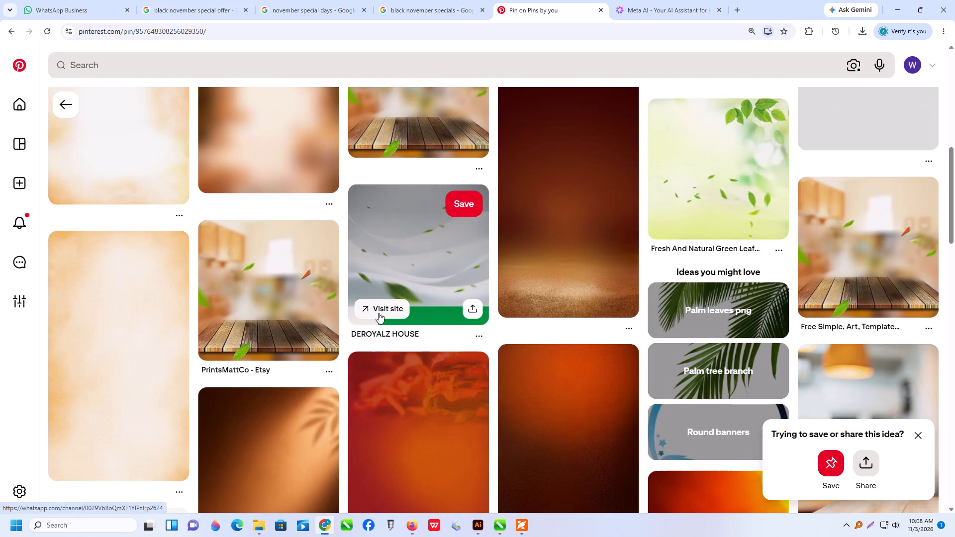
Open the PrintsMattCo pin with the blurred kitchen, flying leaves and wooden table, and copy its image.
click(300, 293)
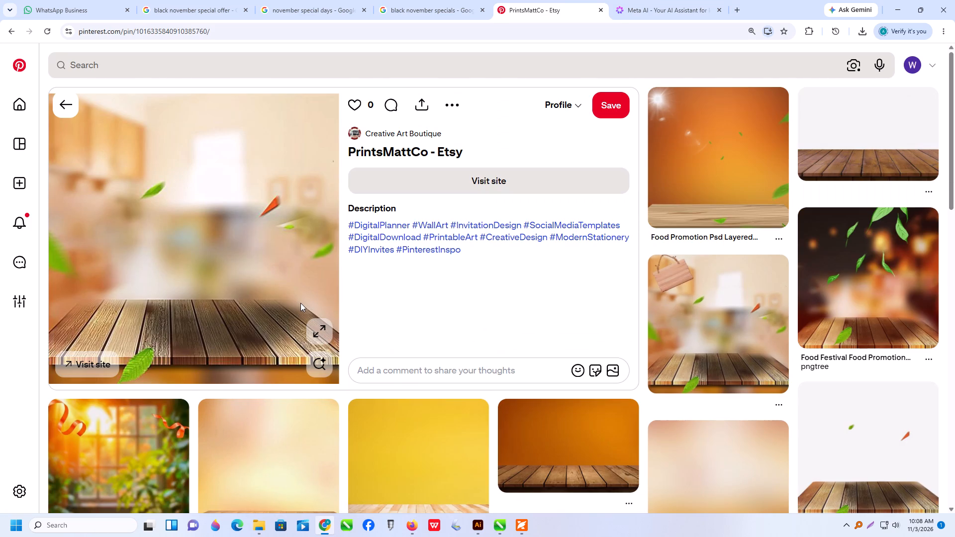
scroll(297, 281, down, 1)
scroll(302, 284, up, 2)
right_click(204, 193)
click(248, 237)
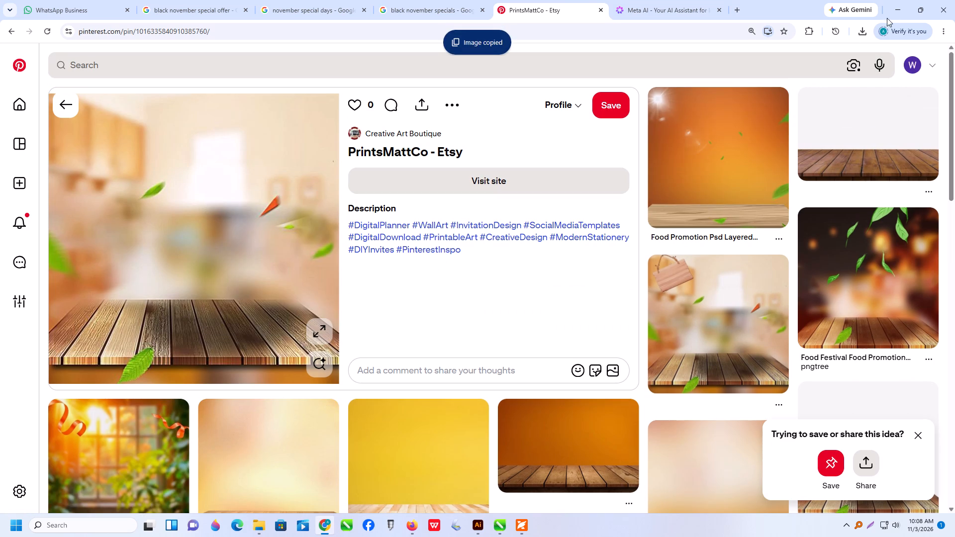
Switch to Illustrator, paste the kitchen image into the egg poster document and place it beside the artboard.
click(899, 12)
key(ctrl+v)
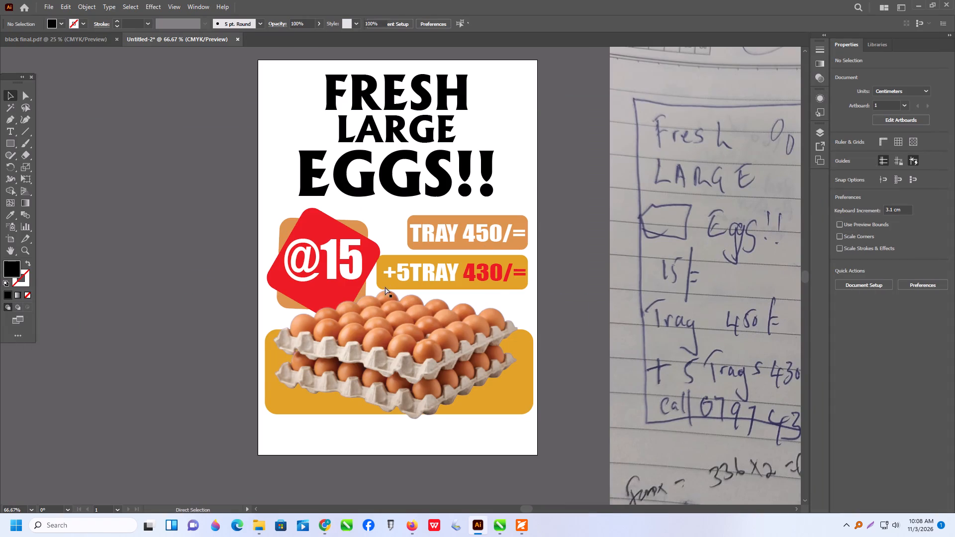
alt+scroll(398, 319, down, 2)
drag(402, 314, 218, 334)
alt+scroll(205, 327, up, 1)
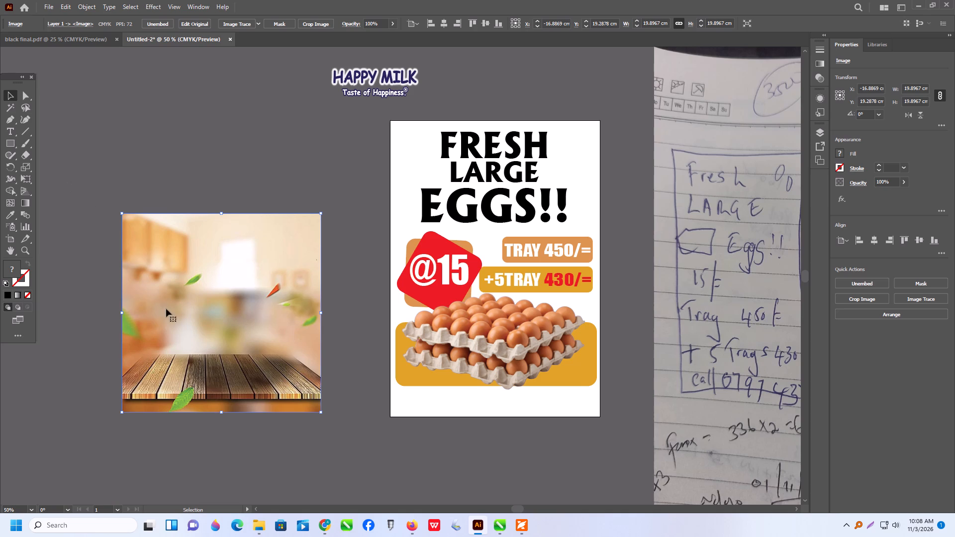
Crop the wooden table off the bottom of the kitchen image, keeping full width and a height of about 14.08 cm.
click(322, 25)
drag(222, 410, 231, 365)
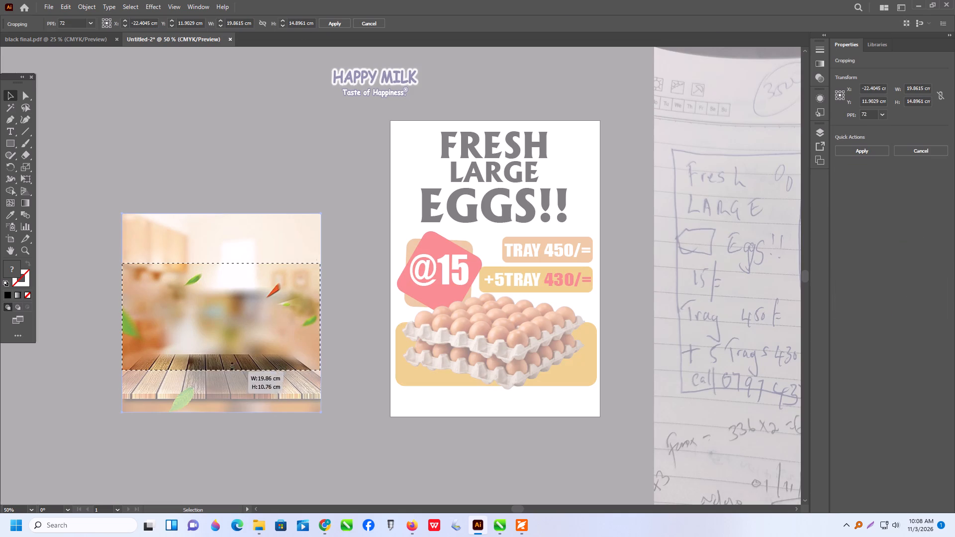
drag(231, 365, 233, 352)
drag(222, 263, 232, 222)
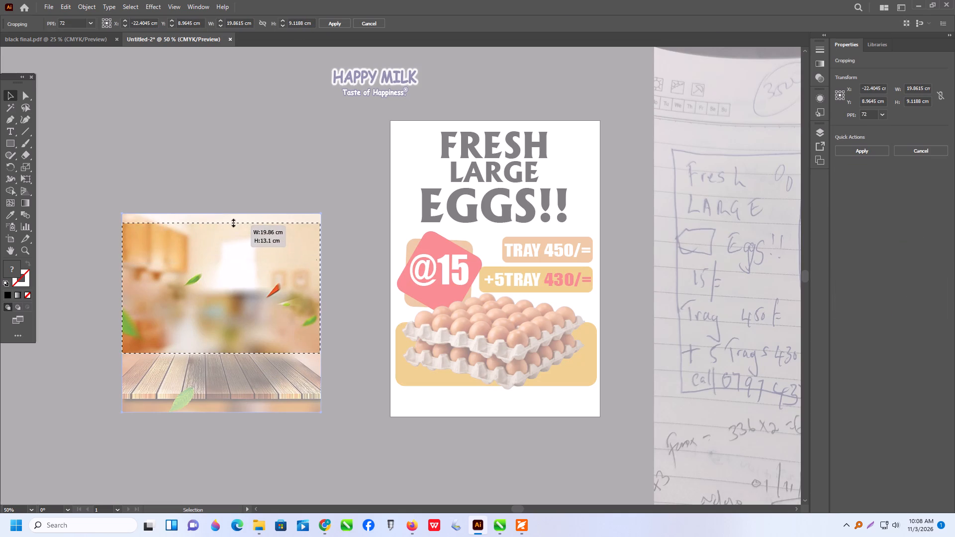
drag(232, 222, 232, 213)
key(Return)
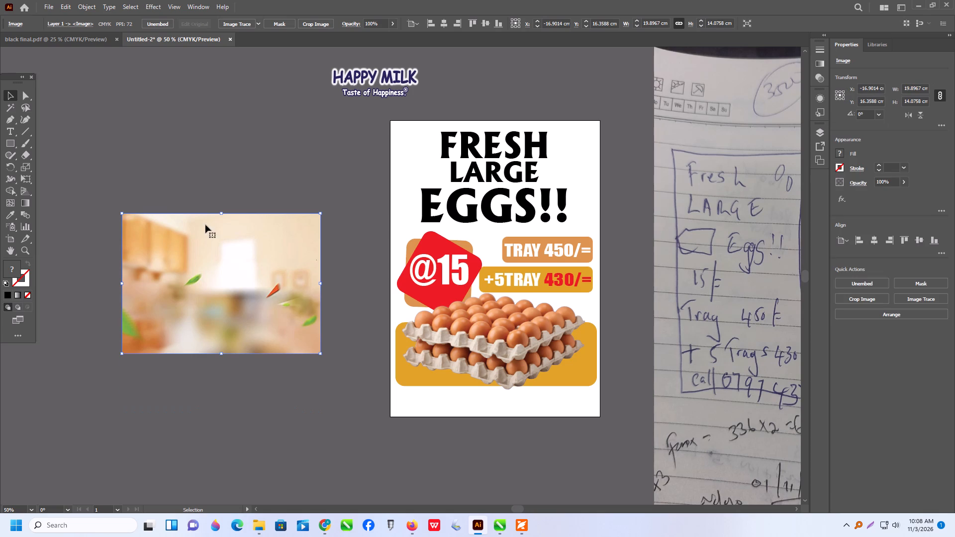
Rotate the cropped kitchen image to 90° and place it against the artboard's top-left corner.
shift+drag(321, 208, 345, 248)
shift+drag(345, 248, 296, 379)
drag(223, 304, 465, 243)
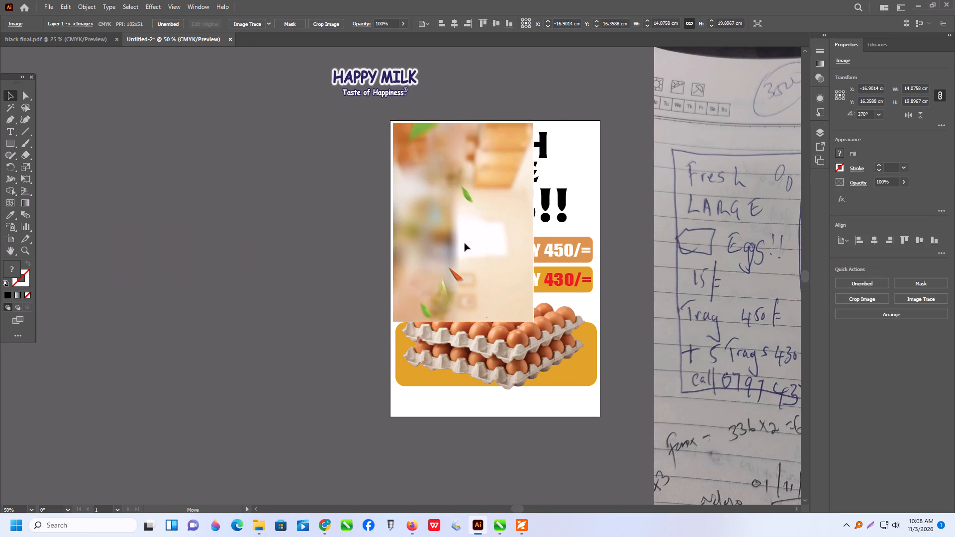
drag(465, 243, 462, 241)
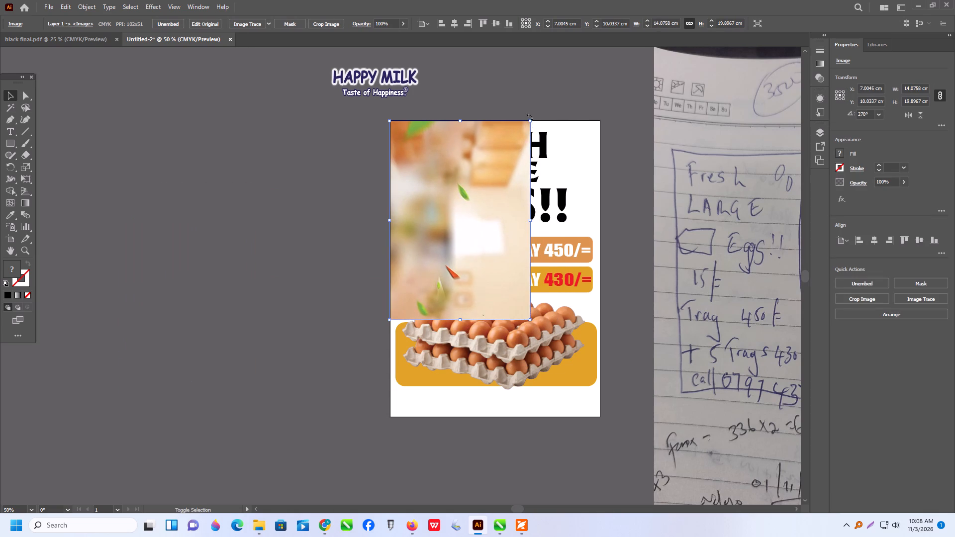
shift+drag(530, 117, 413, 379)
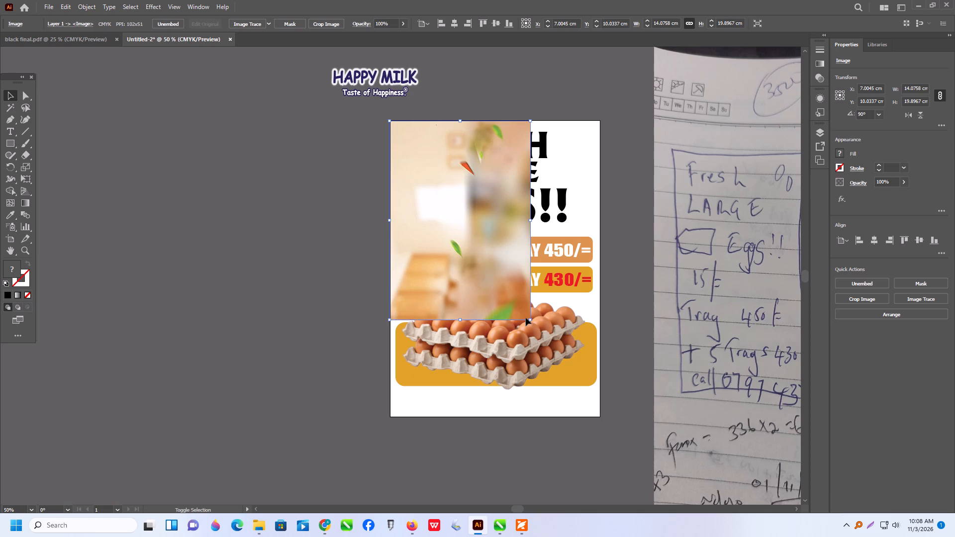
Enlarge the kitchen image proportionally to about 21.1 × 29.83 cm and centre it horizontally and vertically on the artboard.
shift+drag(530, 322, 604, 432)
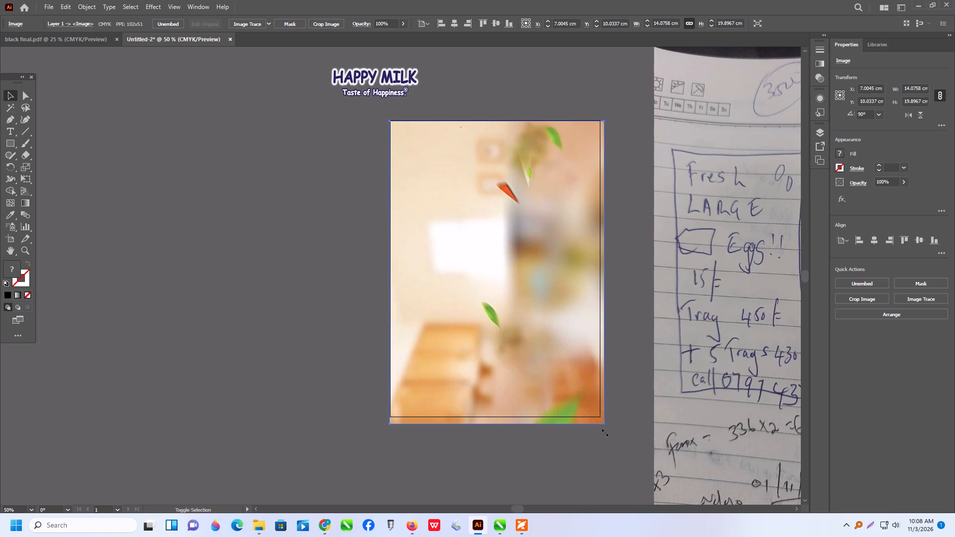
shift+drag(604, 432, 599, 422)
click(873, 241)
click(919, 242)
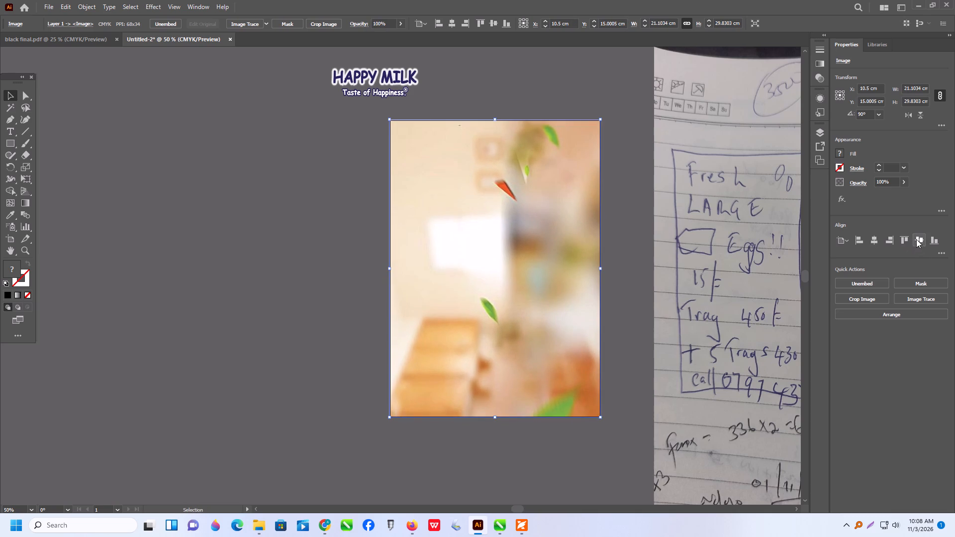
Send the kitchen image to the back, behind all the poster's text, shapes and egg trays.
right_click(585, 244)
click(625, 375)
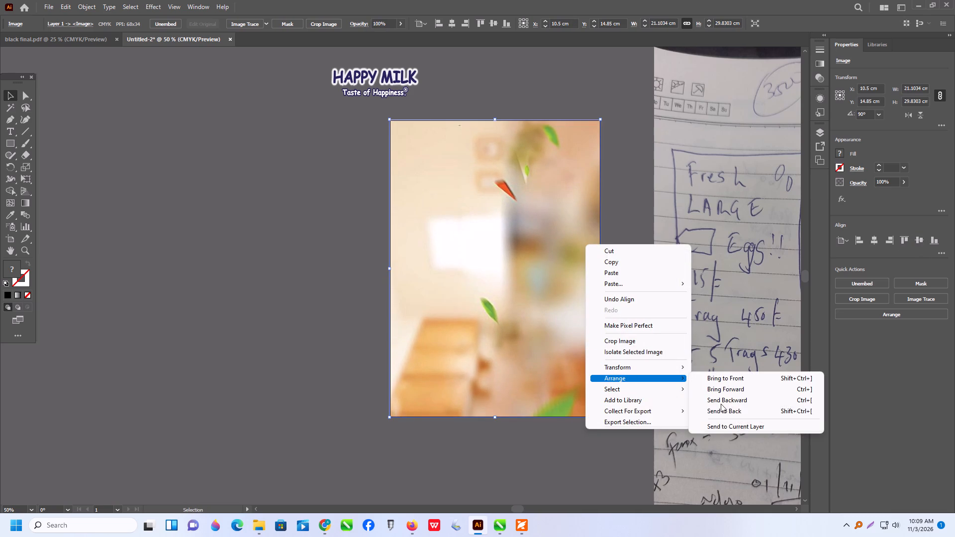
click(723, 409)
click(634, 224)
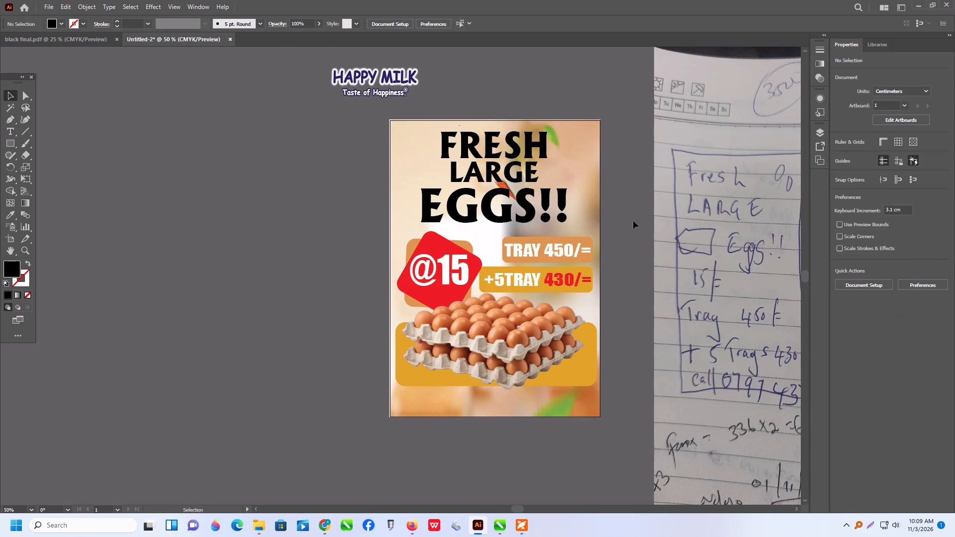
Convert the EGGS!! headline text to outlines.
alt+scroll(633, 221, up, 1)
click(456, 210)
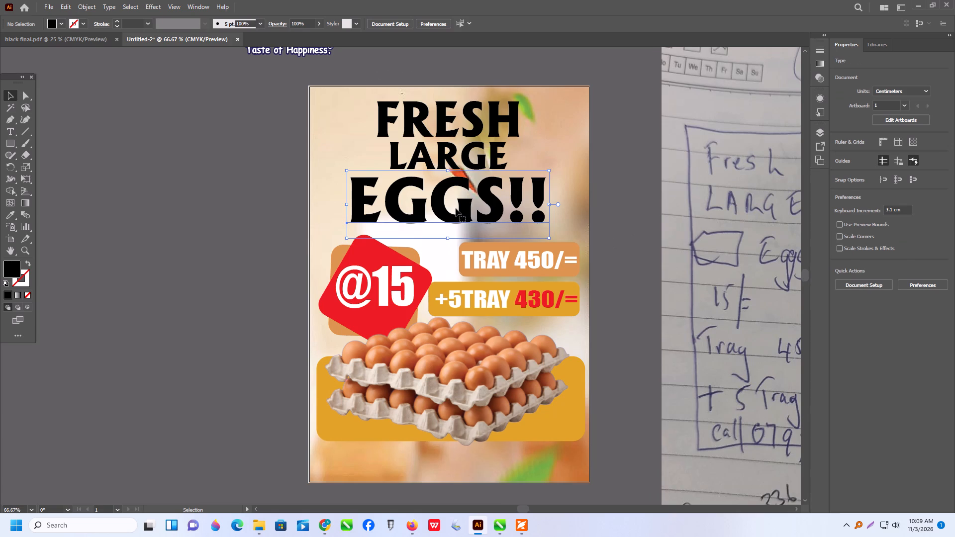
right_click(457, 210)
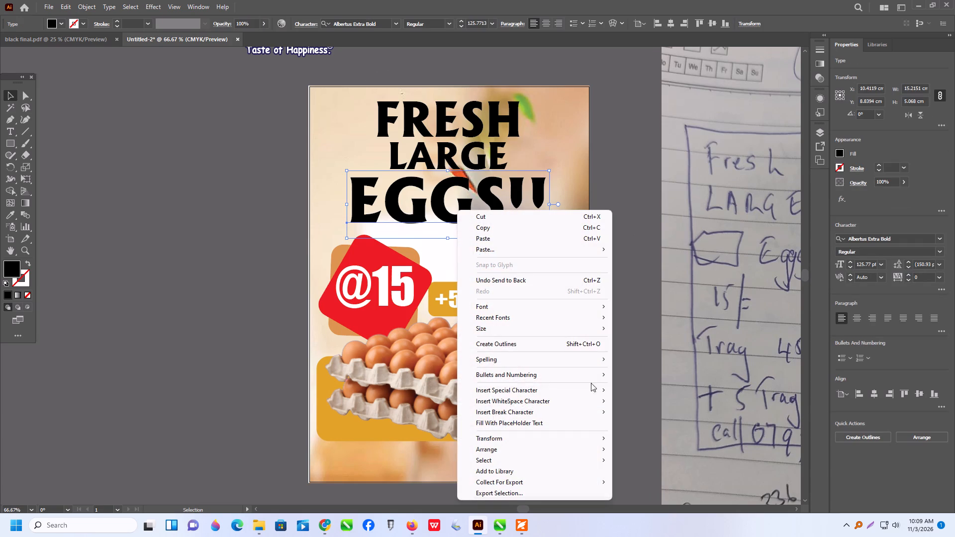
click(494, 343)
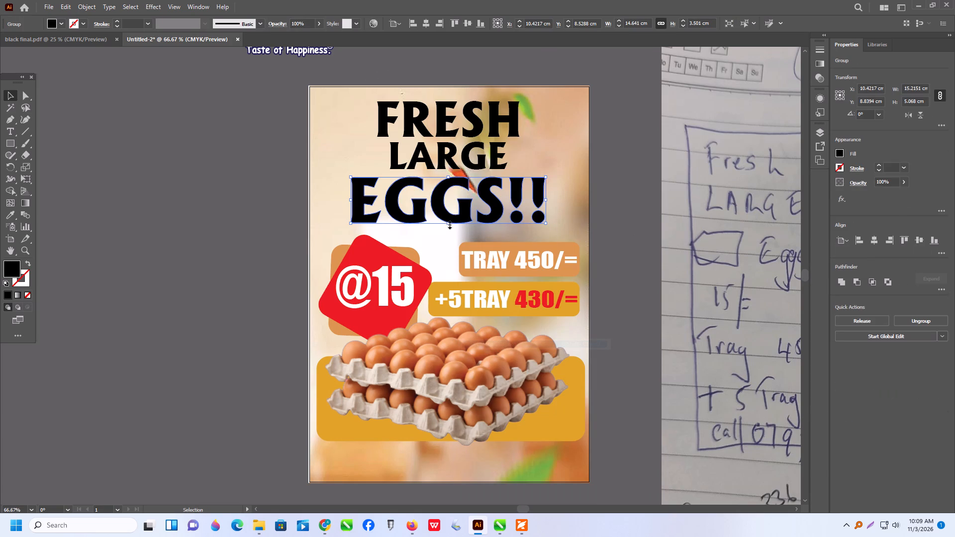
Offset the outlined EGGS!! lettering outwards by 0.2 cm with miter joins.
click(91, 8)
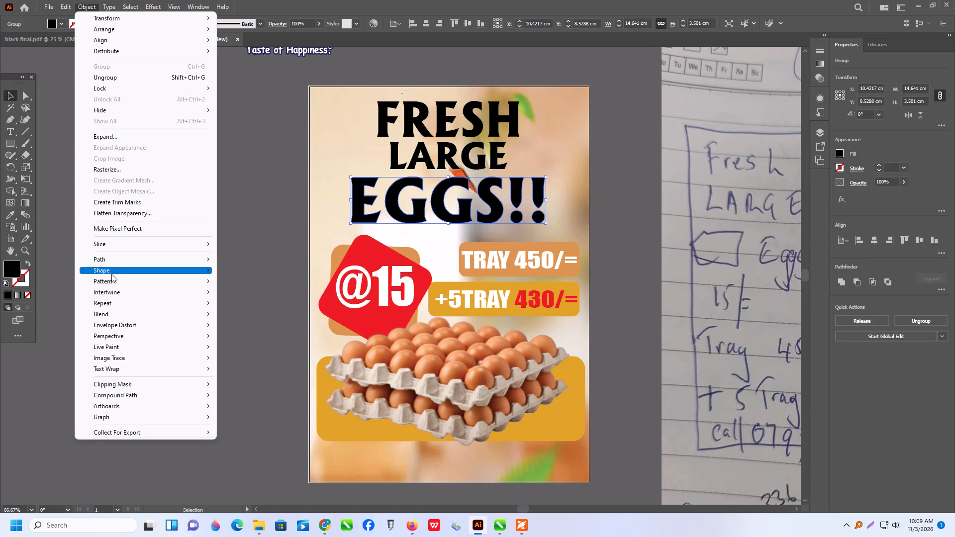
click(112, 263)
click(273, 295)
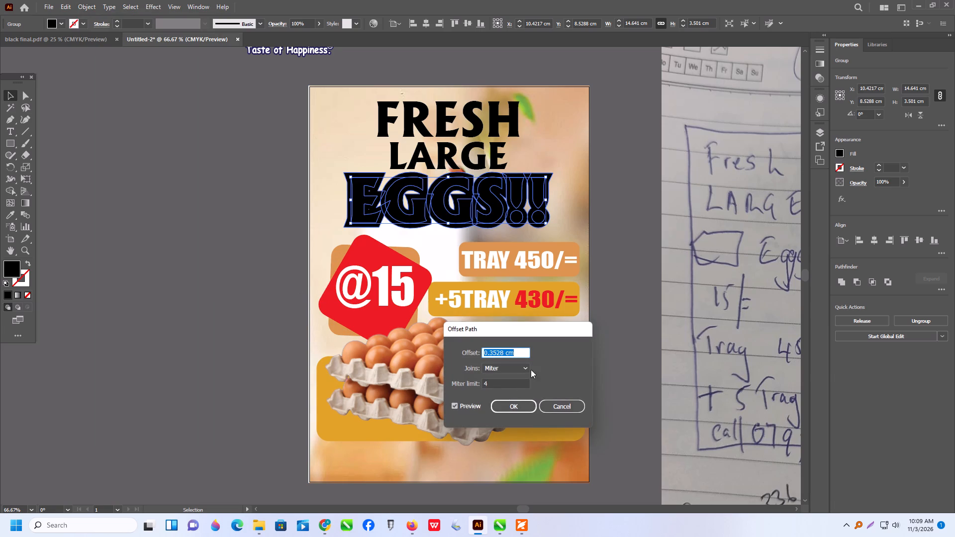
scroll(519, 350, down, 2)
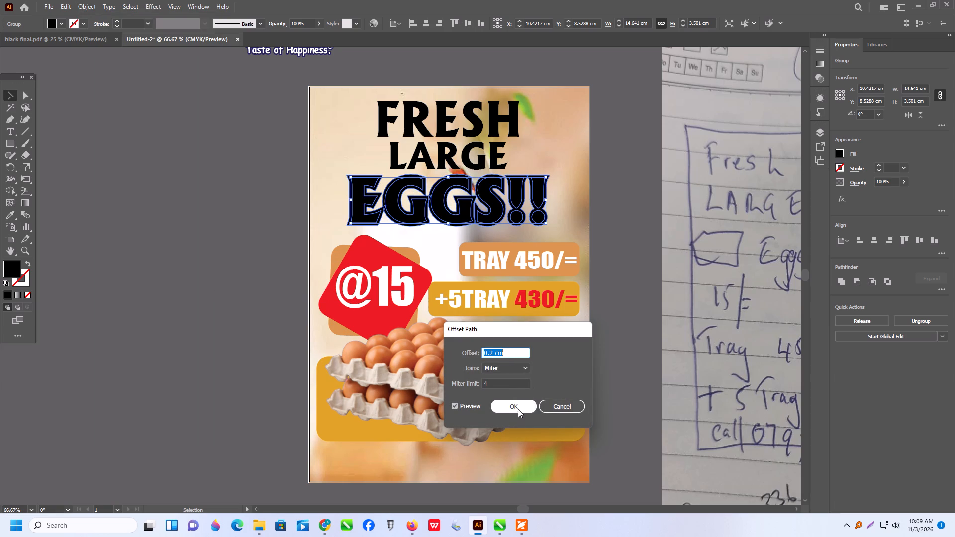
click(520, 406)
Move the EGGS!! lettering off the artboard beside the poster and ungroup it.
drag(459, 217, 144, 247)
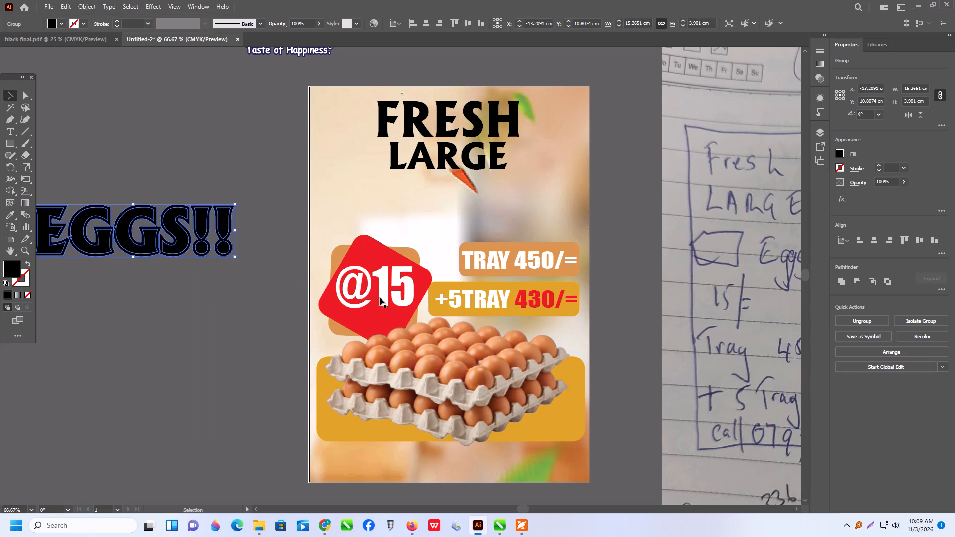
alt+scroll(384, 301, down, 2)
alt+scroll(253, 270, up, 3)
right_click(256, 272)
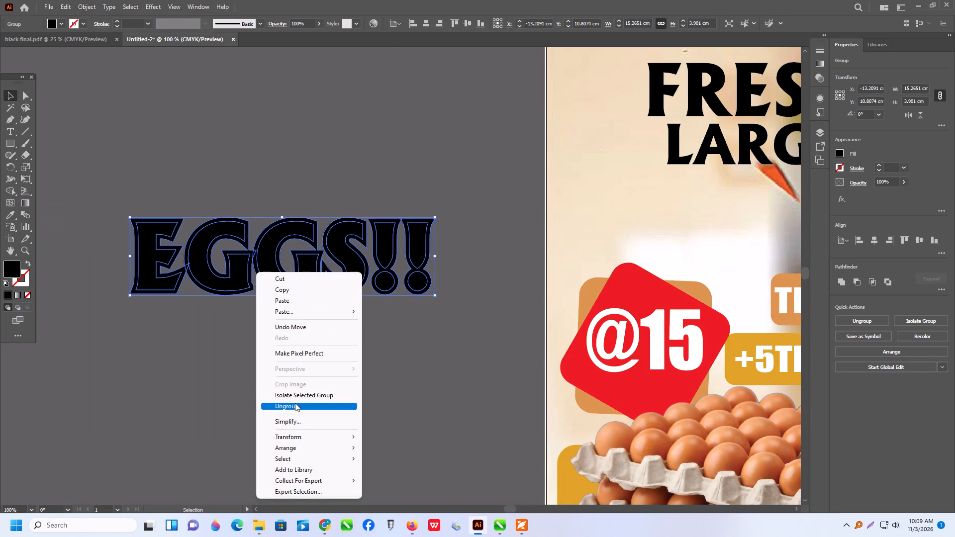
click(295, 403)
click(247, 388)
Select the inner letter shapes and exclamation marks of EGGS!! and group them separately from the offset shapes.
click(164, 279)
shift+click(213, 277)
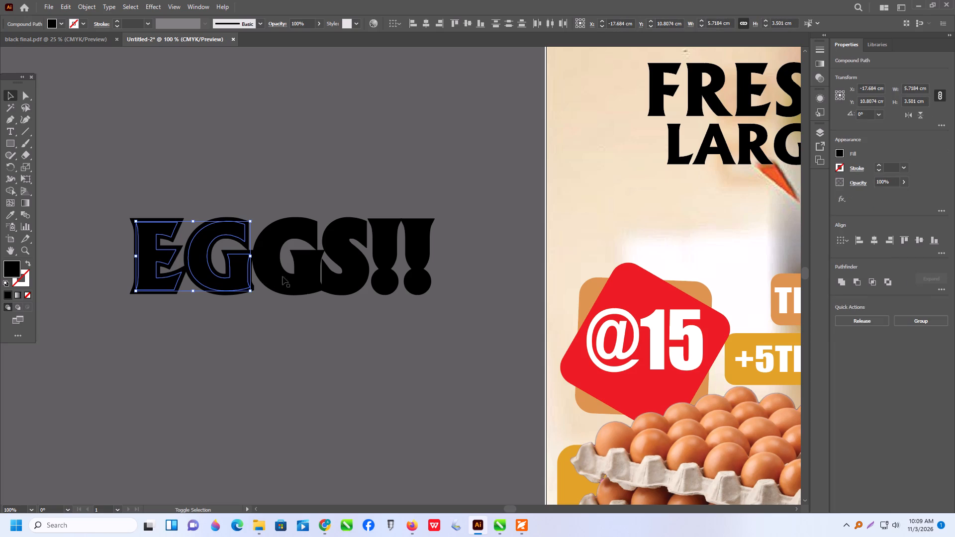
shift+click(283, 276)
shift+click(355, 257)
shift+click(390, 240)
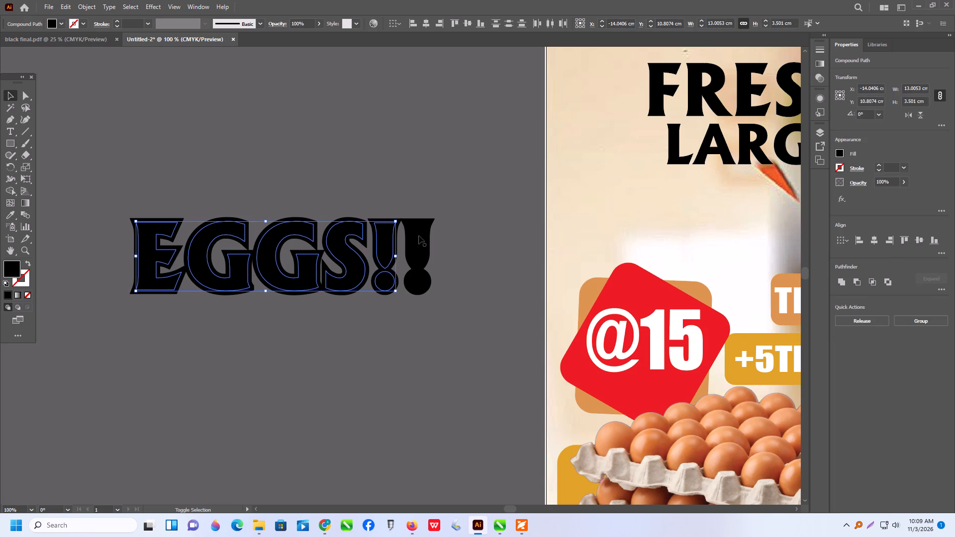
shift+click(420, 236)
key(ctrl+g)
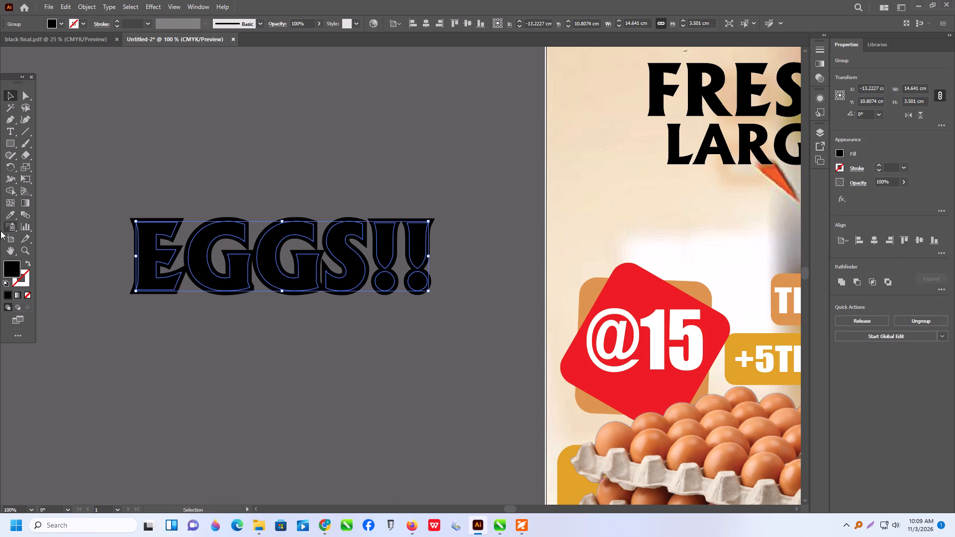
drag(13, 211, 19, 212)
click(639, 297)
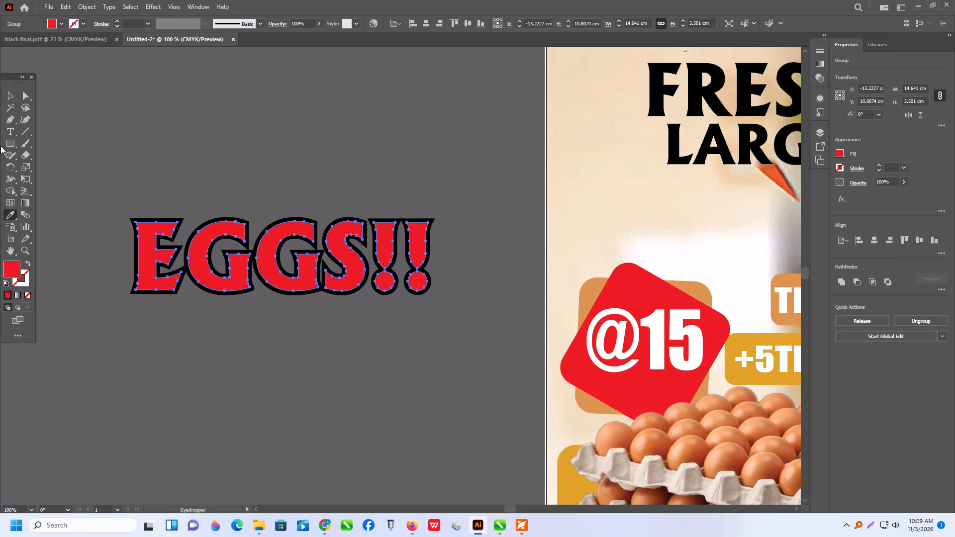
click(9, 99)
click(253, 162)
Move the red EGGS!! letters aside, group the black offset shapes, and place the letters back evenly over them.
drag(234, 228, 244, 336)
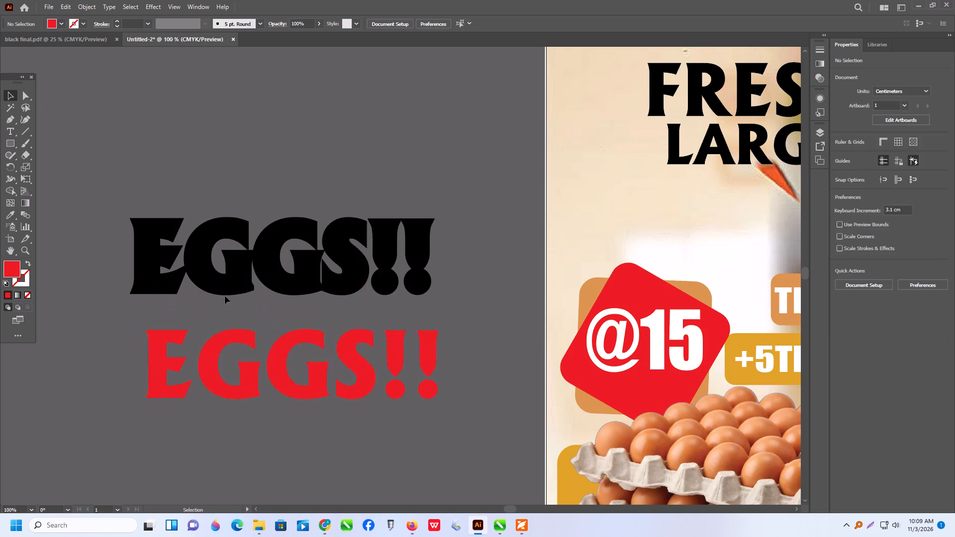
drag(113, 190, 467, 302)
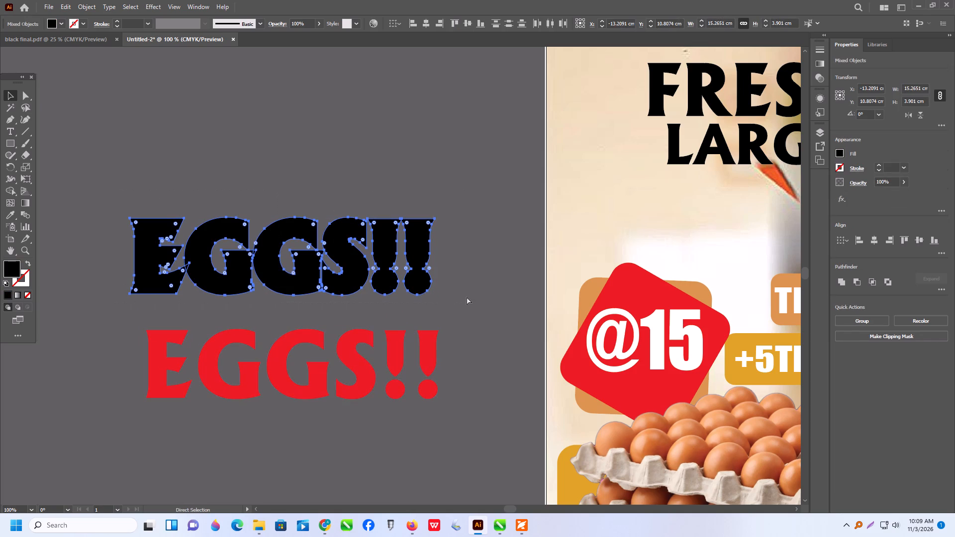
key(ctrl+g)
drag(365, 367, 354, 261)
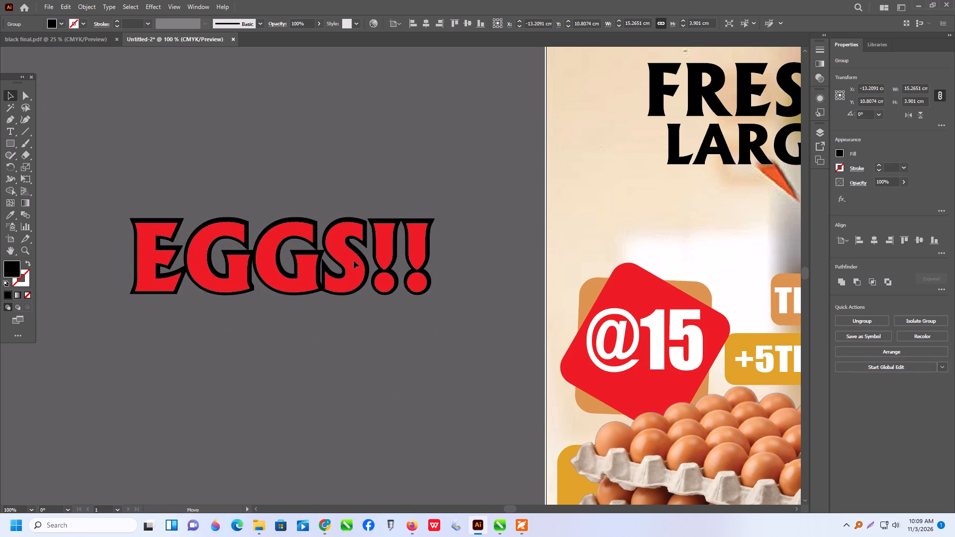
drag(354, 261, 355, 259)
drag(109, 185, 279, 293)
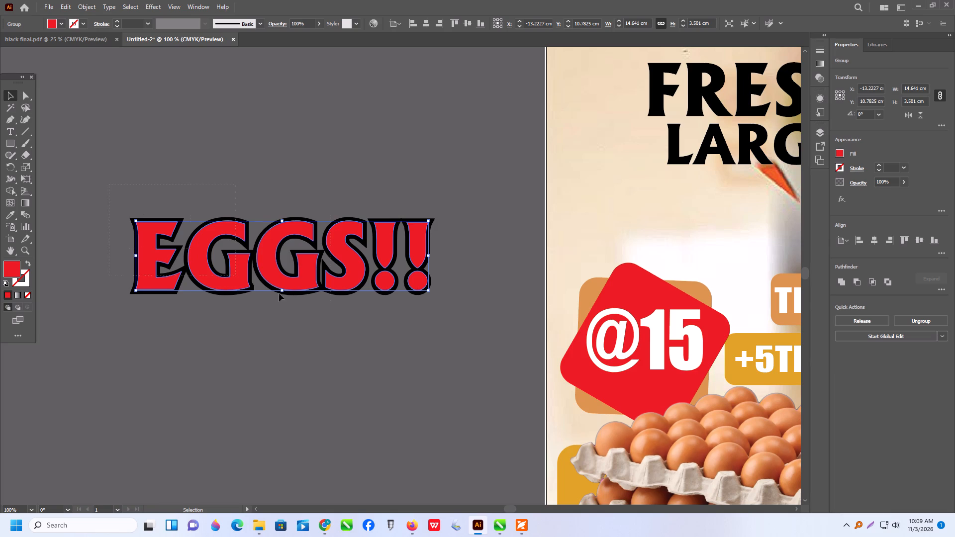
drag(279, 293, 443, 333)
click(443, 333)
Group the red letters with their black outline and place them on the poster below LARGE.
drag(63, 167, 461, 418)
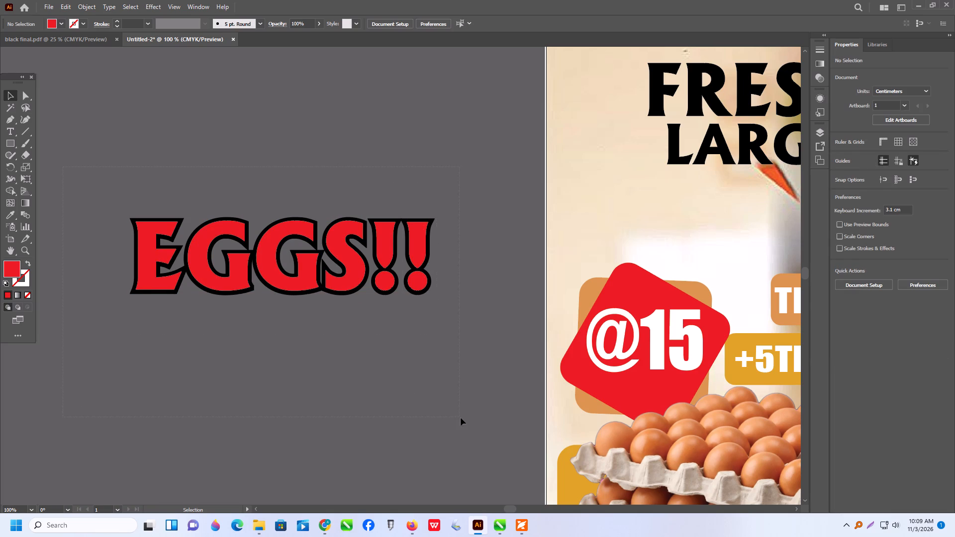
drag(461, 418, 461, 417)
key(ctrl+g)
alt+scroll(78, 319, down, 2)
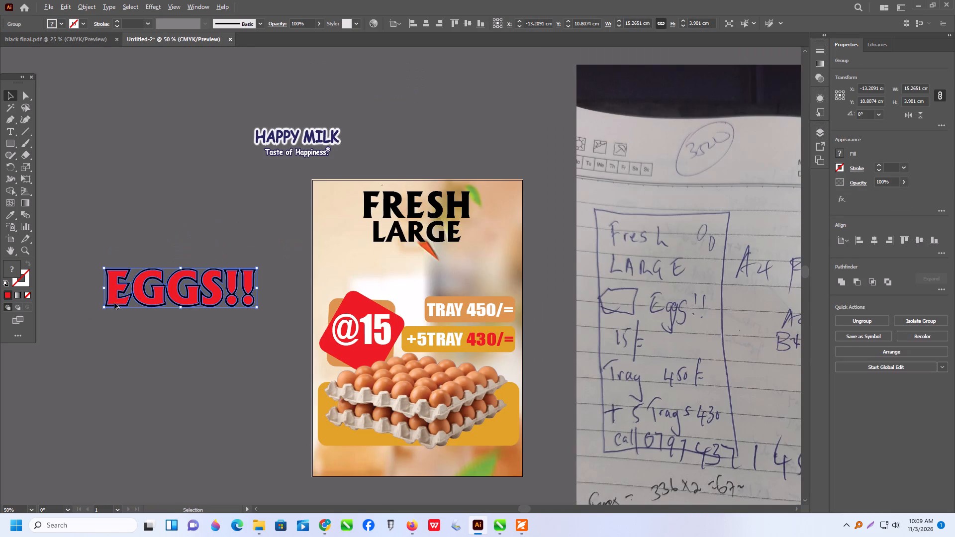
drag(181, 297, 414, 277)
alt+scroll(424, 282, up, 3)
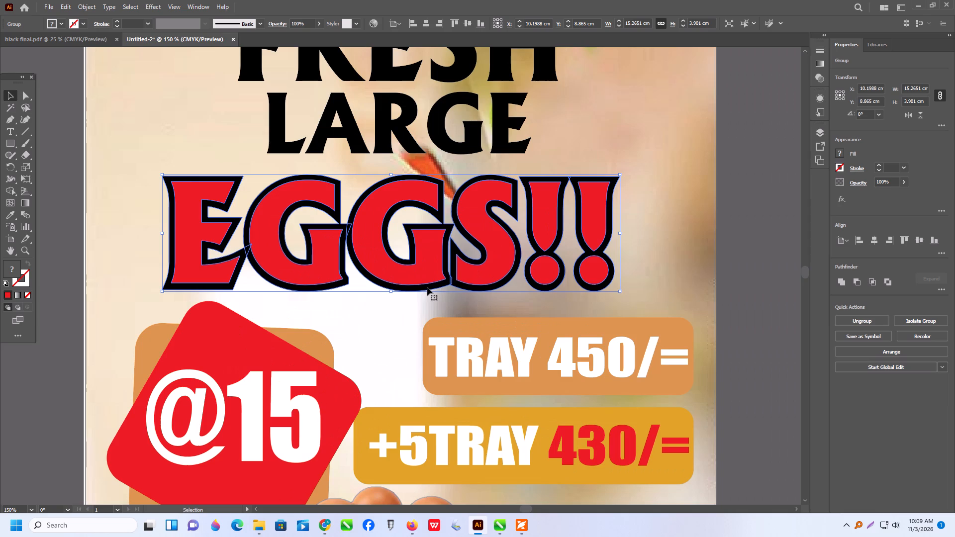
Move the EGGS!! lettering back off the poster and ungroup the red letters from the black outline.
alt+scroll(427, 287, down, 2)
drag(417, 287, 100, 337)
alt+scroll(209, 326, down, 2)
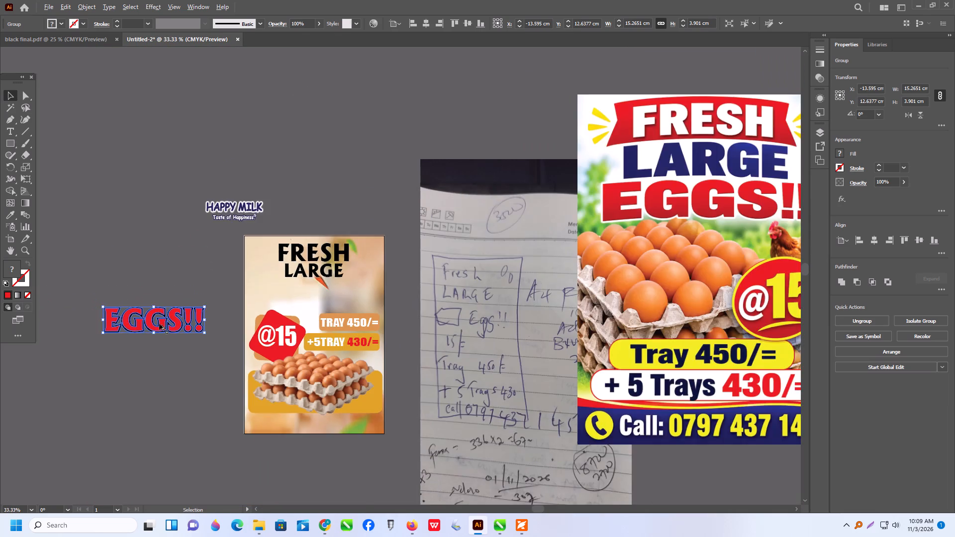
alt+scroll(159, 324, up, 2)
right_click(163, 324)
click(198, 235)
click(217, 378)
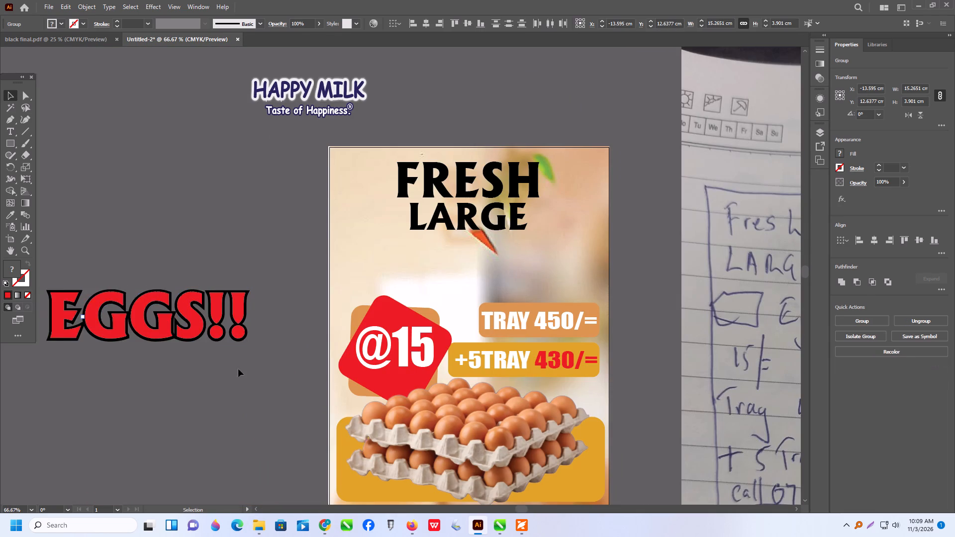
Change the fill of the black outline behind the EGGS!! letters to white.
alt+scroll(233, 362, up, 2)
click(254, 314)
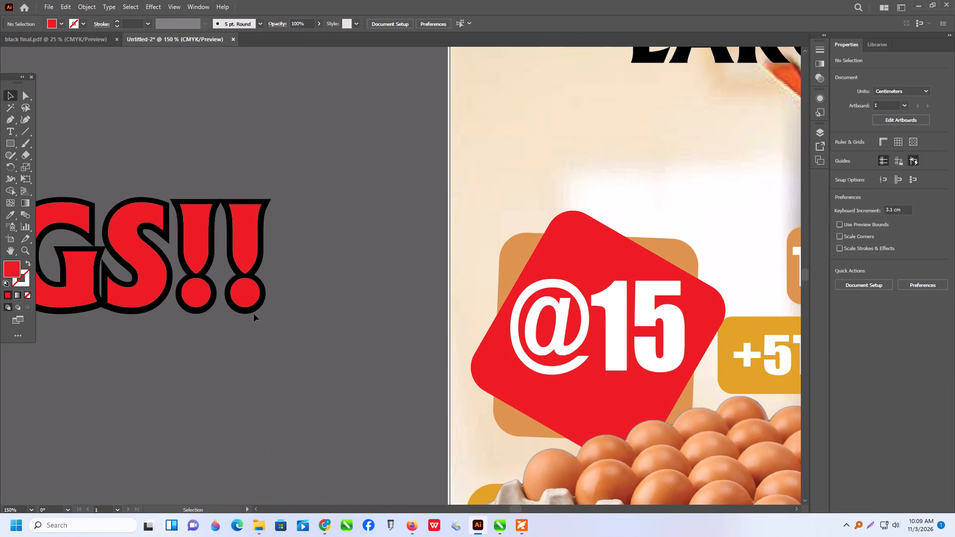
click(254, 310)
click(62, 28)
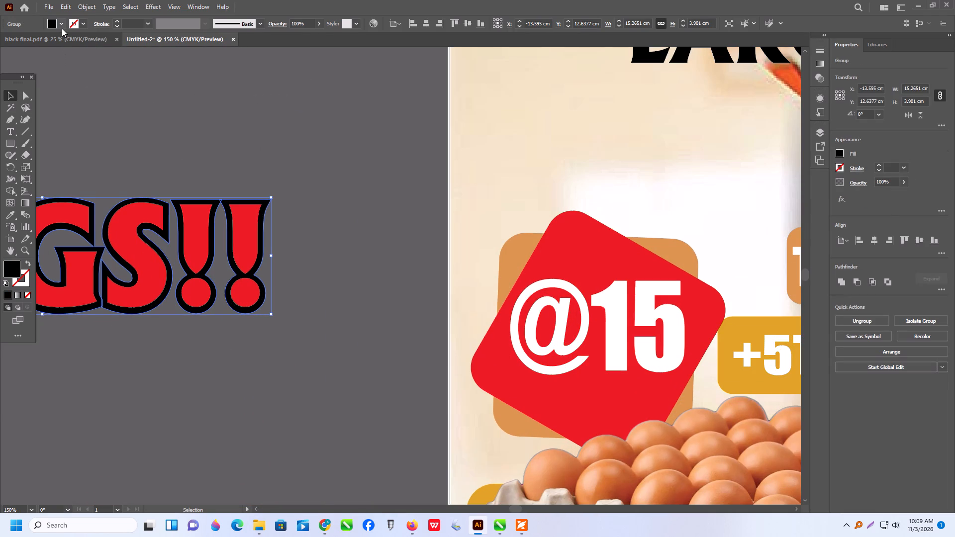
click(21, 41)
drag(238, 121, 249, 133)
drag(300, 163, 306, 172)
Group the red EGGS!! letters with their white outline and place them on the poster between LARGE and the price shapes.
alt+scroll(389, 253, down, 3)
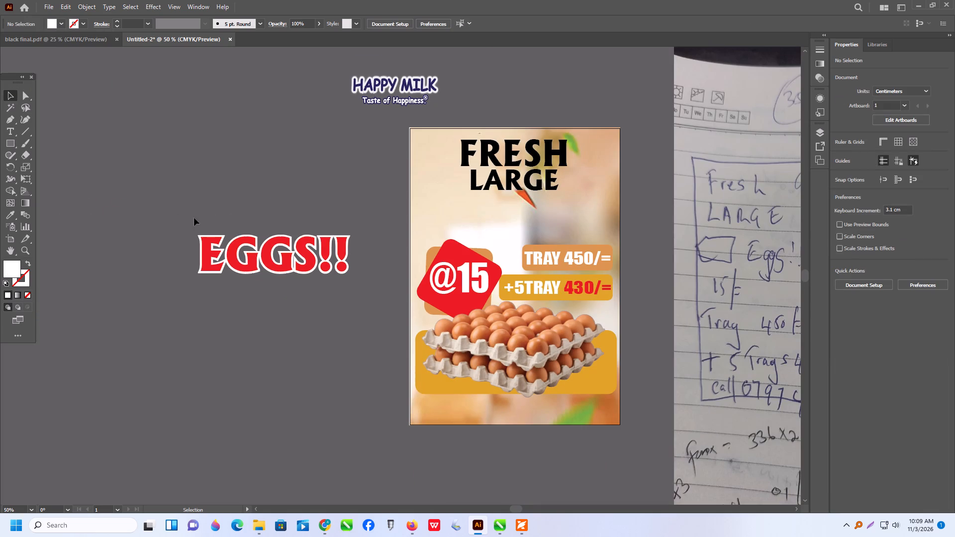
click(155, 206)
drag(154, 195, 365, 324)
key(ctrl+g)
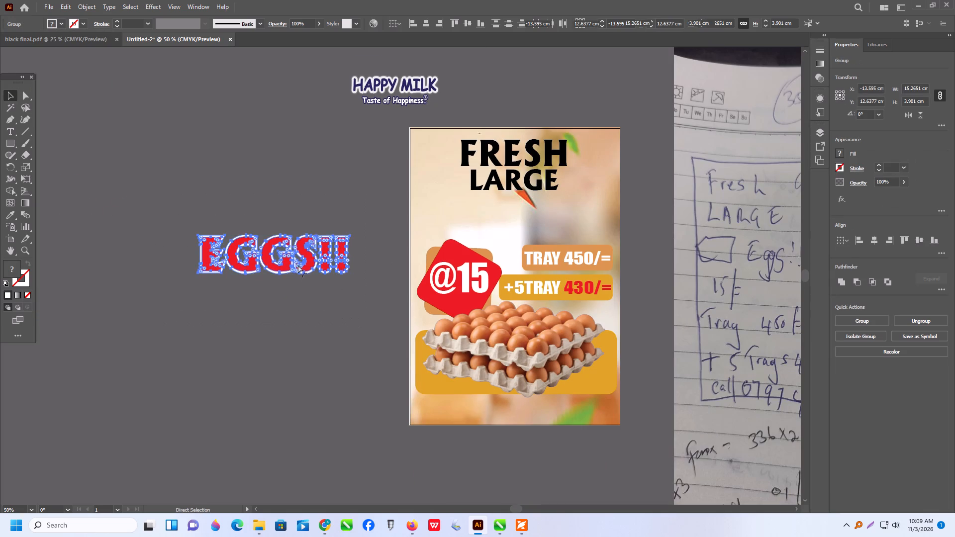
drag(298, 267, 550, 231)
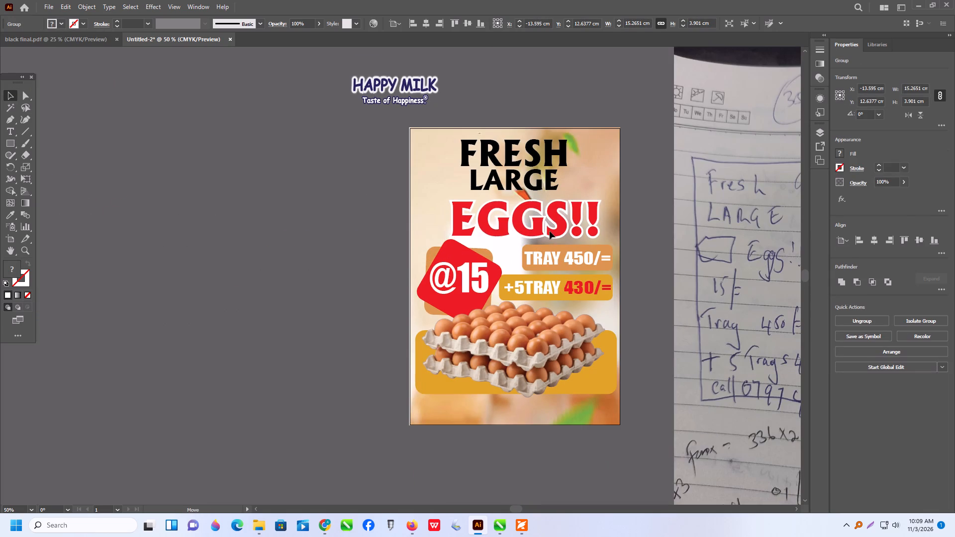
drag(550, 231, 549, 231)
alt+scroll(547, 229, up, 2)
drag(566, 238, 557, 235)
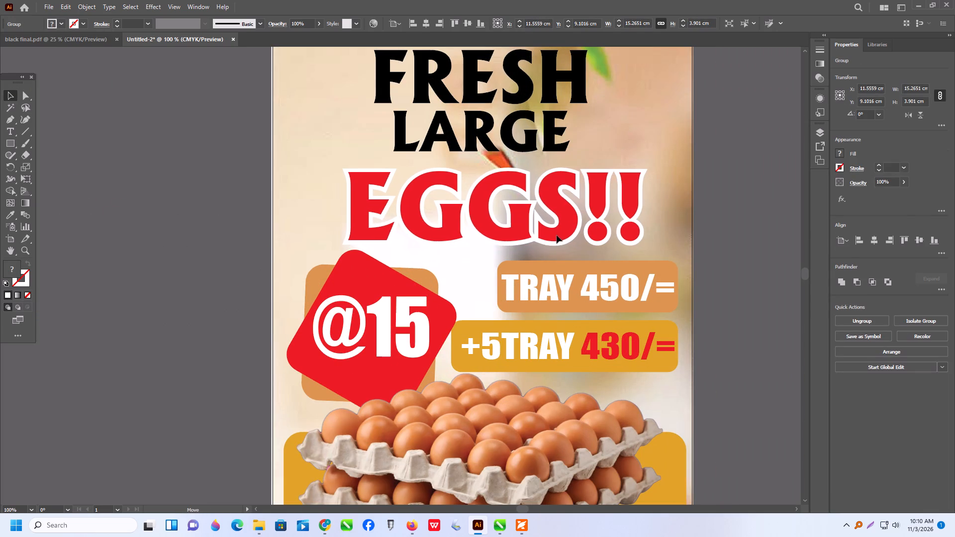
drag(557, 235, 554, 235)
click(554, 235)
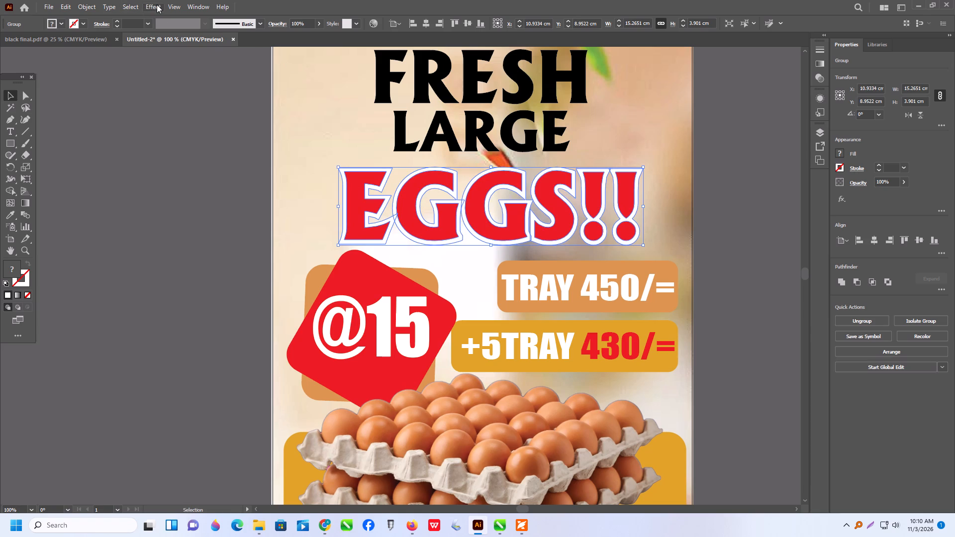
Apply a black Multiply drop shadow to EGGS!! at 75% opacity, with 0.2469 cm X and Y offsets and 0.1764 cm blur.
click(157, 4)
click(184, 123)
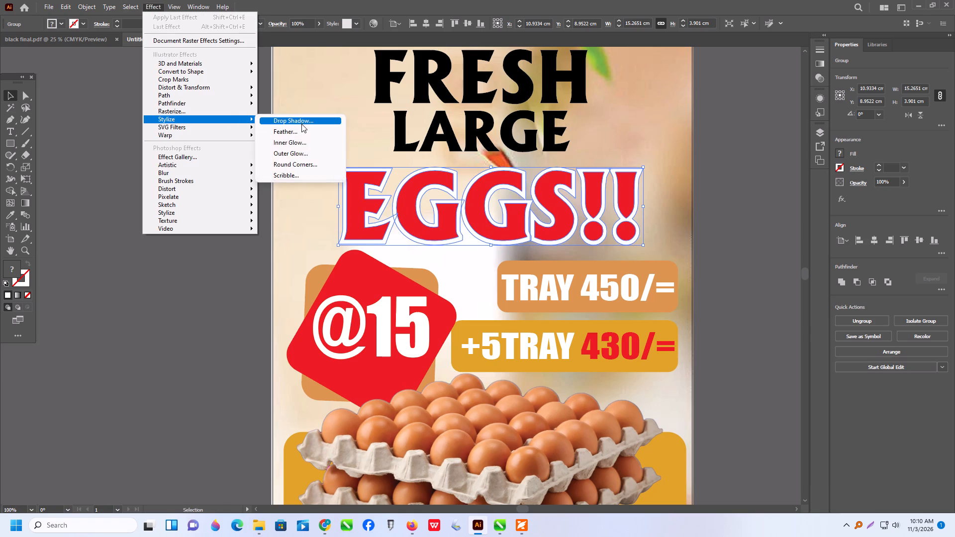
click(301, 124)
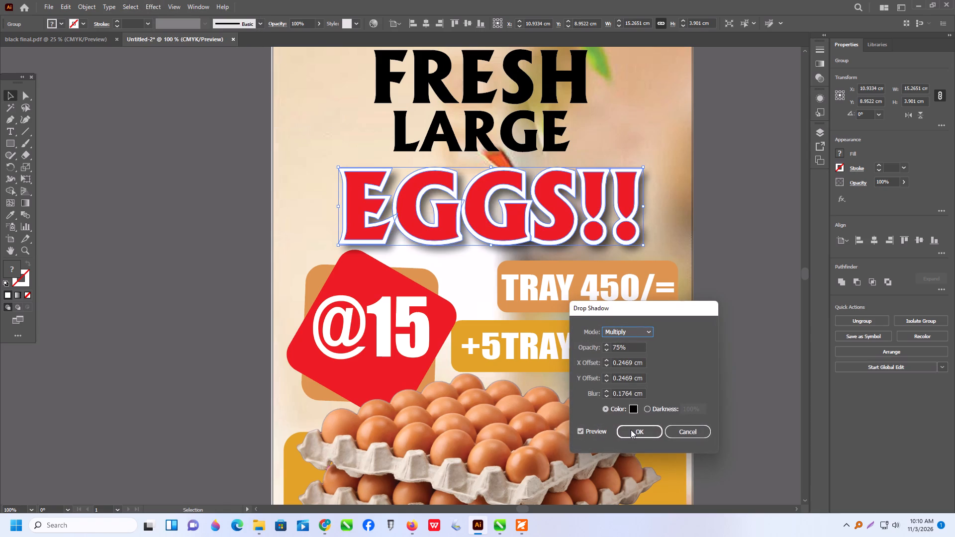
click(631, 430)
click(234, 318)
Nudge EGGS!! slightly closer to LARGE and enlarge it proportionally to about 15.48 × 3.96 cm.
click(557, 227)
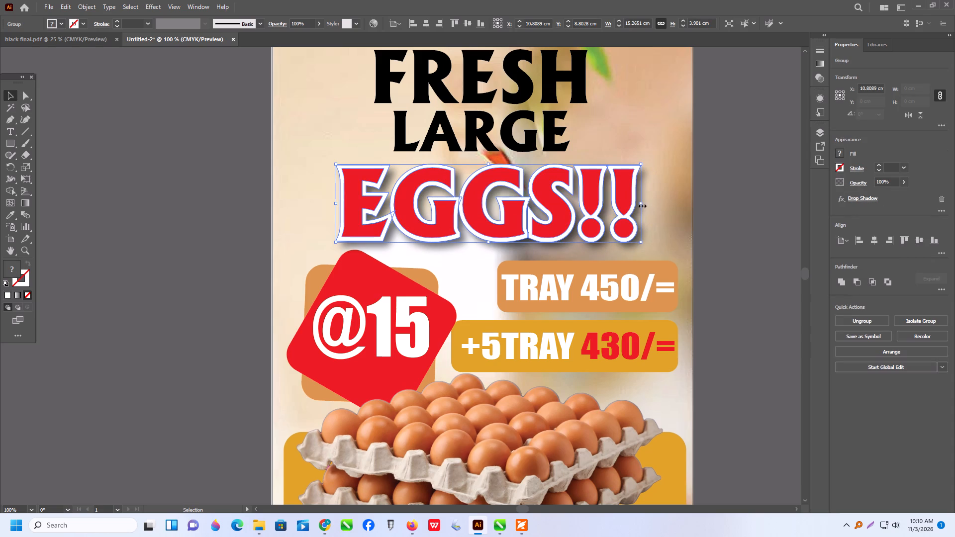
shift+click(641, 204)
alt+scroll(430, 266, down, 2)
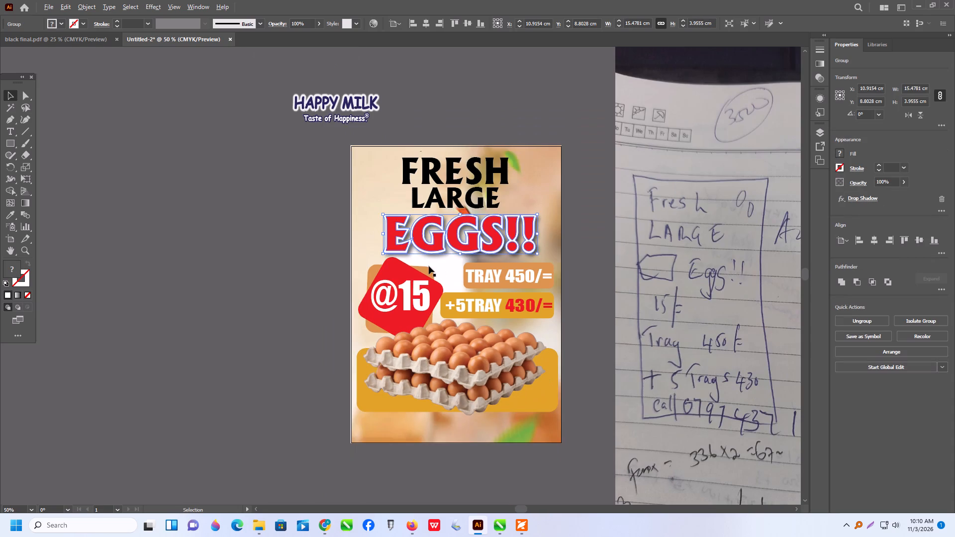
click(264, 247)
alt+scroll(158, 271, down, 1)
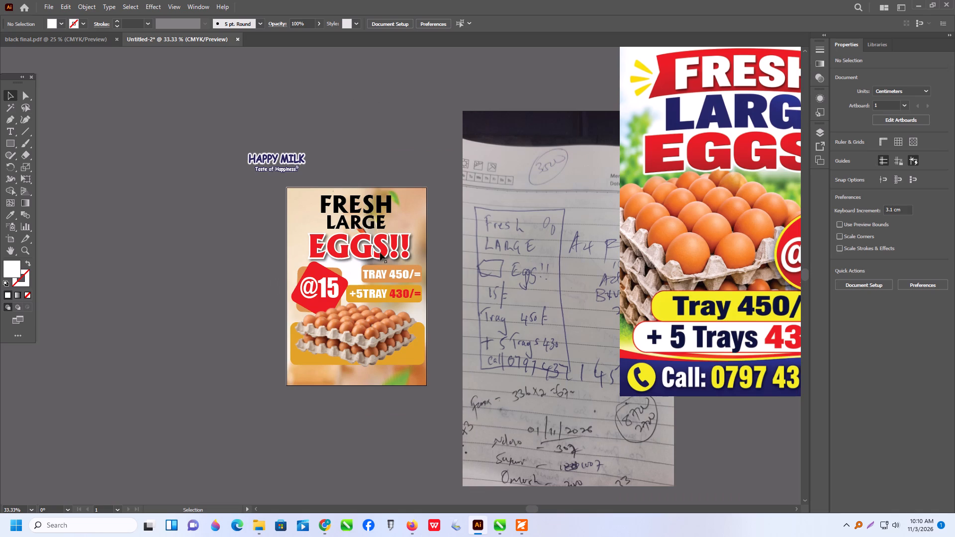
alt+scroll(390, 273, up, 4)
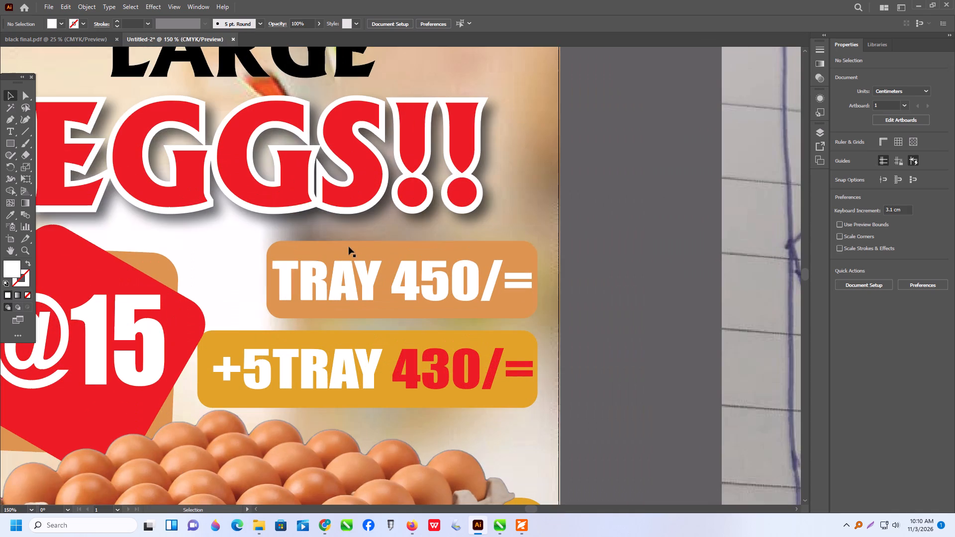
click(349, 247)
drag(265, 279, 250, 278)
click(355, 284)
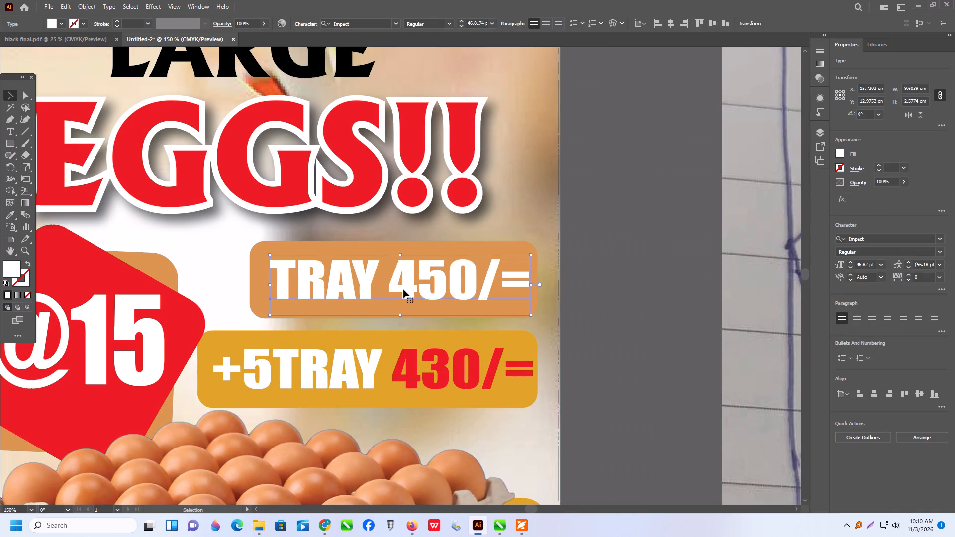
Change the fill of the rounded rectangle behind TRAY 450/= to yellow.
click(354, 245)
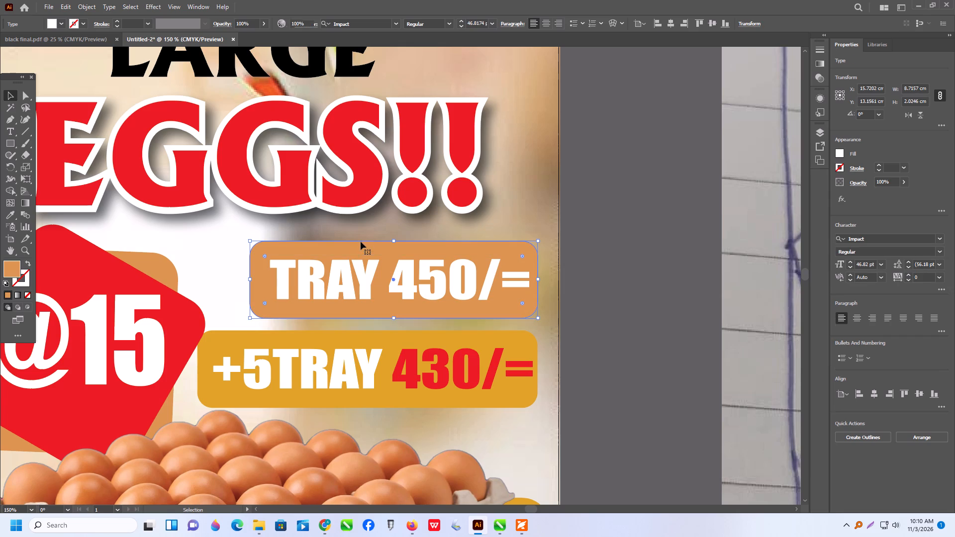
click(60, 22)
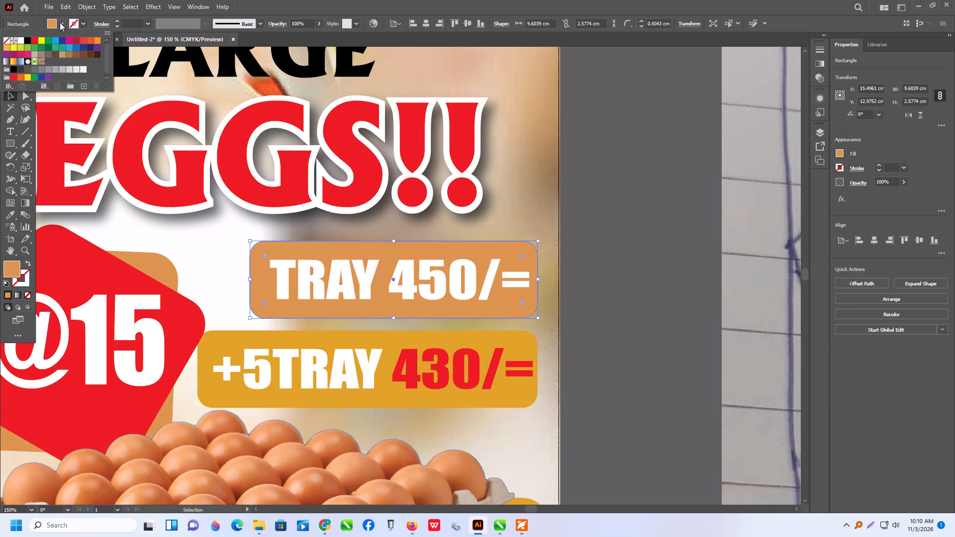
click(43, 37)
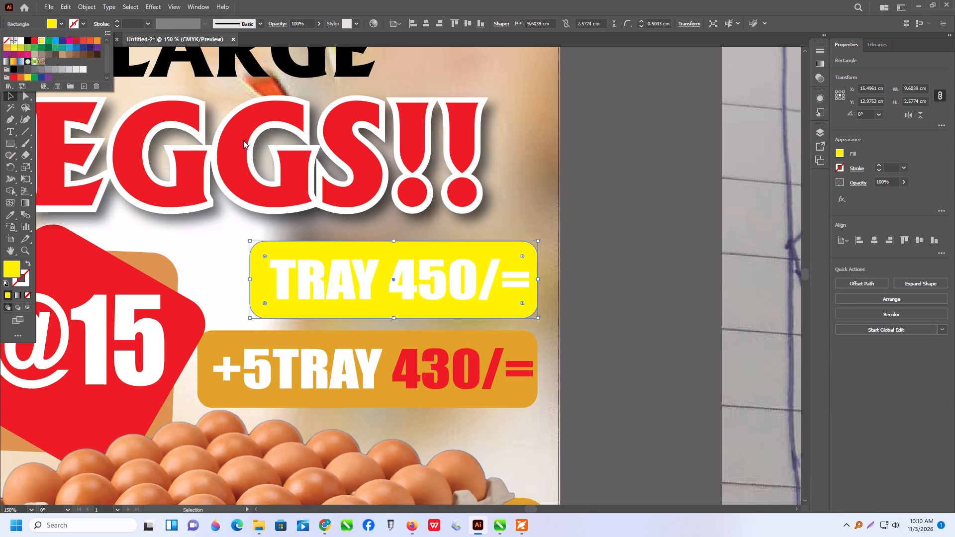
click(625, 199)
Change the TRAY 450/= text colour from the swatches to black.
click(486, 272)
click(502, 281)
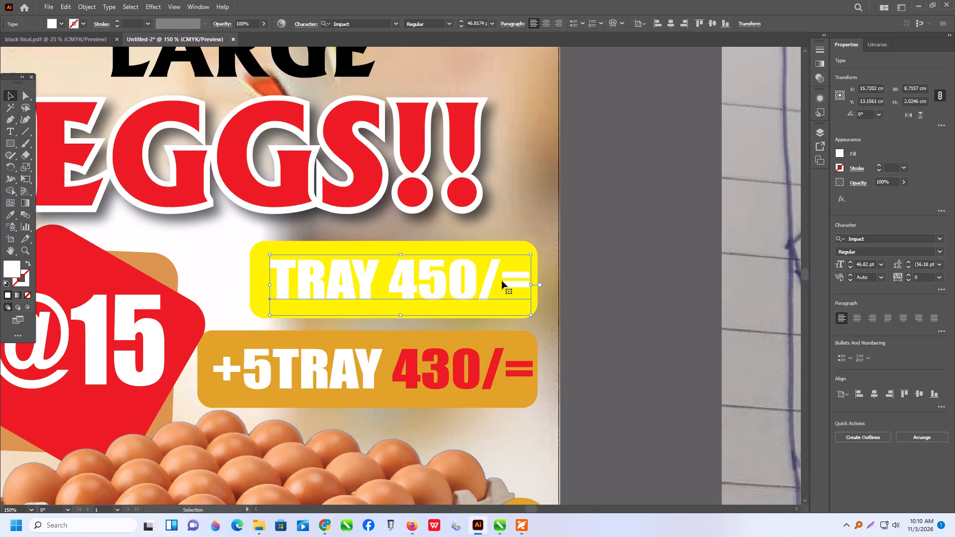
click(64, 22)
click(28, 42)
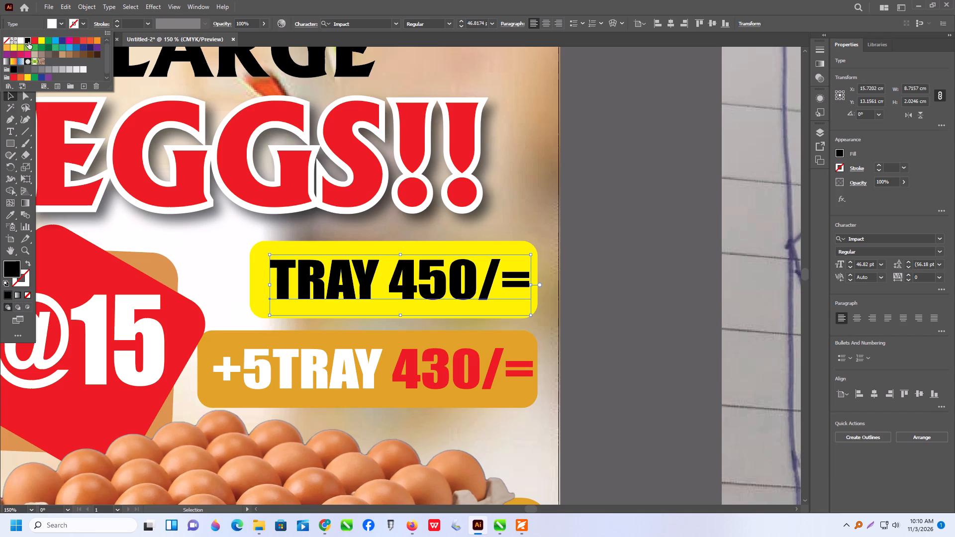
double_click(599, 204)
Give the rounded rectangle behind +5TRAY 430/= a 1 pt black stroke and a white fill.
alt+scroll(602, 261, down, 3)
scroll(606, 266, down, 1)
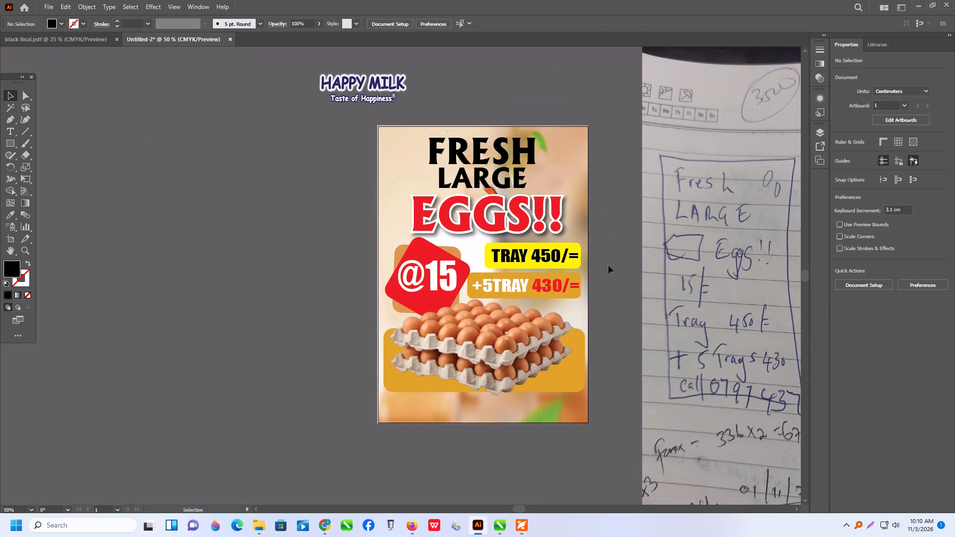
alt+scroll(614, 267, up, 1)
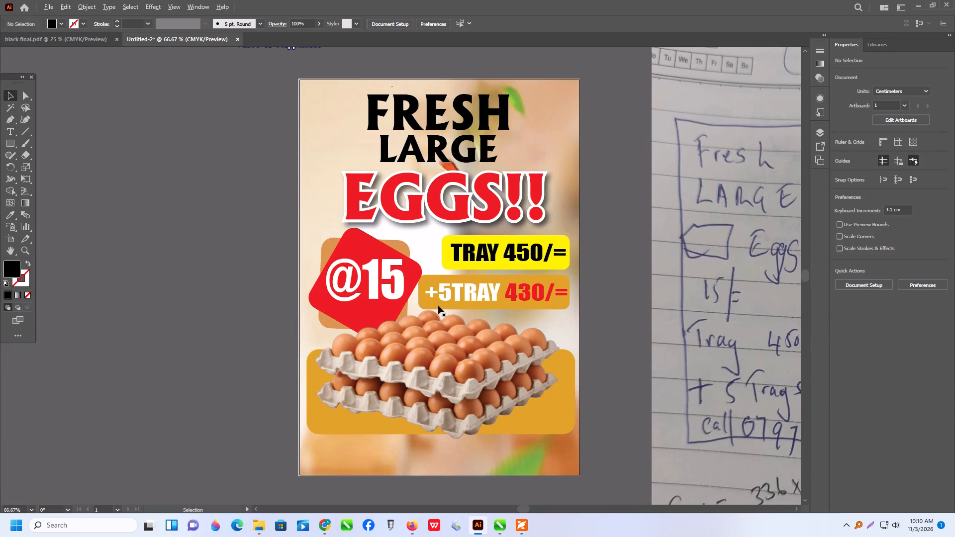
alt+scroll(440, 308, up, 1)
alt+scroll(342, 322, down, 2)
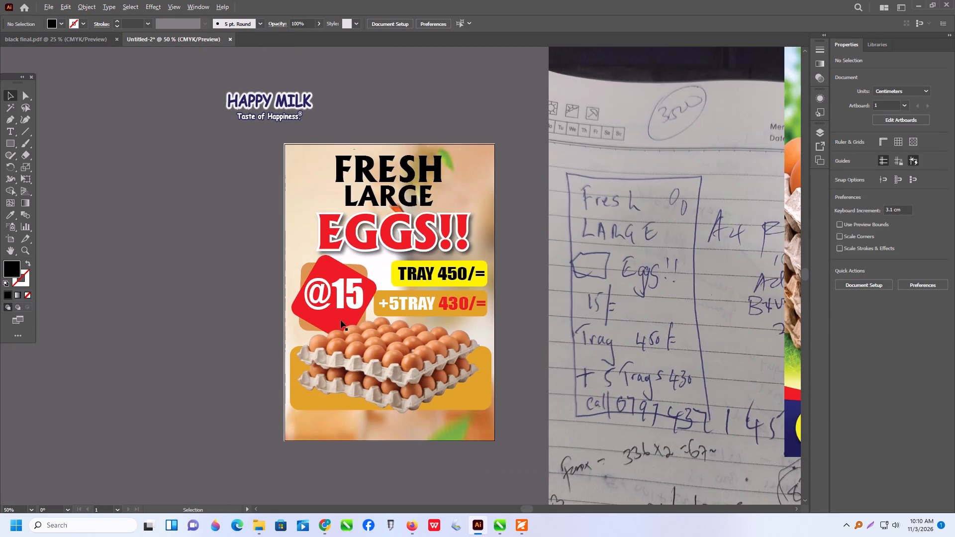
alt+scroll(355, 311, down, 2)
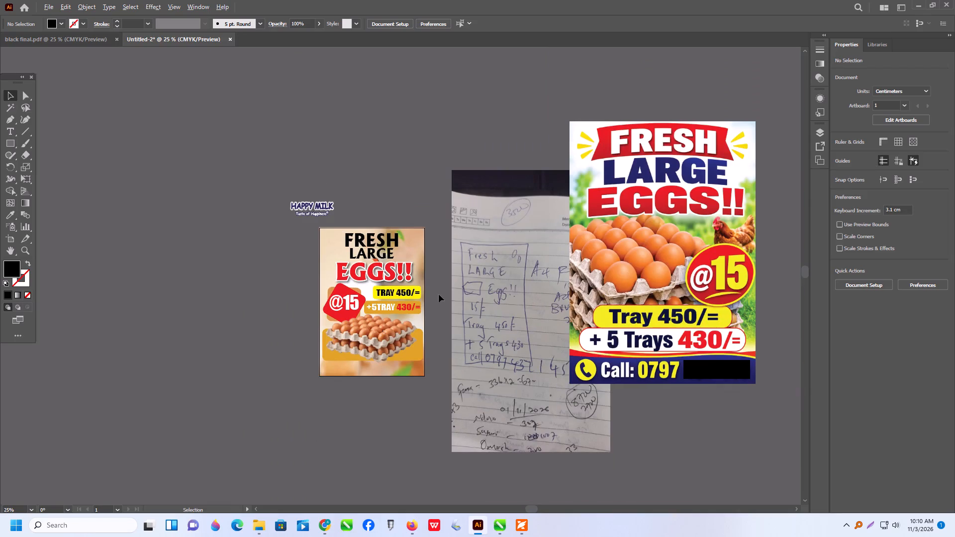
alt+scroll(377, 310, up, 4)
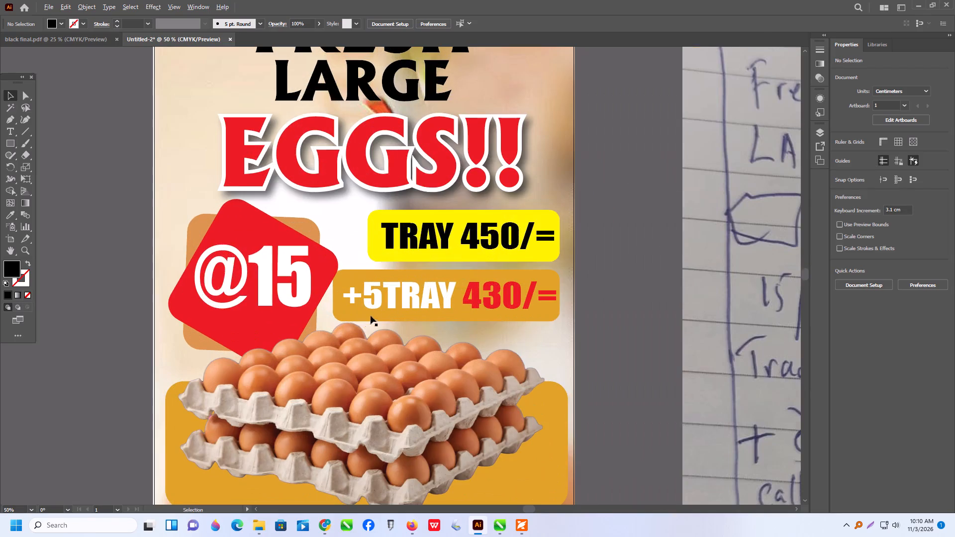
click(360, 316)
alt+scroll(329, 302, up, 2)
click(343, 302)
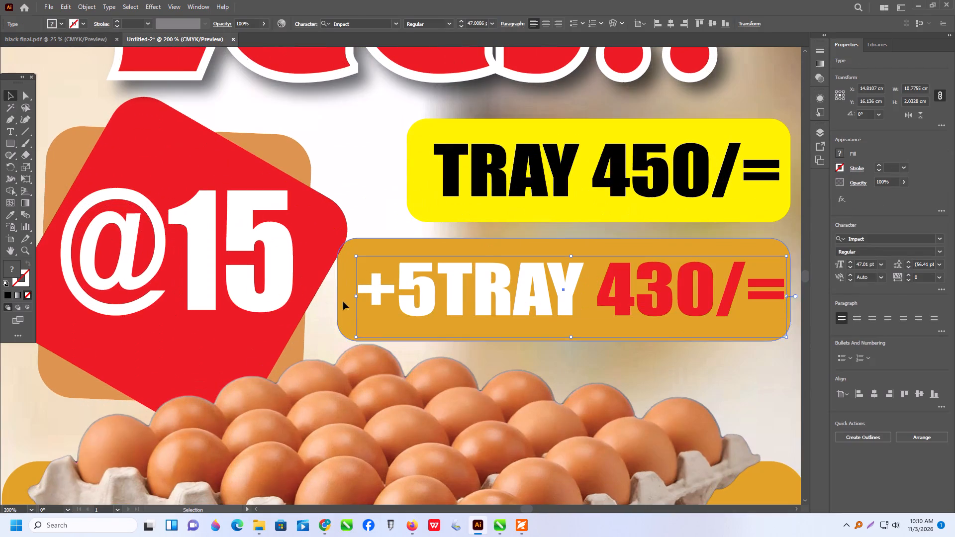
click(877, 167)
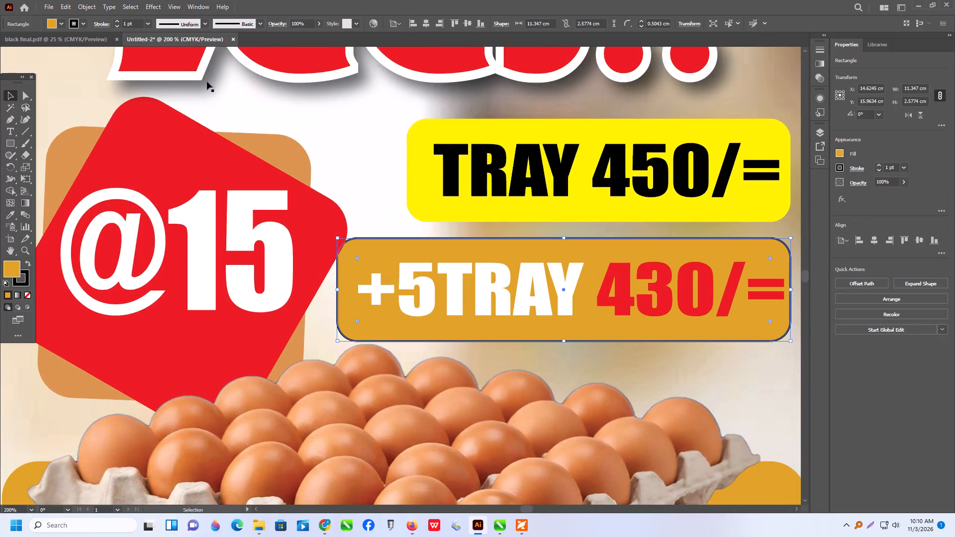
click(61, 21)
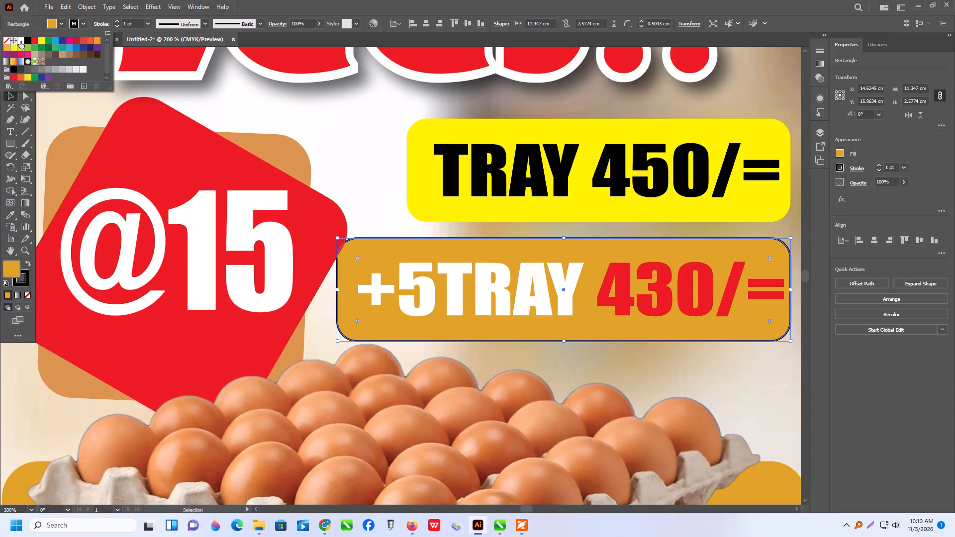
click(20, 41)
alt+scroll(183, 234, down, 3)
alt+scroll(328, 251, down, 2)
Recolour only the +5TRAY part of the second price line black, leaving 430/= out of the selection.
click(521, 300)
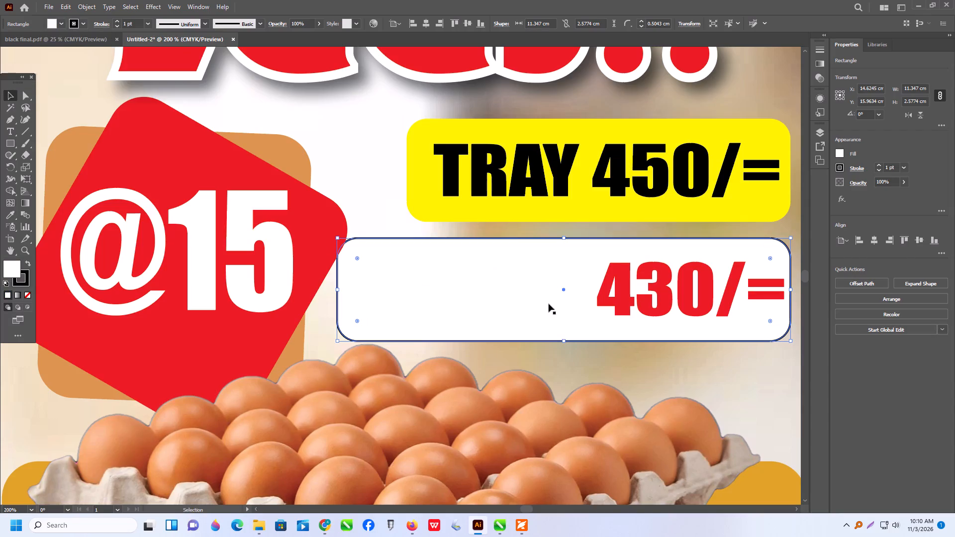
click(549, 304)
alt+scroll(565, 299, down, 9)
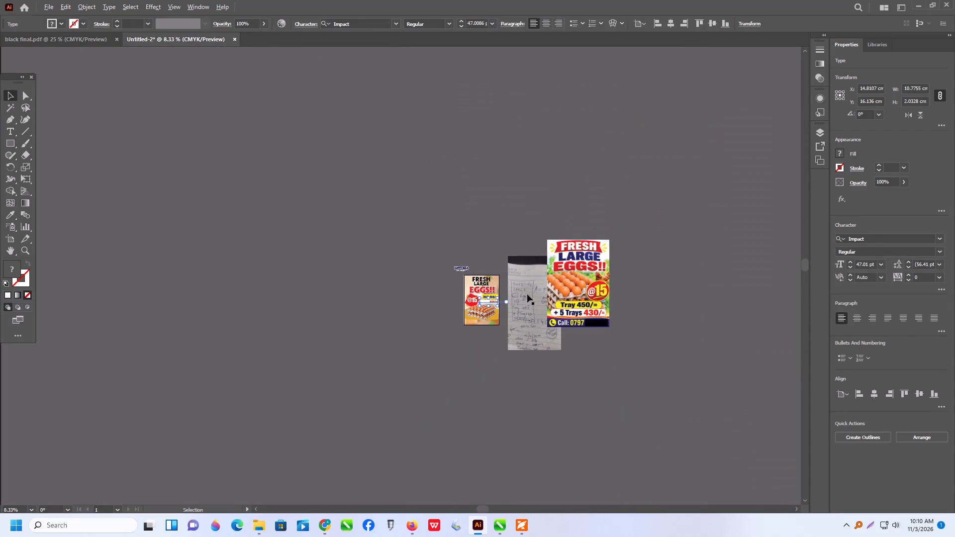
alt+scroll(529, 296, up, 6)
alt+scroll(208, 314, up, 2)
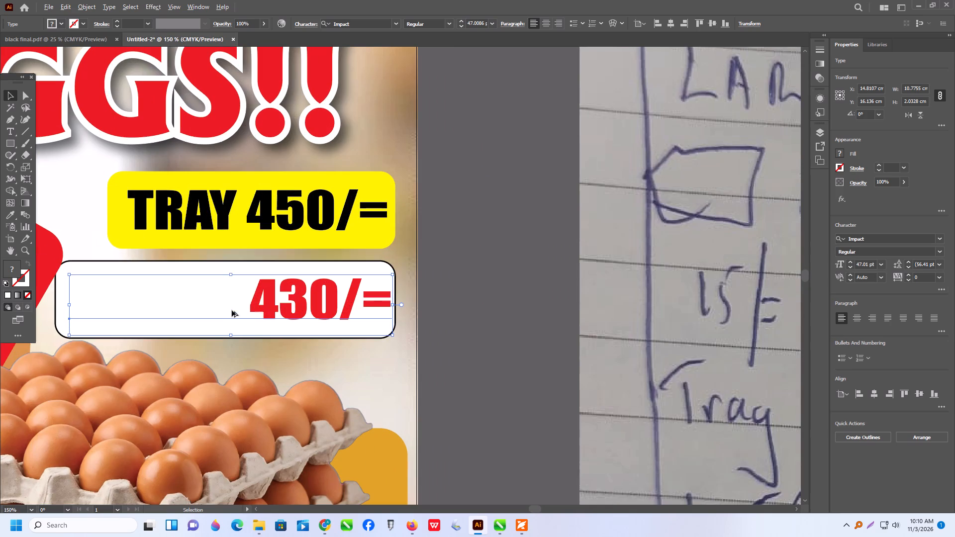
triple_click(246, 306)
click(246, 298)
drag(246, 298, 114, 297)
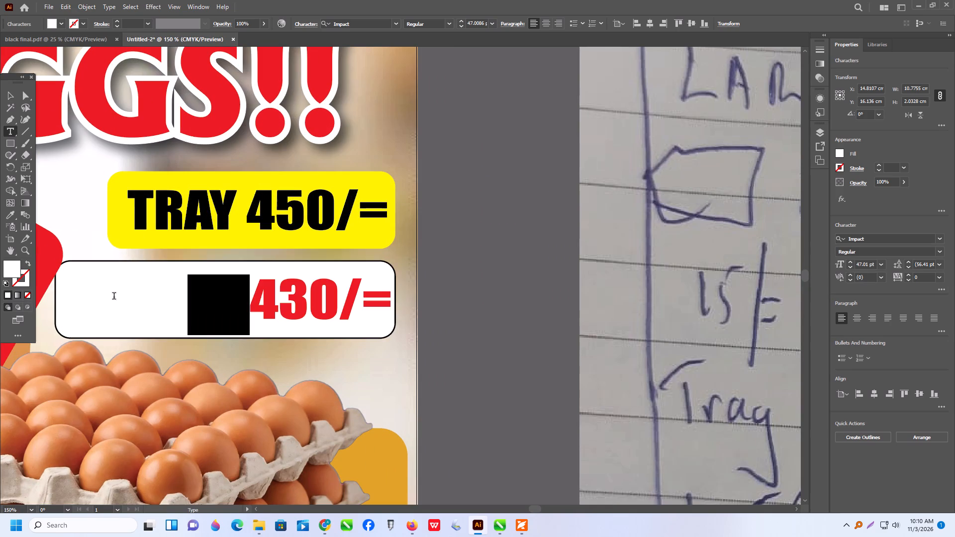
drag(114, 297, 40, 296)
click(57, 26)
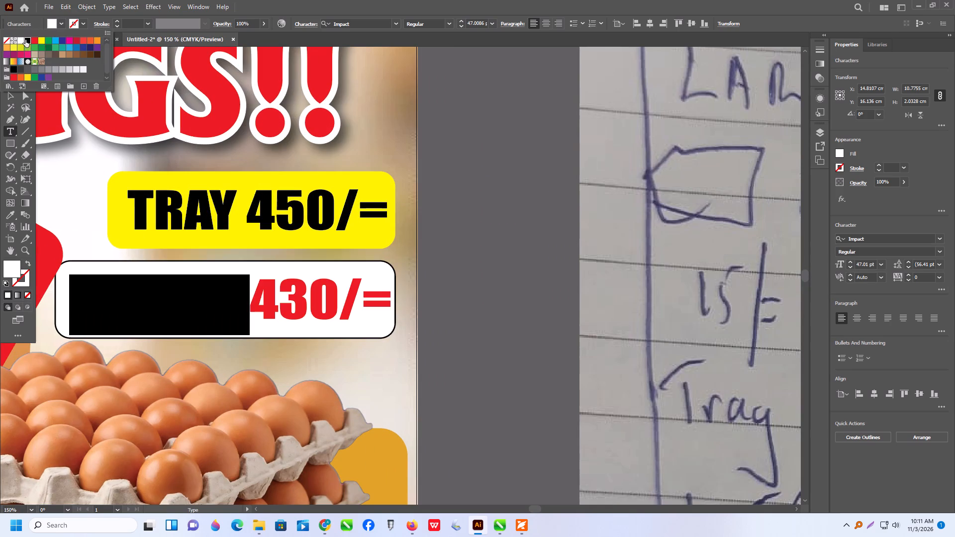
click(25, 40)
click(119, 147)
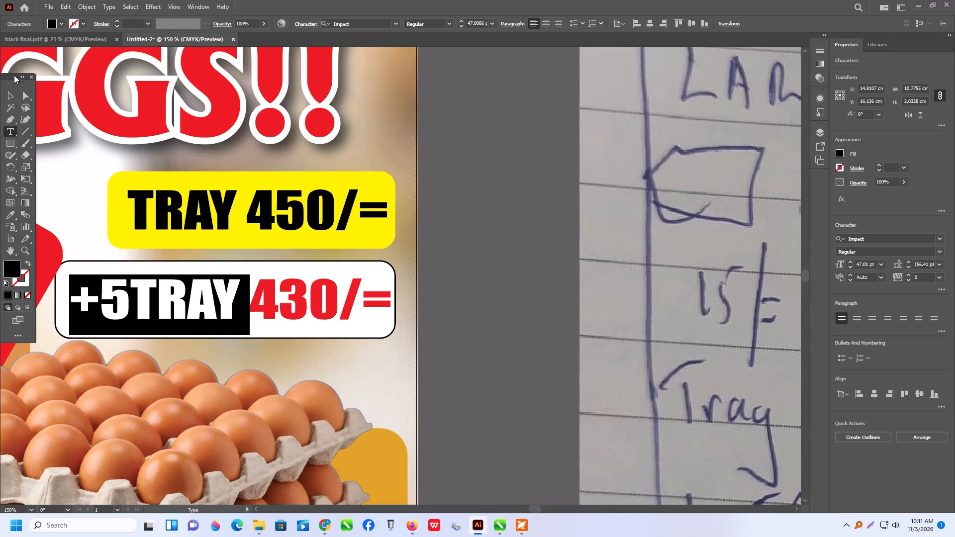
click(6, 92)
alt+scroll(674, 409, down, 3)
click(255, 282)
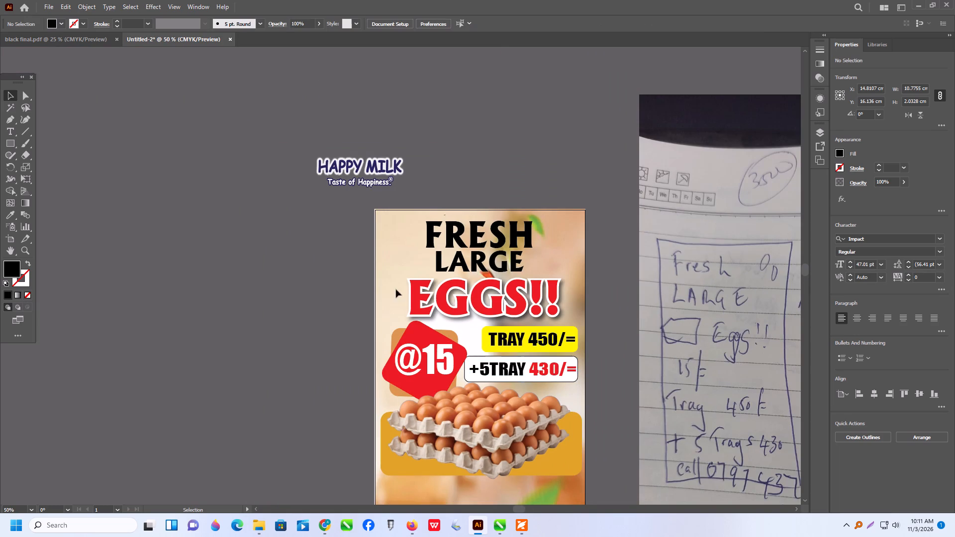
scroll(396, 289, down, 4)
alt+scroll(607, 272, up, 1)
scroll(595, 305, down, 3)
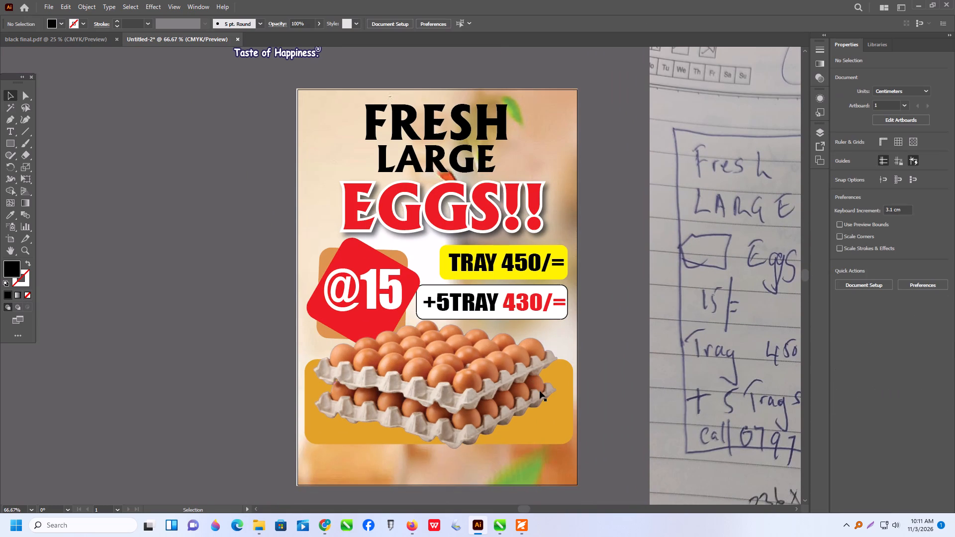
alt+scroll(370, 299, up, 1)
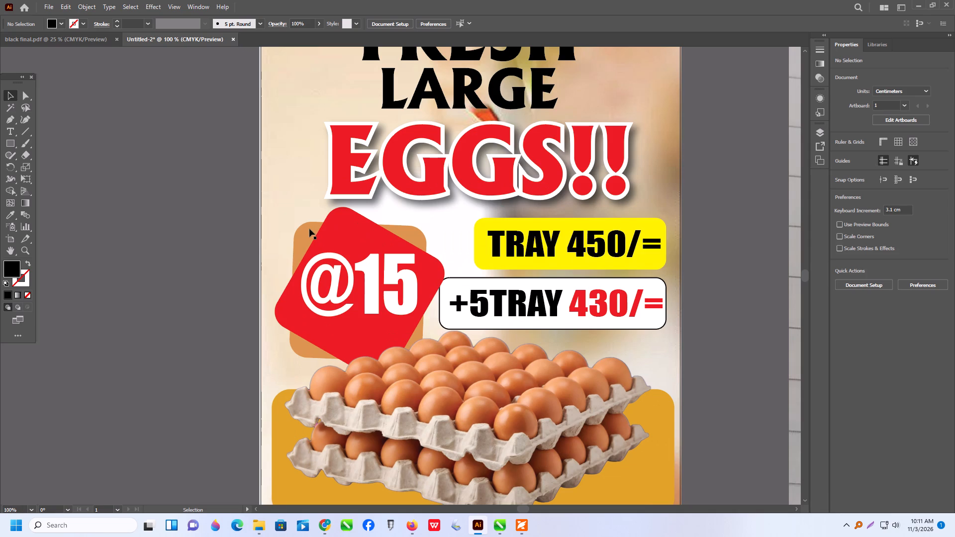
click(309, 229)
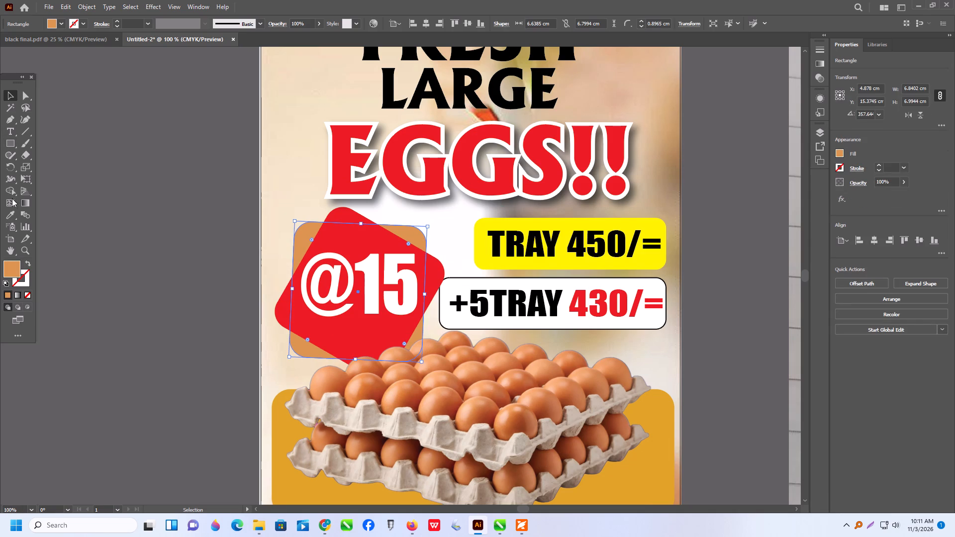
drag(8, 216, 15, 216)
click(488, 223)
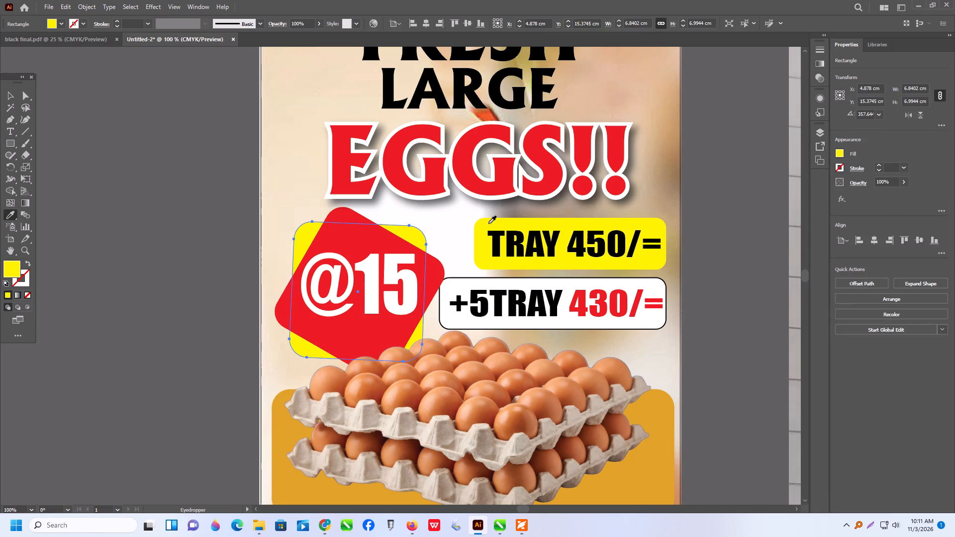
click(10, 98)
alt+scroll(239, 227, down, 2)
alt+scroll(325, 260, up, 1)
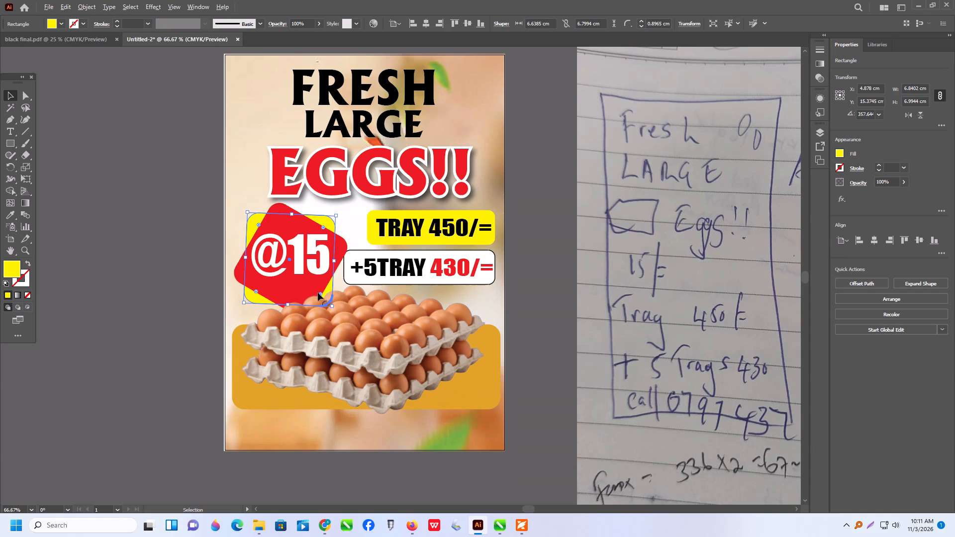
click(142, 279)
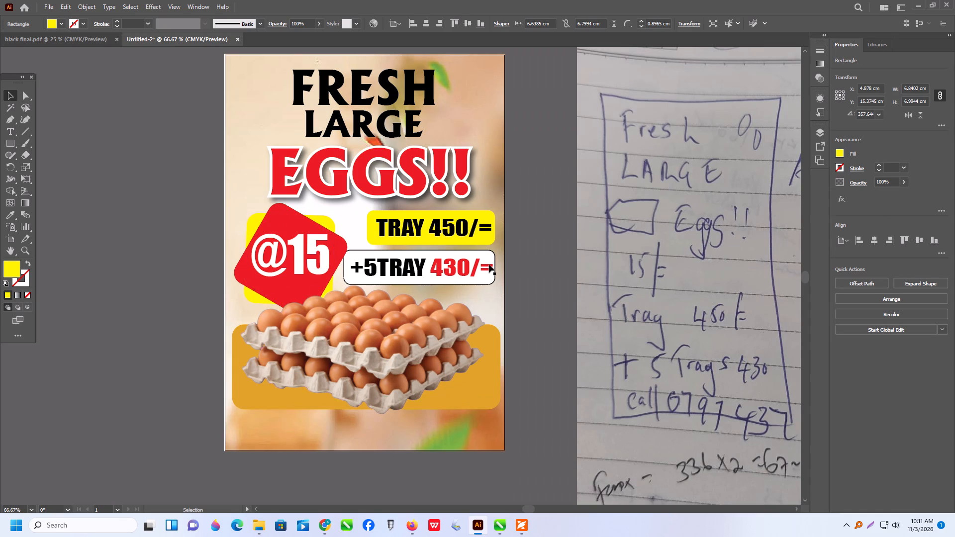
alt+scroll(488, 266, up, 1)
click(283, 283)
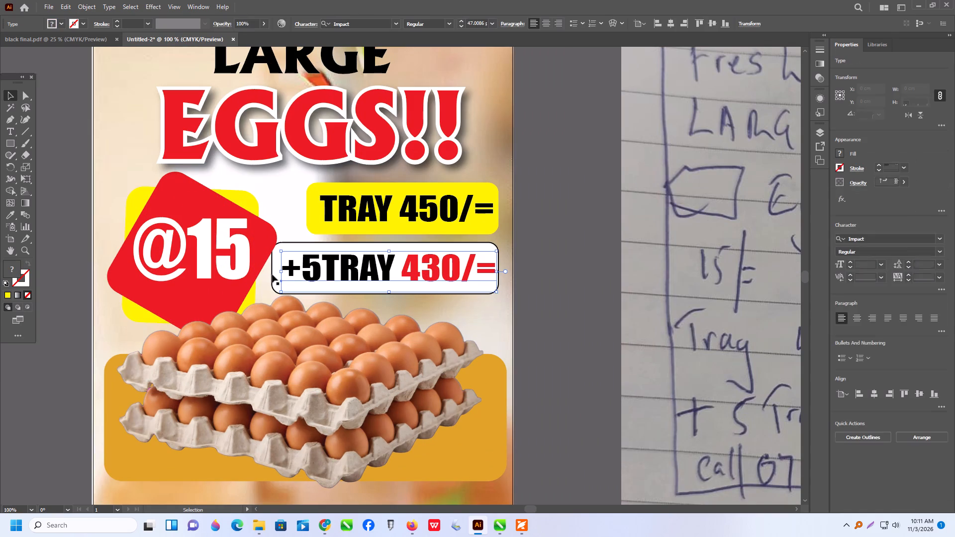
click(272, 274)
drag(271, 269, 248, 273)
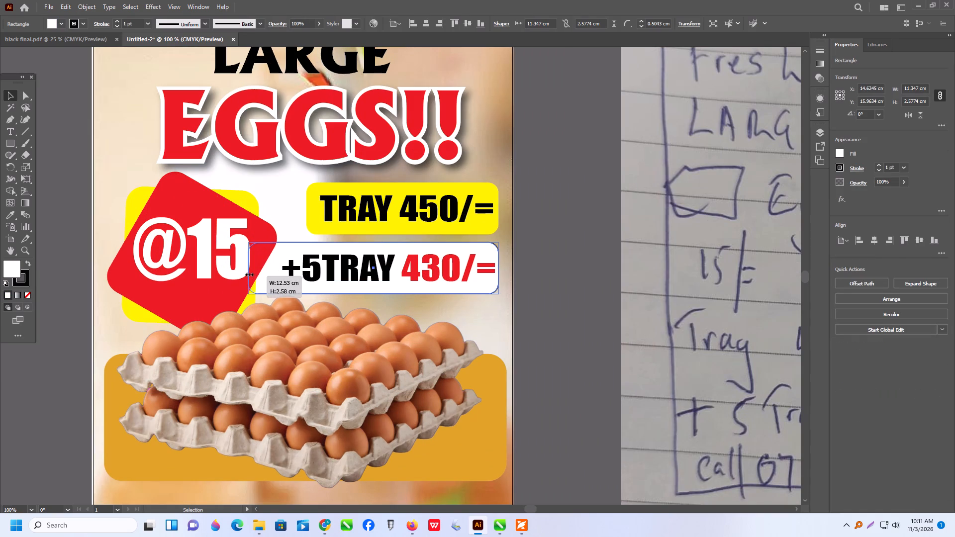
drag(248, 273, 248, 273)
click(579, 295)
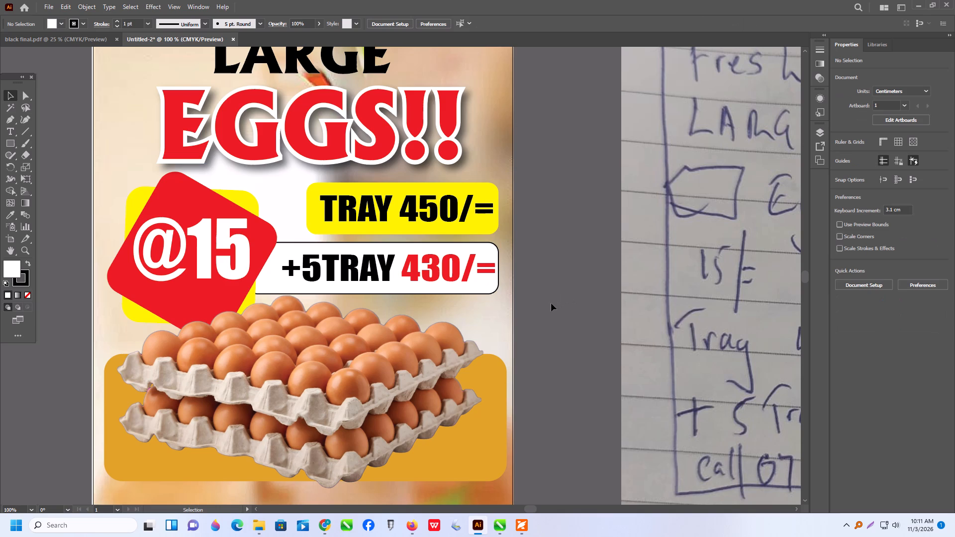
Examine the ends of the two price rectangles and compare the whole poster with the handwritten notes and reference poster.
click(491, 229)
alt+scroll(476, 199, up, 3)
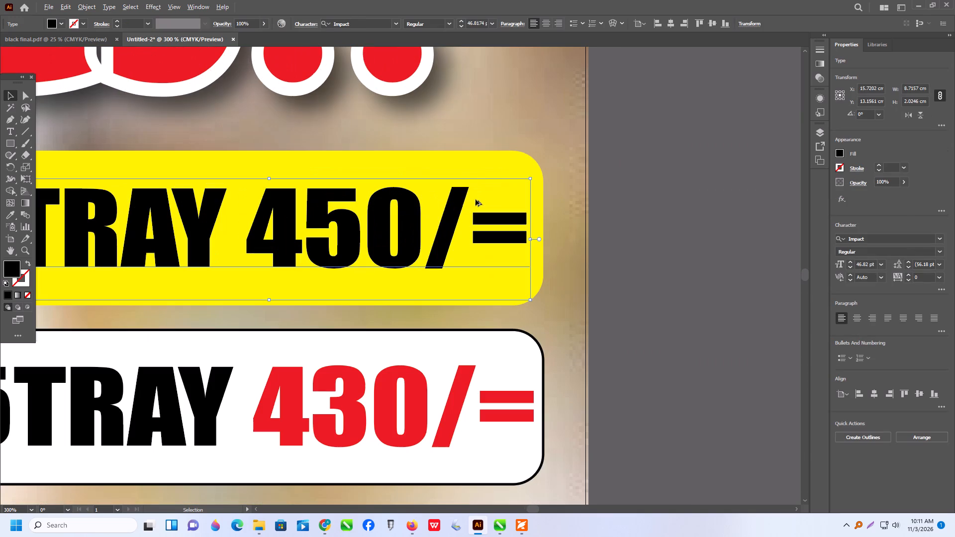
click(469, 168)
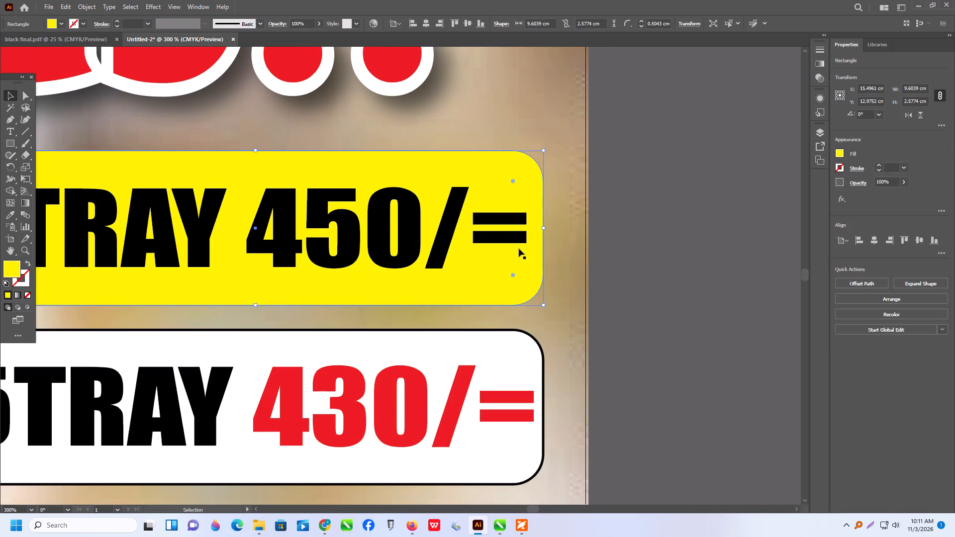
alt+scroll(517, 268, down, 1)
shift+click(524, 319)
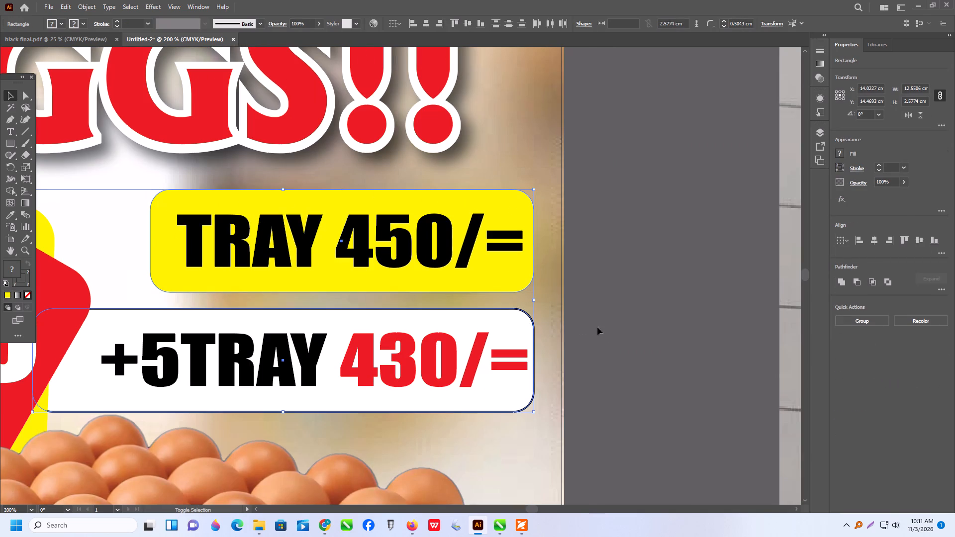
alt+scroll(577, 371, down, 2)
scroll(585, 348, down, 3)
click(605, 320)
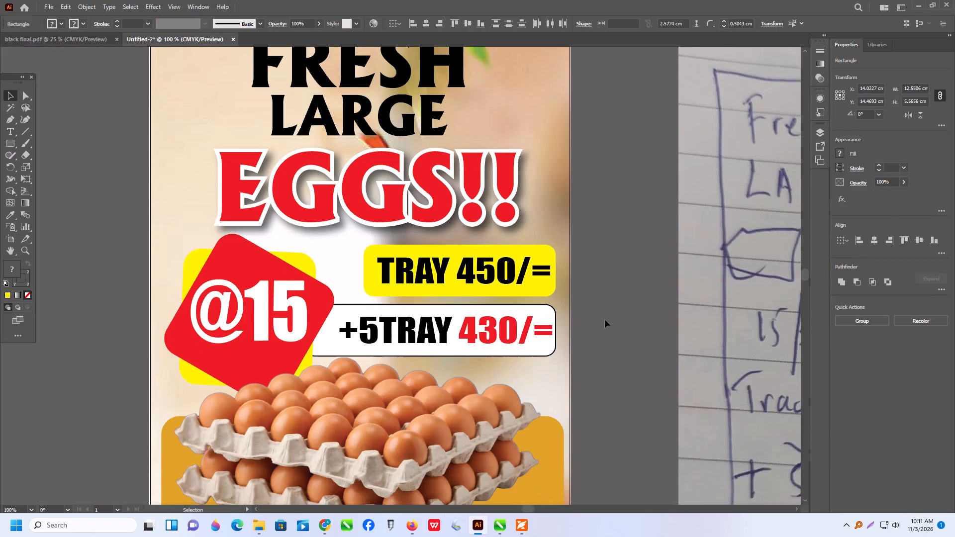
scroll(605, 322, down, 6)
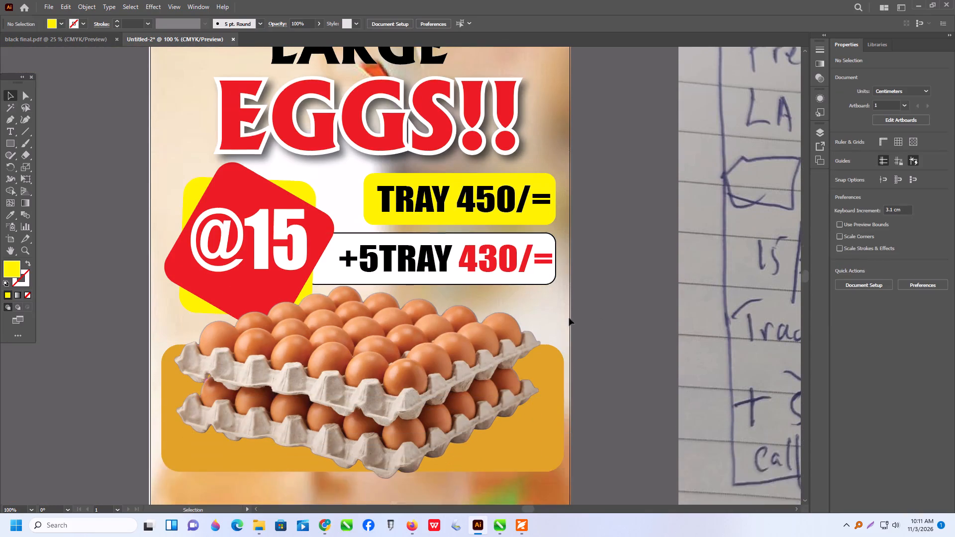
alt+scroll(431, 362, down, 8)
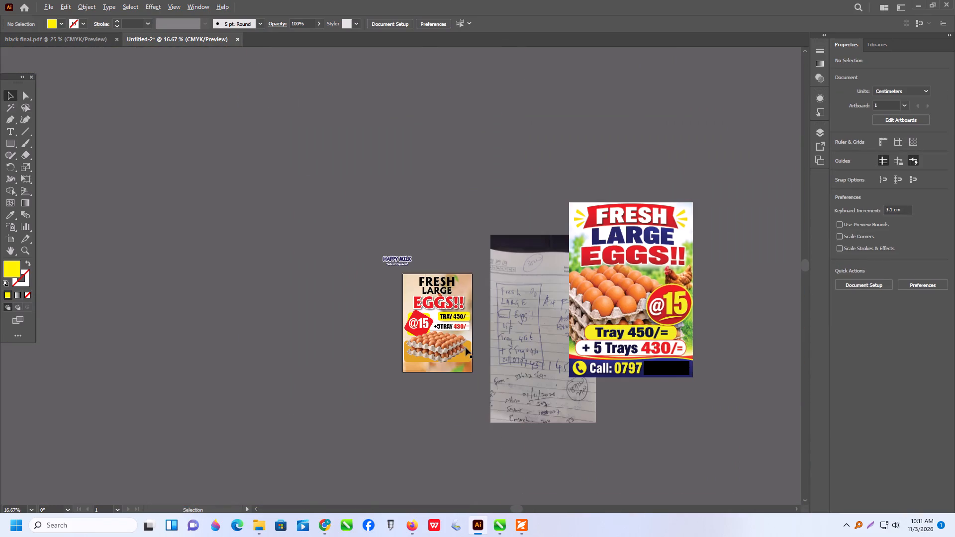
alt+scroll(466, 347, up, 1)
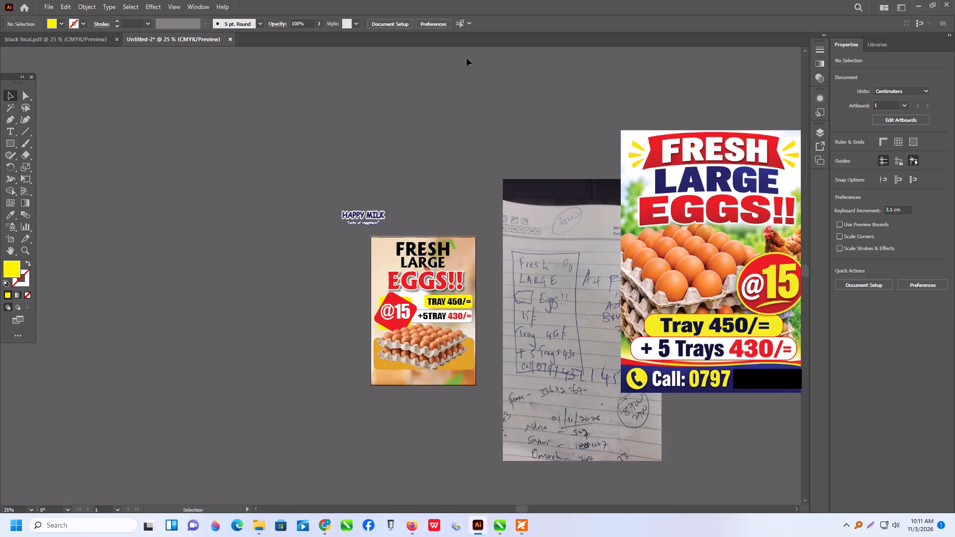
alt+scroll(486, 328, up, 1)
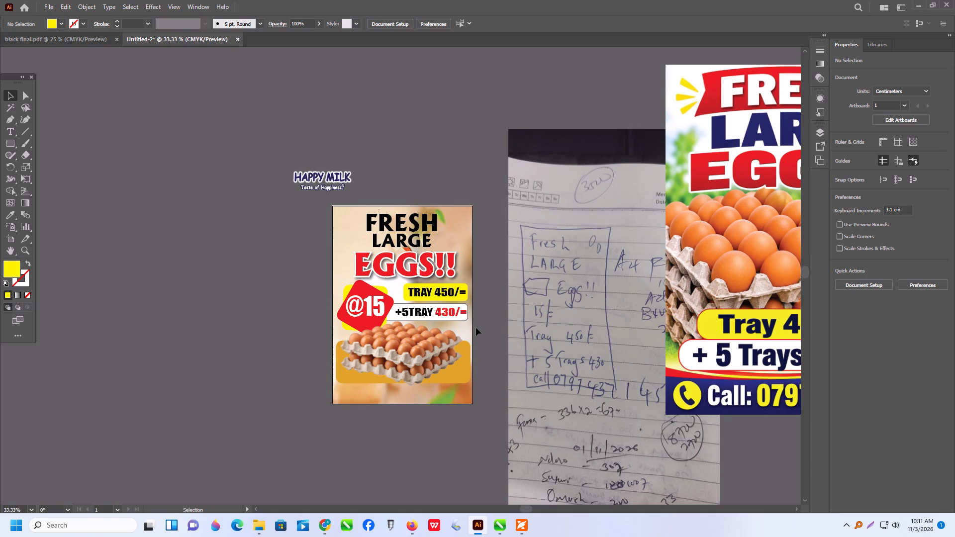
Convert the FRESH headline text to outlines.
alt+scroll(400, 226, up, 2)
click(408, 224)
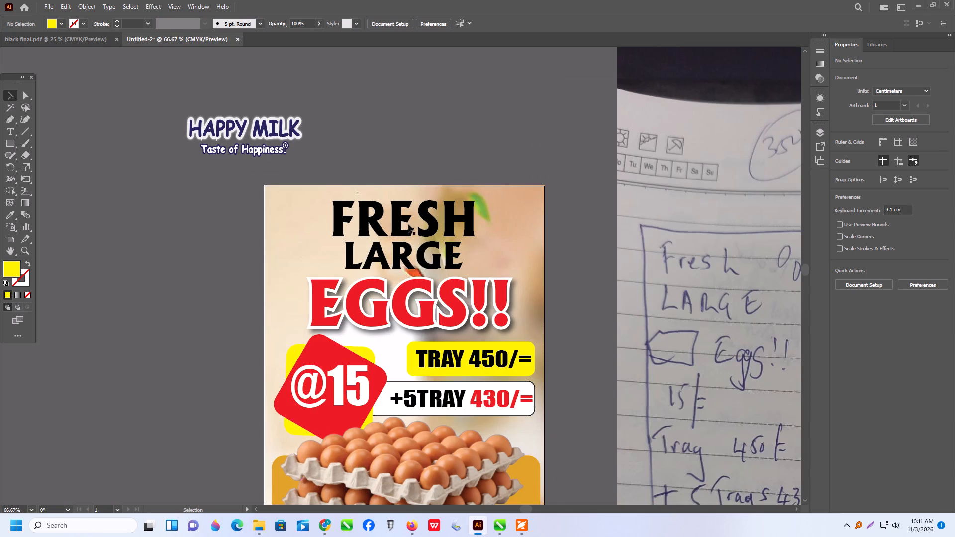
right_click(408, 224)
click(469, 358)
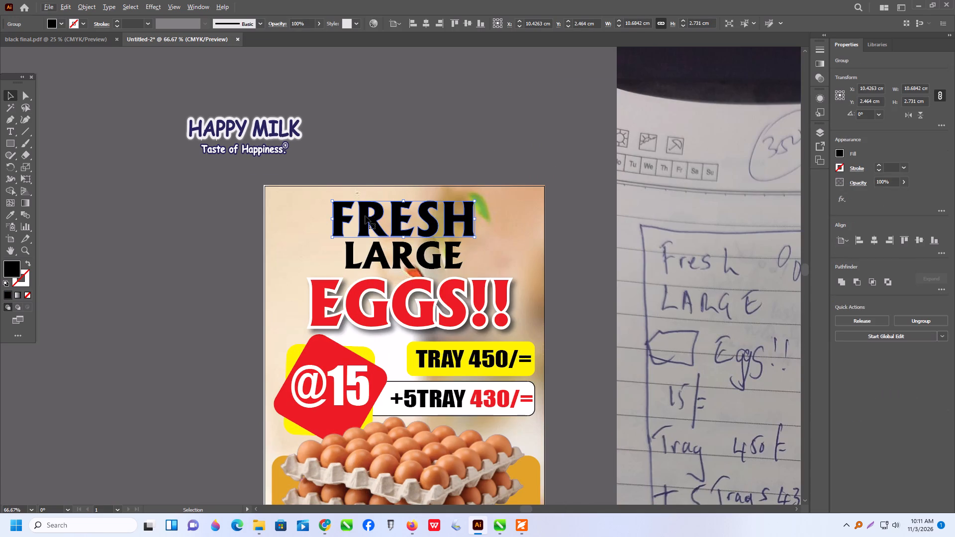
Add an Offset Path of 0.1 cm with miter joins to the outlined FRESH letters.
click(80, 5)
click(114, 259)
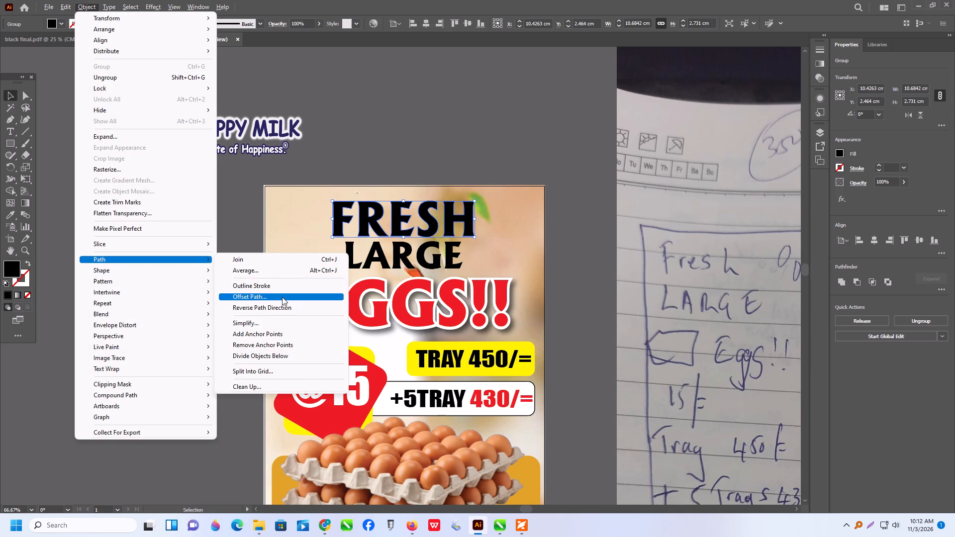
click(282, 297)
scroll(497, 349, down, 1)
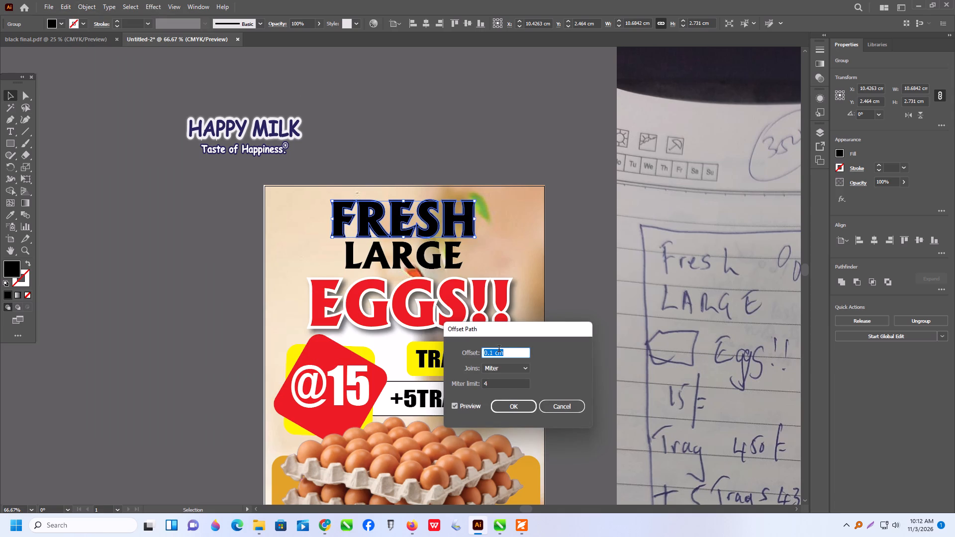
scroll(499, 350, up, 1)
scroll(499, 350, down, 1)
click(516, 409)
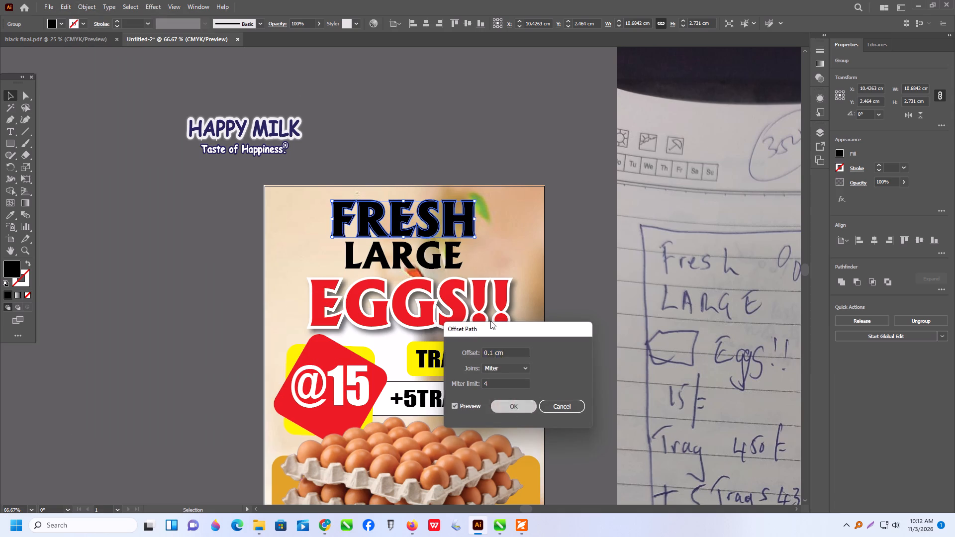
Move the FRESH lettering off the artboard, above the poster, and ungroup it.
drag(400, 225, 413, 121)
right_click(413, 121)
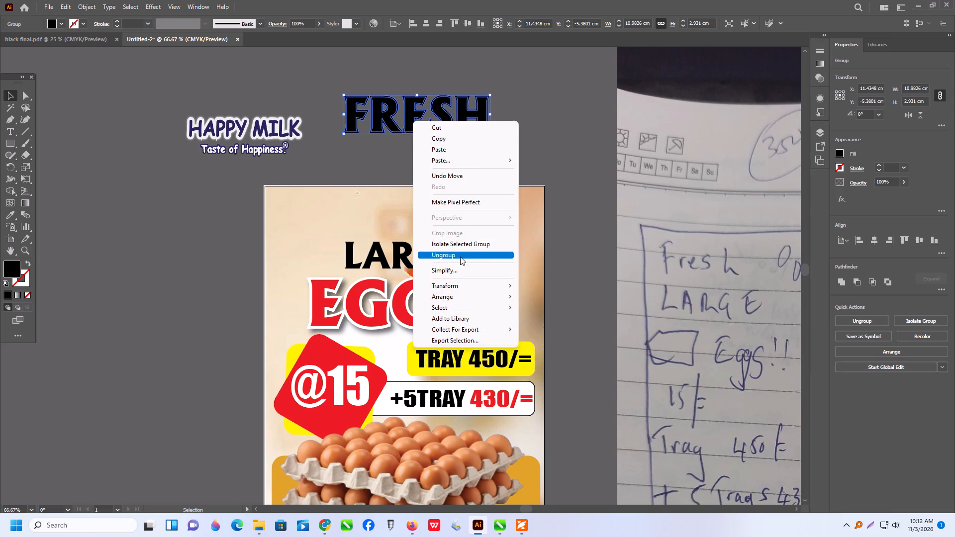
drag(460, 257, 468, 253)
click(542, 144)
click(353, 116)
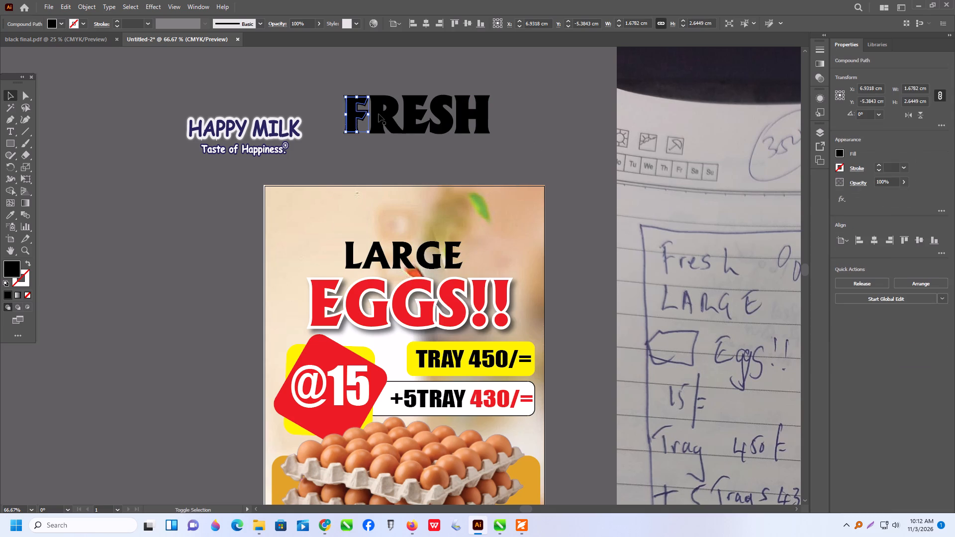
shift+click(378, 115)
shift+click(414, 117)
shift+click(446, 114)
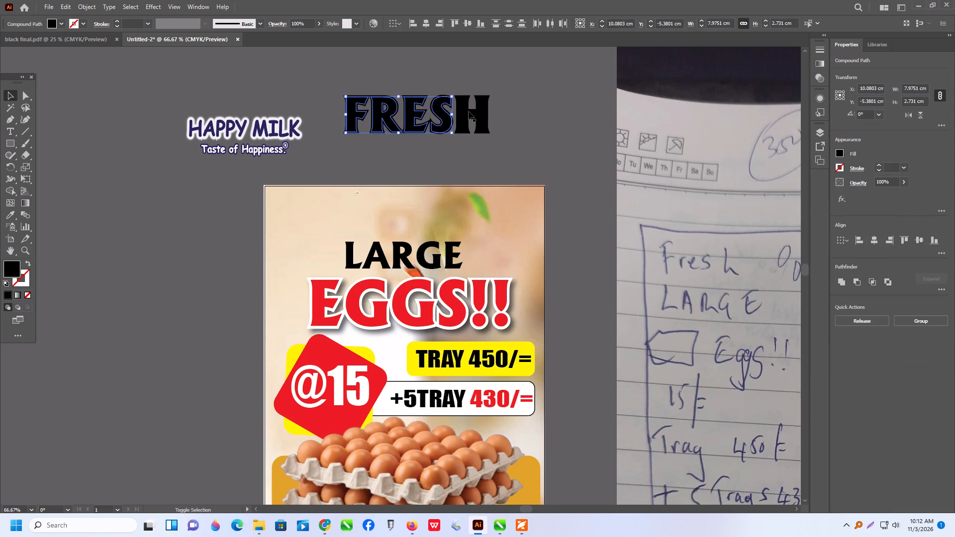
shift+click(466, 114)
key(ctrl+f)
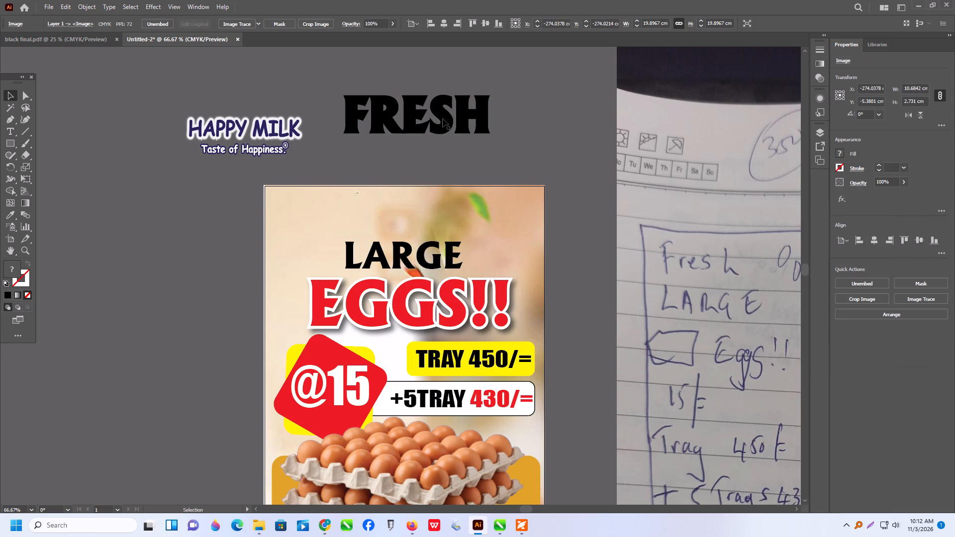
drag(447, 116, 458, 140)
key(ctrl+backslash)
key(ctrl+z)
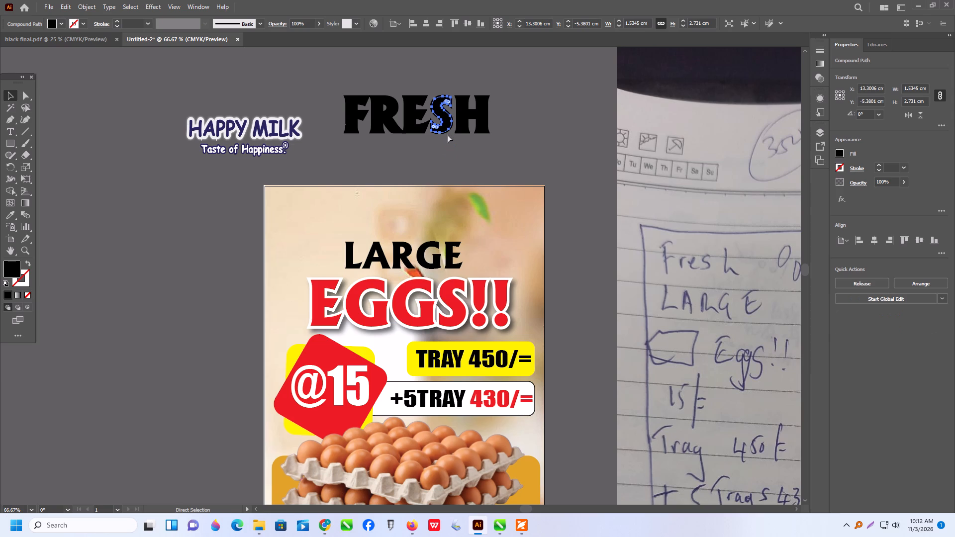
Group the five inner letter shapes of FRESH and fill them white, leaving the offset shapes behind black.
shift+click(494, 113)
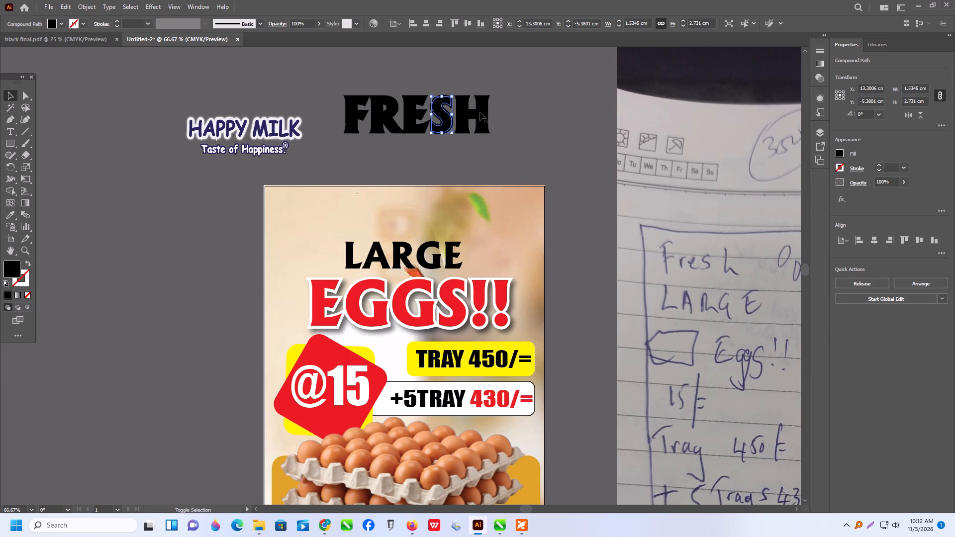
shift+click(480, 112)
shift+click(413, 117)
shift+click(379, 118)
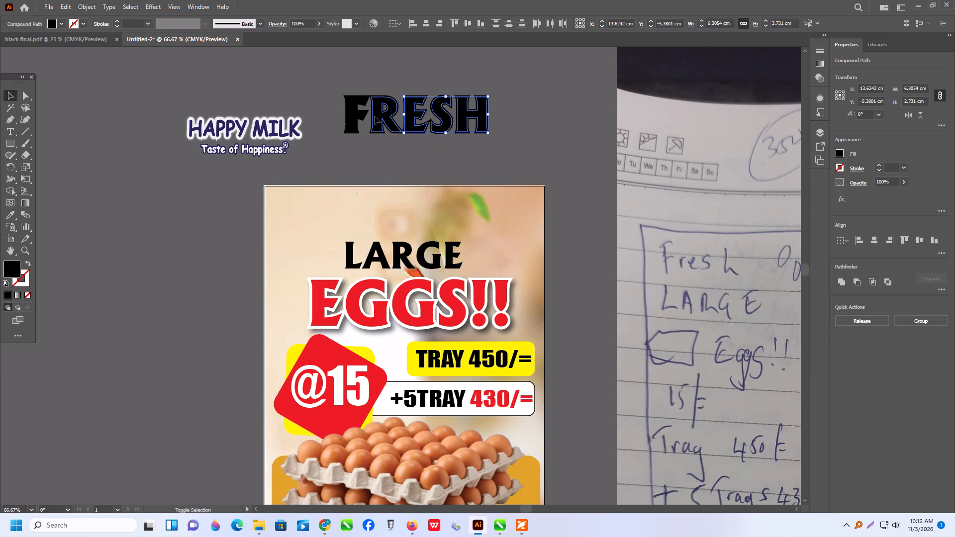
shift+click(357, 116)
key(ctrl+g)
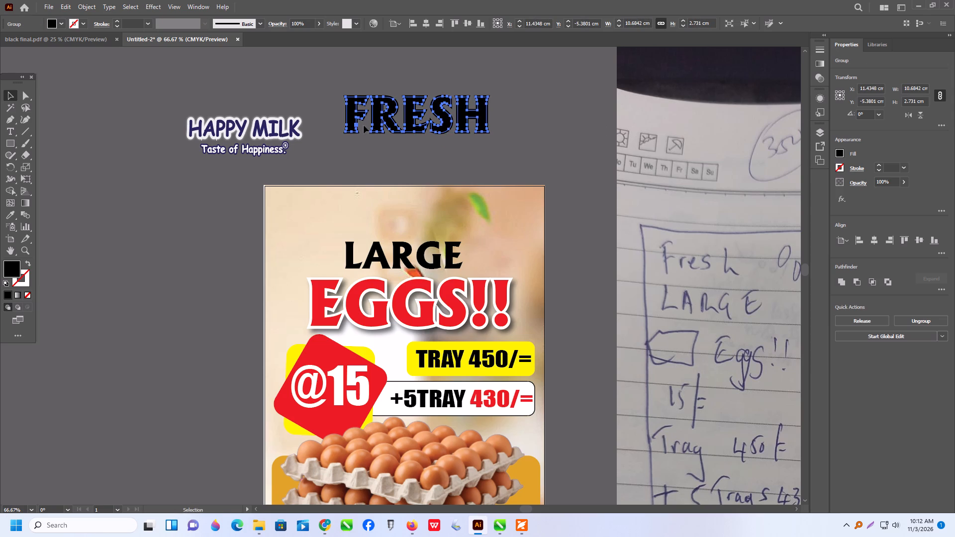
click(62, 23)
click(20, 39)
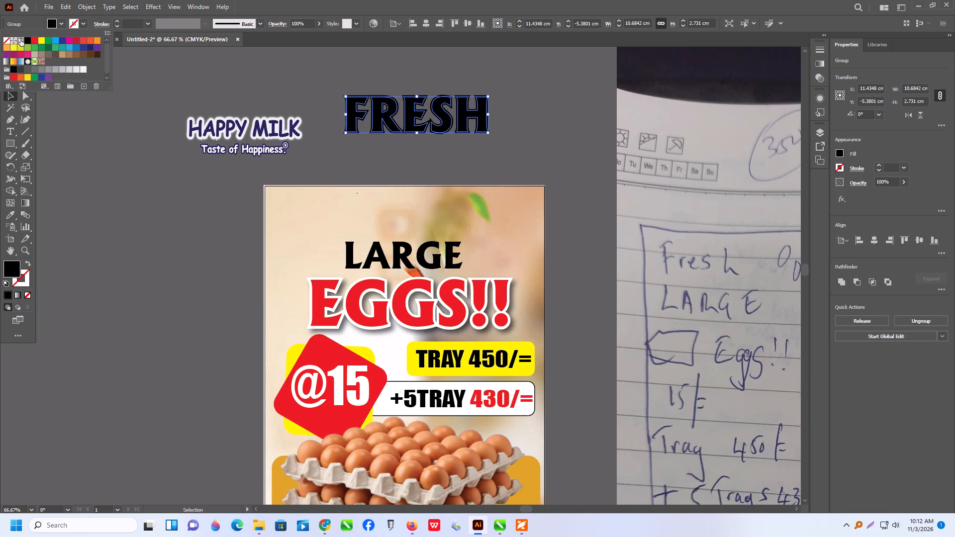
click(457, 65)
Group the white FRESH letters with their black offset shapes and place the group back on the poster above LARGE.
click(331, 67)
drag(329, 68, 492, 158)
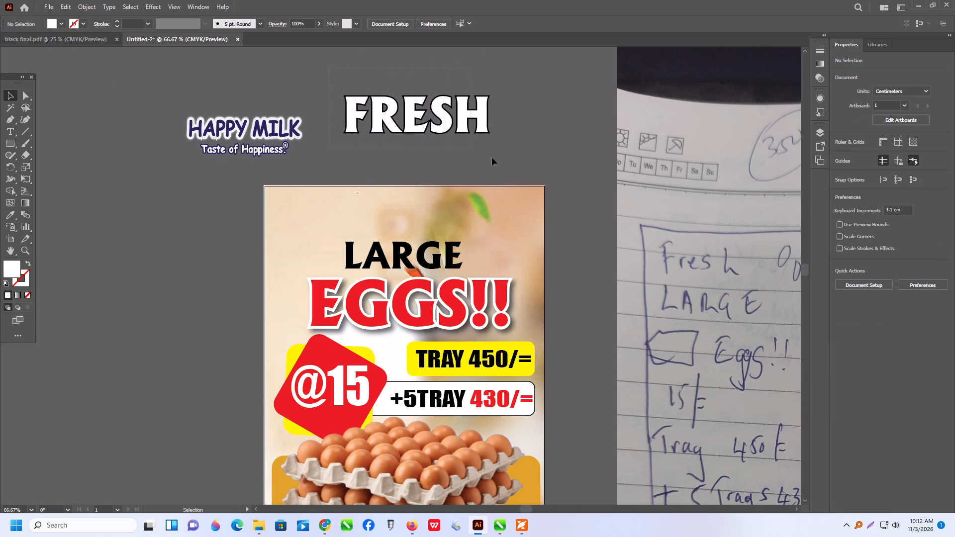
drag(492, 158, 524, 163)
drag(524, 163, 519, 160)
drag(330, 78, 528, 161)
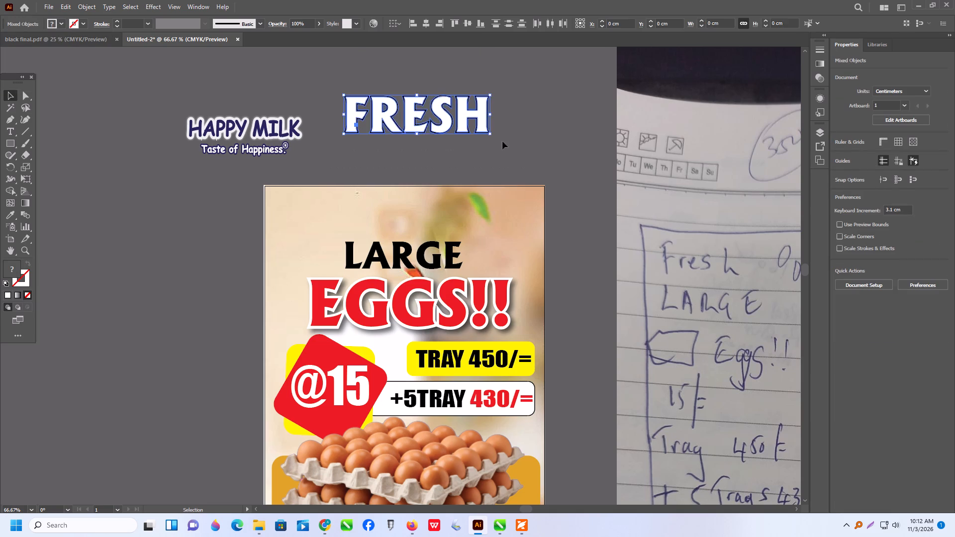
key(ctrl+g)
drag(446, 124, 436, 234)
click(435, 238)
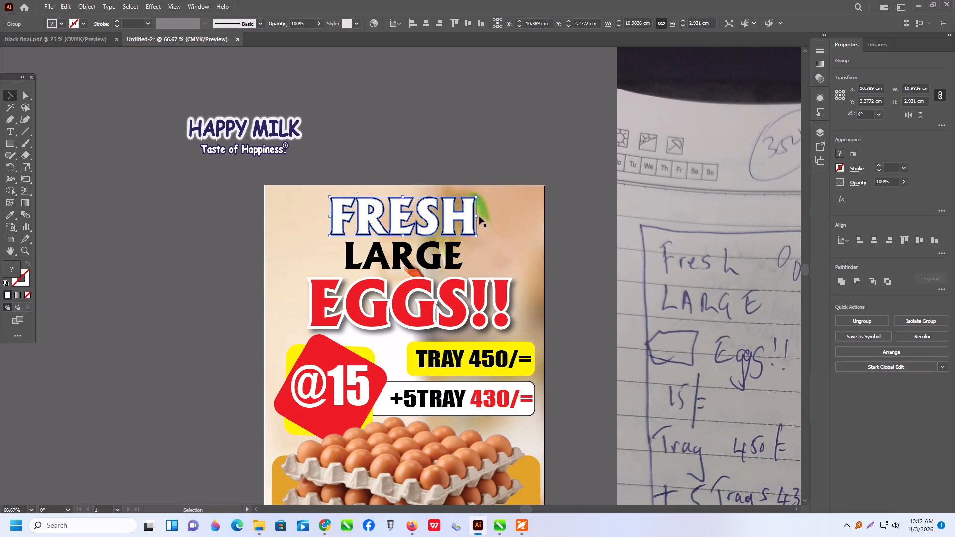
Widen the FRESH group to about 12.15 cm and centre it horizontally on the artboard.
drag(478, 216, 490, 217)
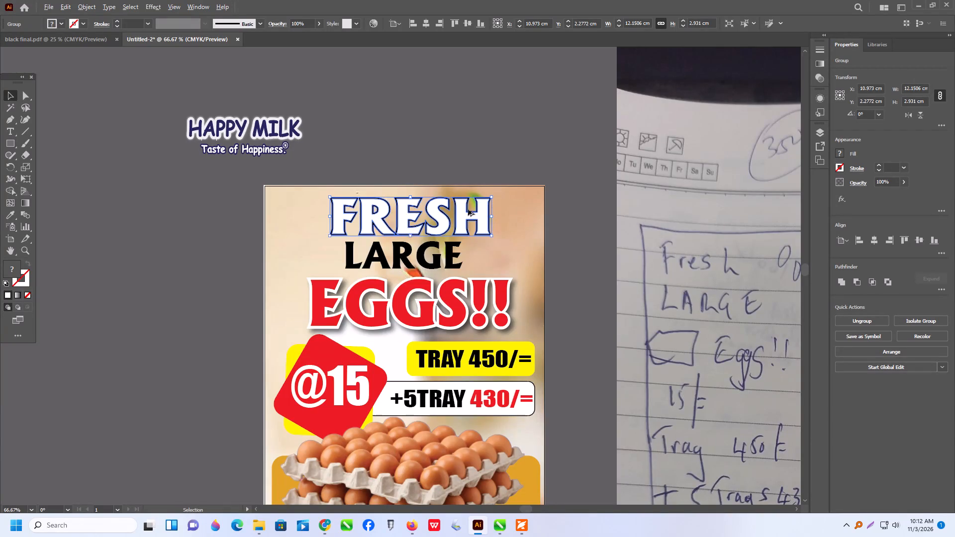
click(873, 241)
click(425, 118)
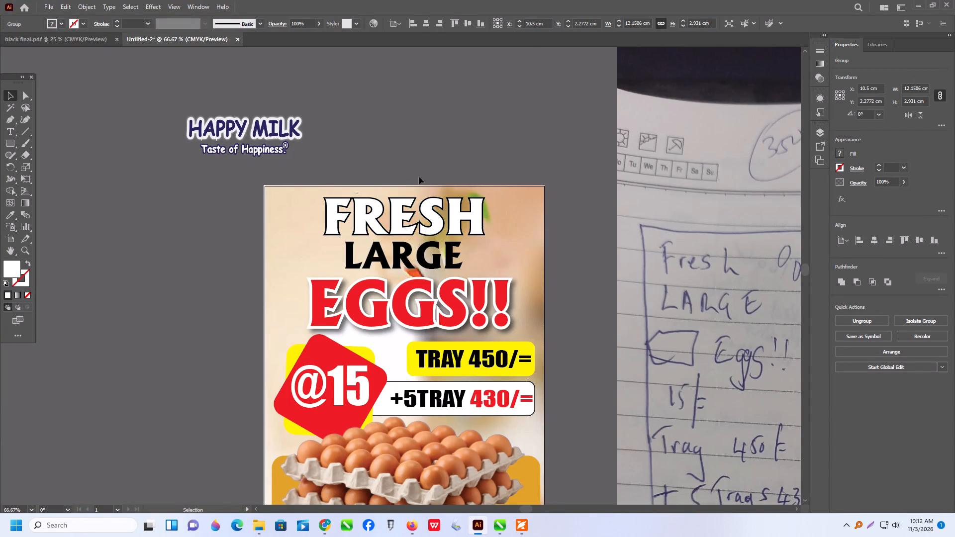
Centre the EGGS!! group horizontally on the artboard.
alt+scroll(418, 254, up, 1)
click(423, 302)
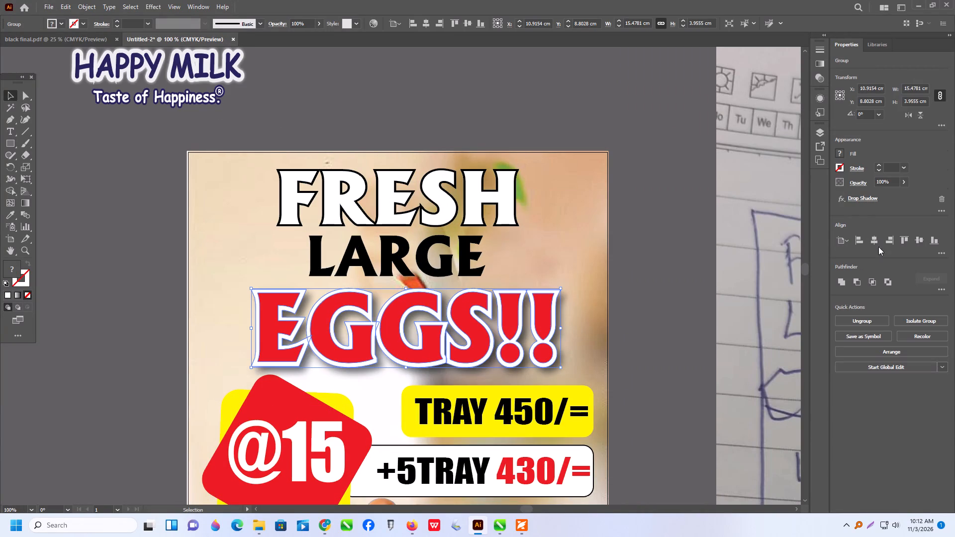
click(873, 244)
click(515, 80)
Move the LARGE text off the artboard, above the poster, and convert it to outlines.
scroll(479, 191, down, 1)
alt+scroll(423, 214, down, 1)
alt+scroll(426, 245, up, 2)
click(425, 242)
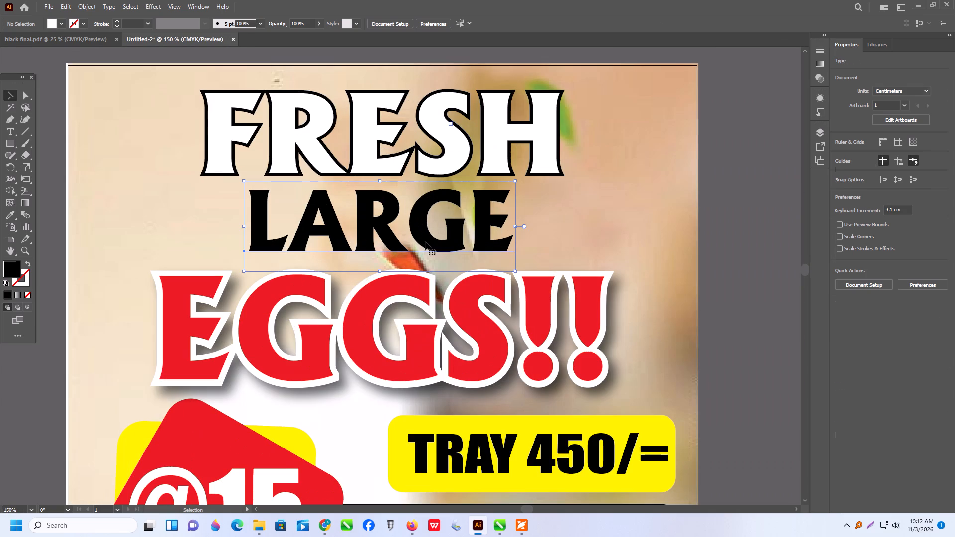
alt+scroll(426, 242, down, 3)
scroll(433, 236, down, 6)
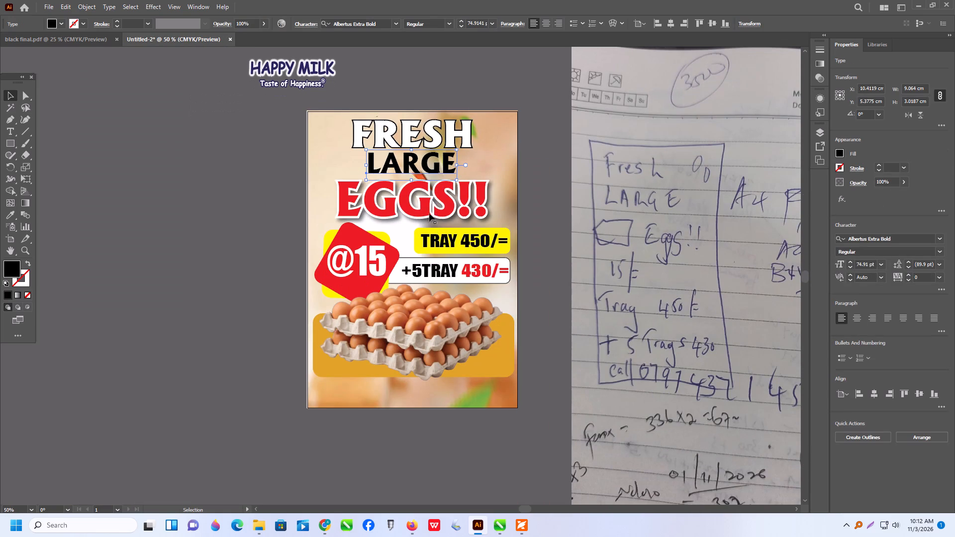
scroll(423, 182, up, 2)
drag(432, 190, 432, 88)
right_click(425, 84)
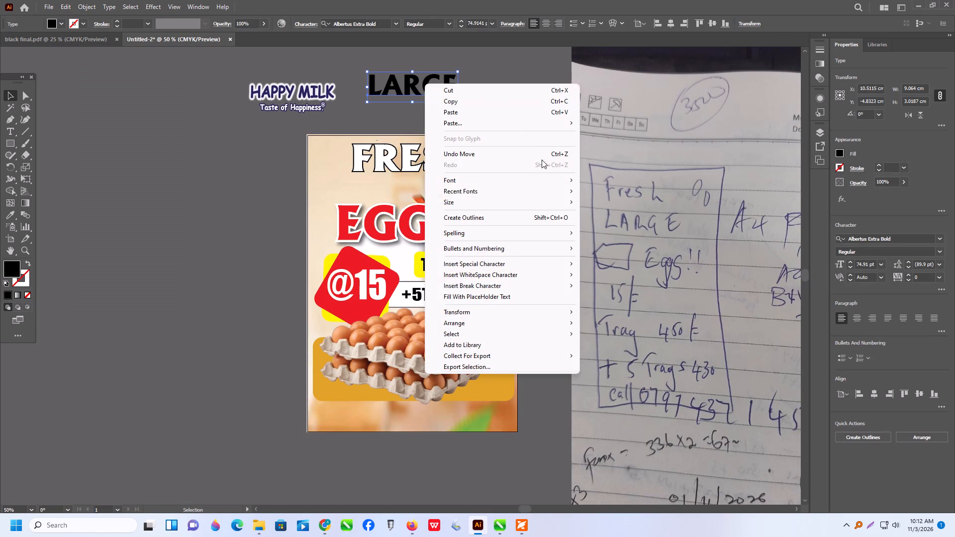
click(479, 218)
click(486, 107)
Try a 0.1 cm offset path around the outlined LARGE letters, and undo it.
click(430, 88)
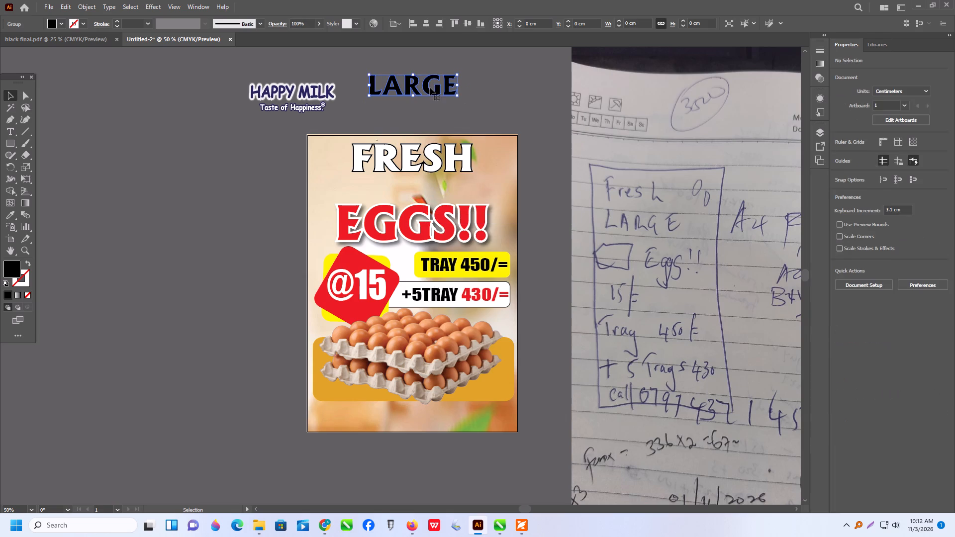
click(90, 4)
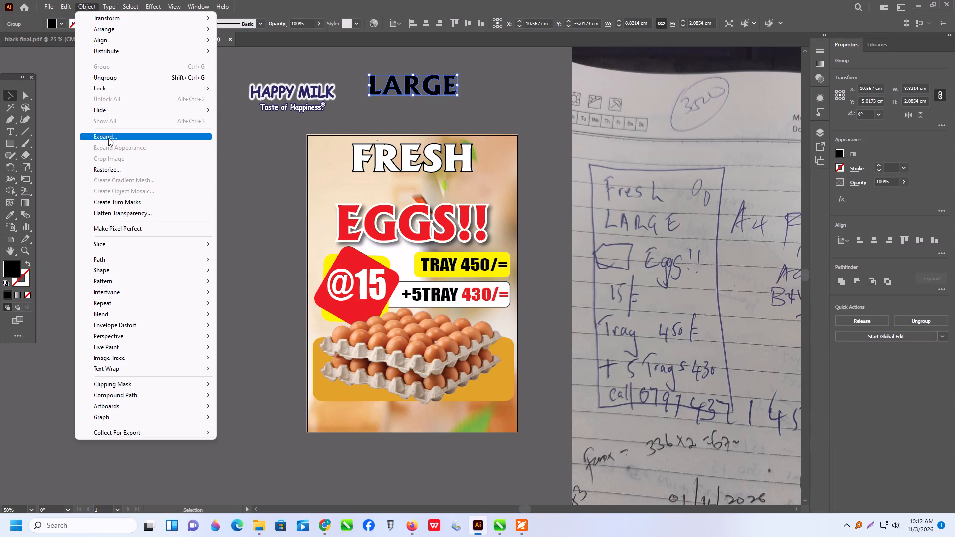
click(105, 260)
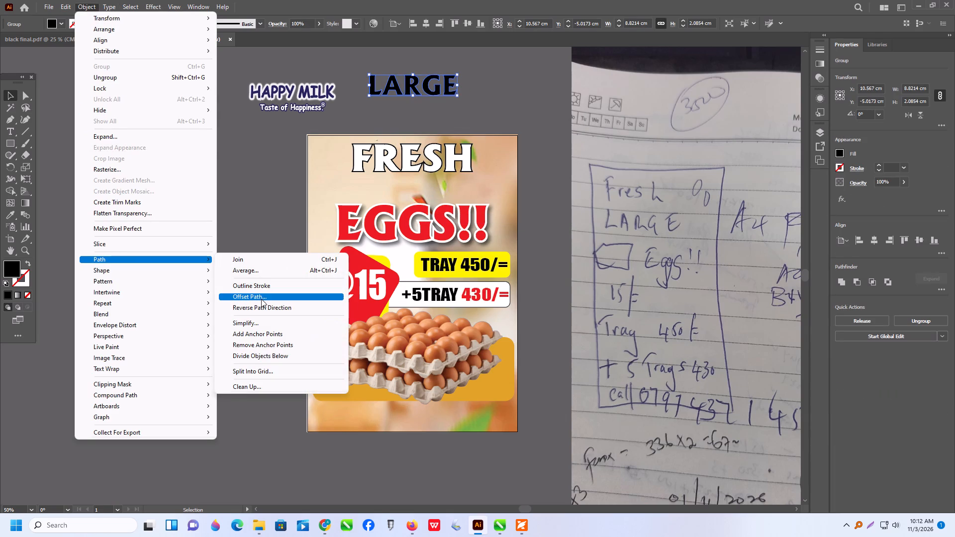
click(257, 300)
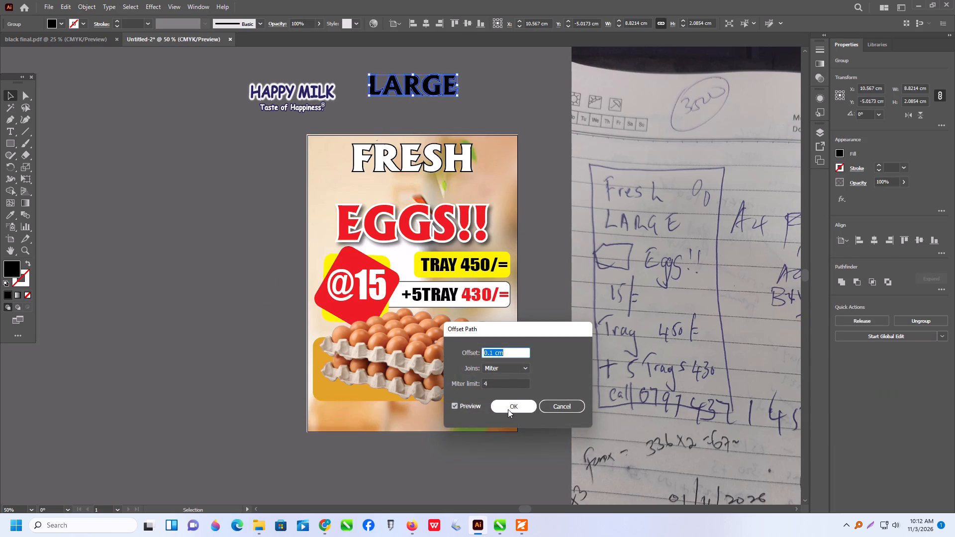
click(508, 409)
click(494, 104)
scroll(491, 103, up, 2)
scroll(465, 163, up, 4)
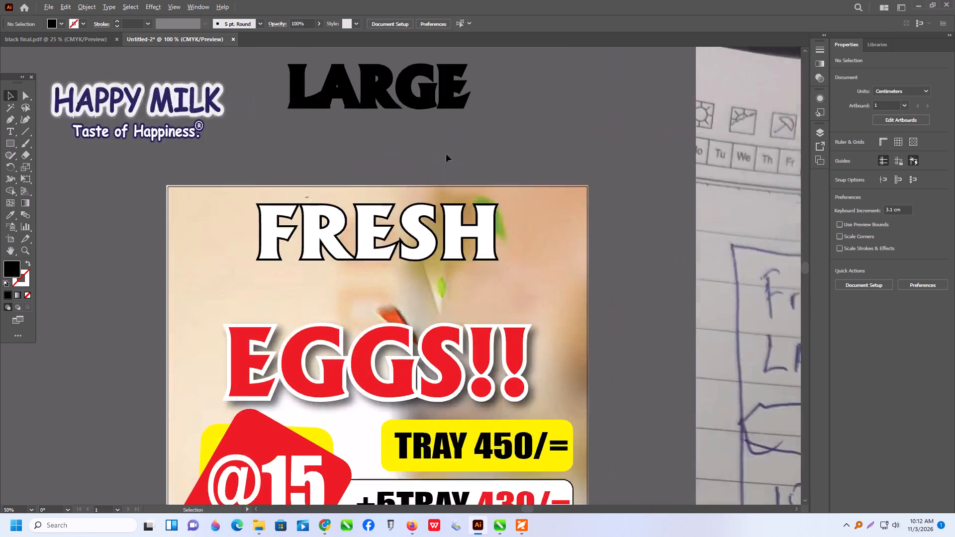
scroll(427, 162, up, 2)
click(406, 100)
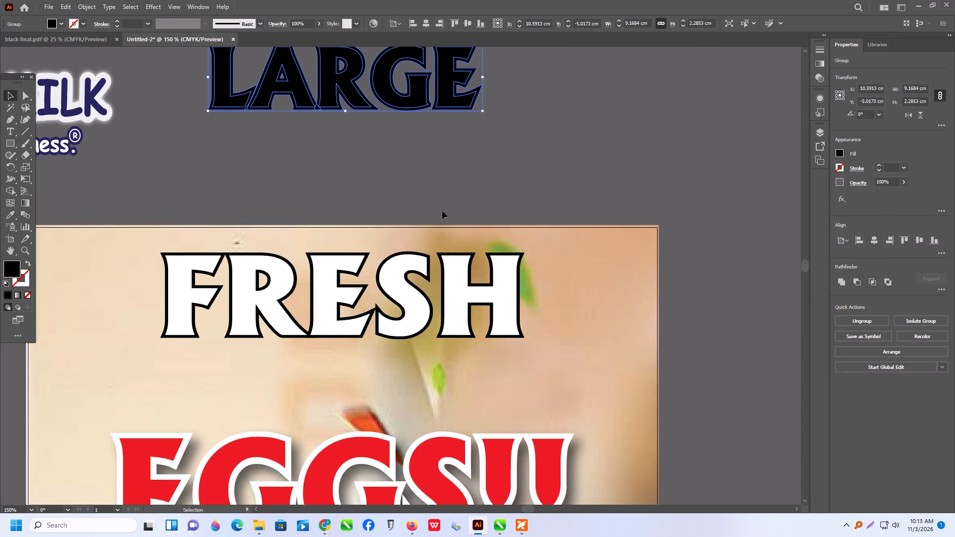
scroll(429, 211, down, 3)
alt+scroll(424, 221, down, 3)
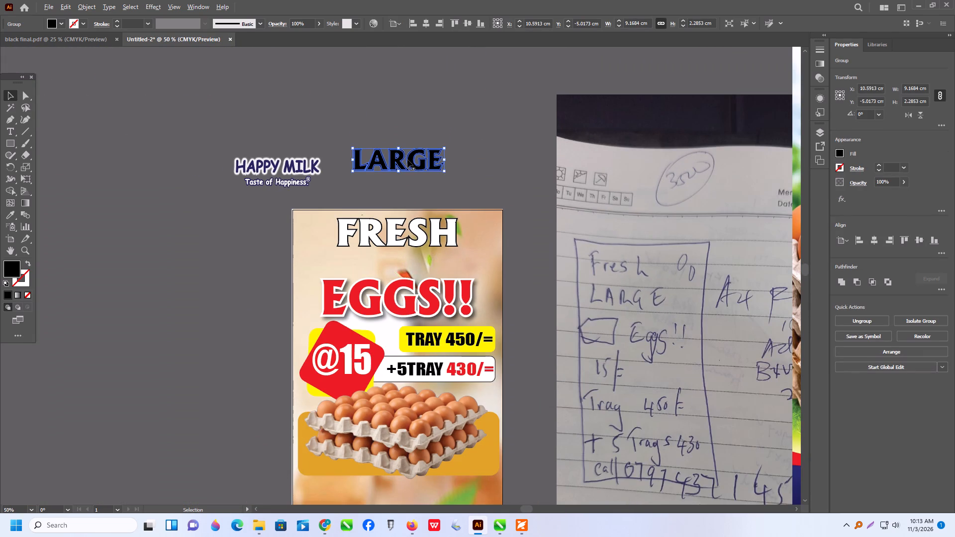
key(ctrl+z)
Move the outlined LARGE lettering back onto the poster, between FRESH and EGGS!!.
click(418, 121)
drag(400, 161, 408, 203)
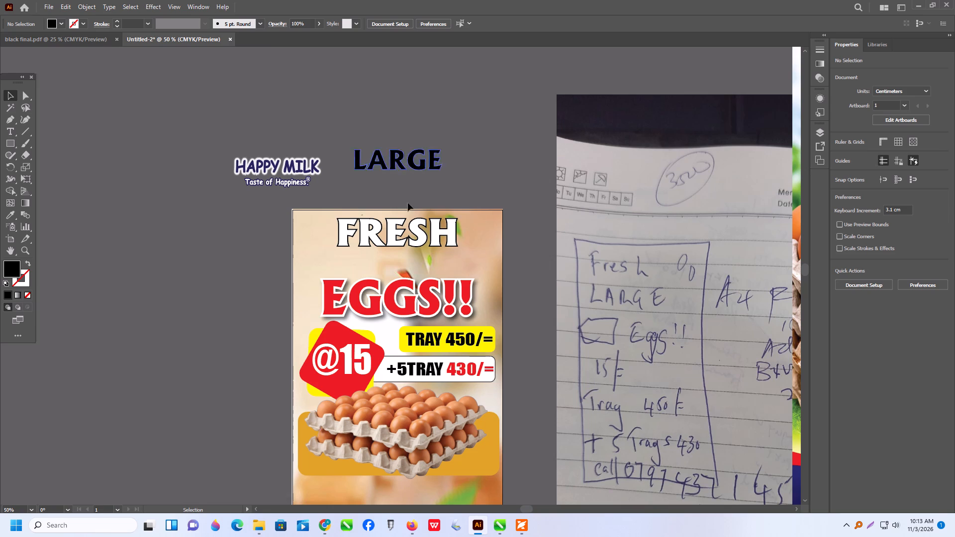
drag(408, 203, 396, 265)
Examine the poster's headline layout and compare it with the handwritten notes and the sample eggs poster.
alt+scroll(433, 279, up, 1)
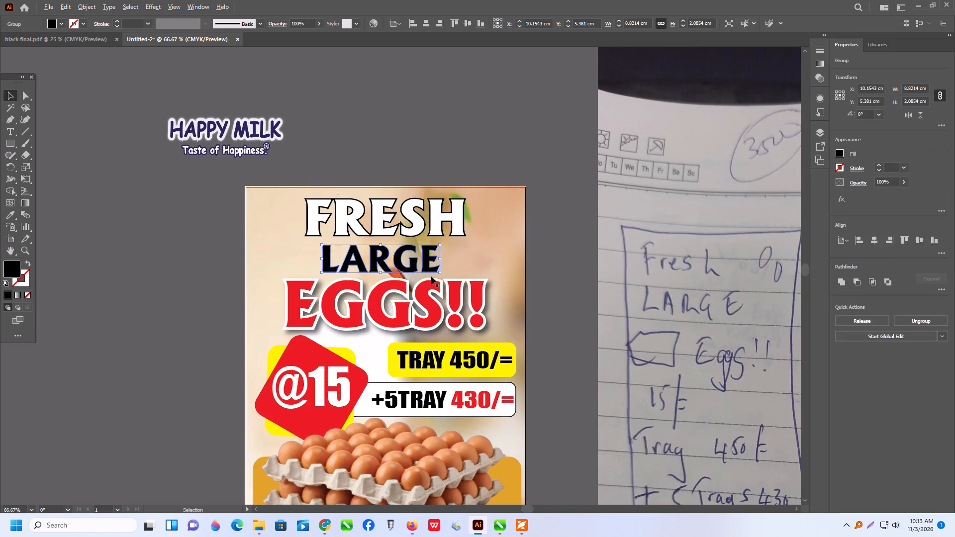
alt+scroll(431, 276, up, 2)
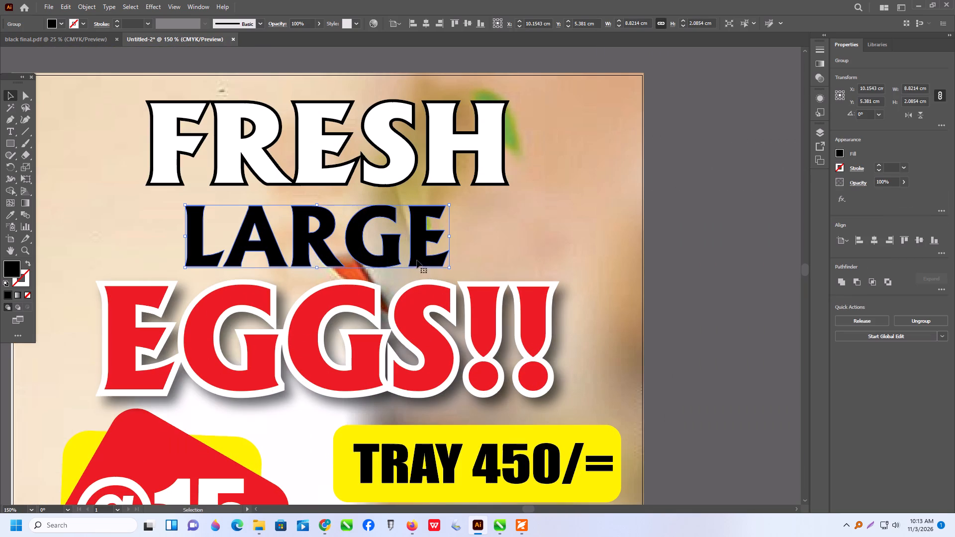
alt+scroll(376, 257, down, 4)
scroll(375, 256, down, 3)
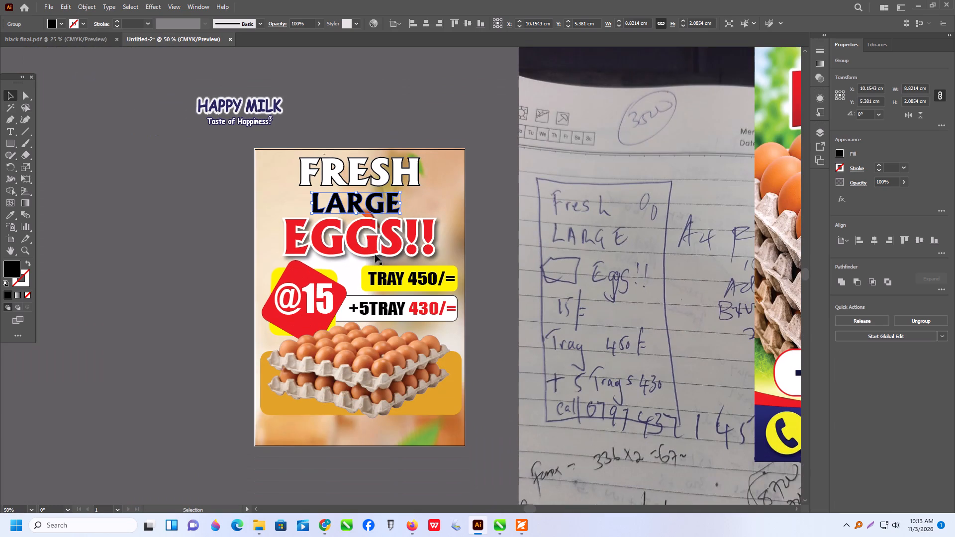
scroll(375, 255, down, 2)
scroll(314, 210, down, 3)
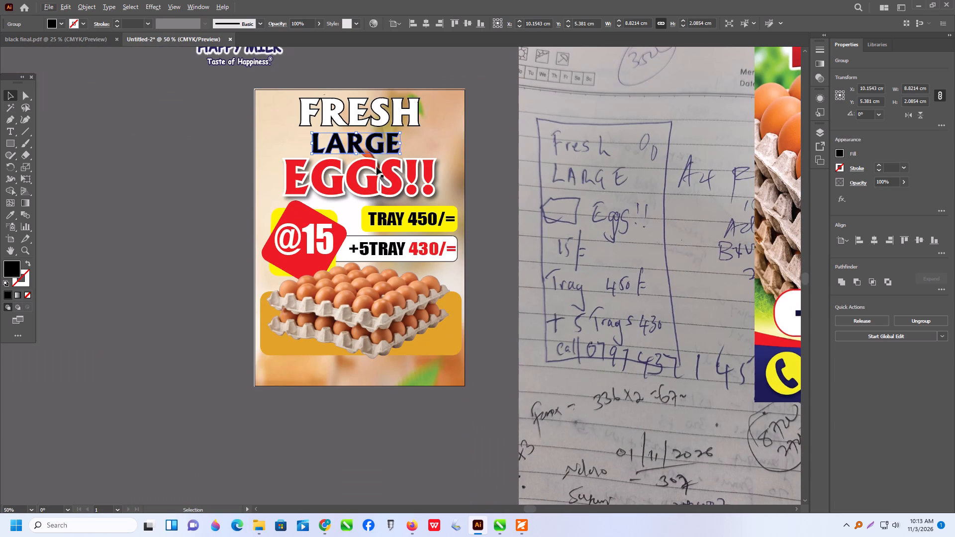
scroll(364, 126, up, 3)
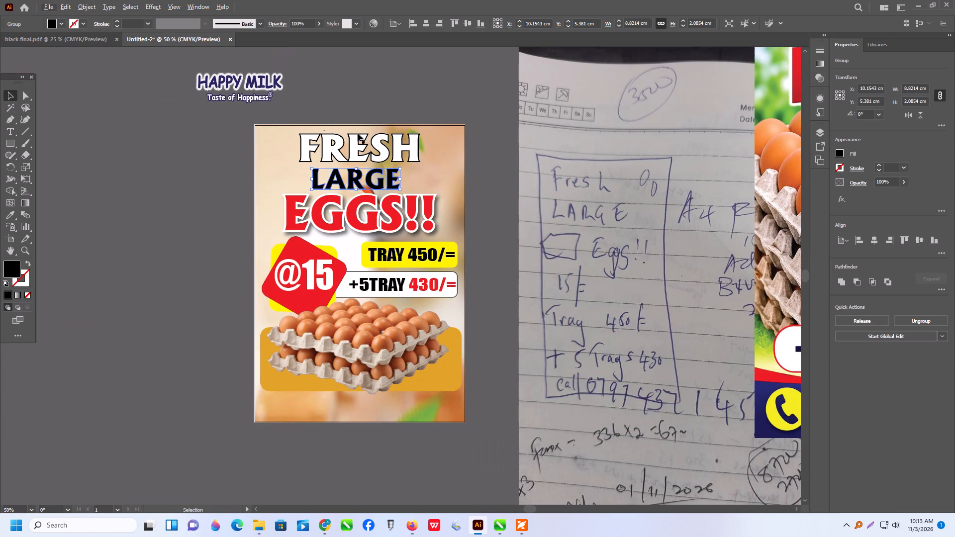
scroll(350, 159, down, 1)
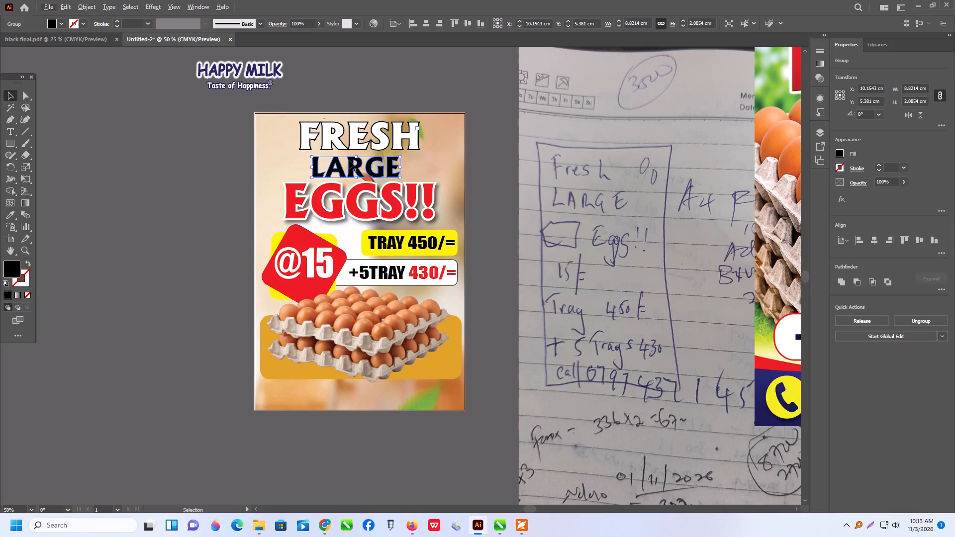
alt+scroll(349, 161, down, 1)
alt+scroll(347, 160, up, 1)
scroll(347, 159, up, 2)
scroll(277, 203, down, 3)
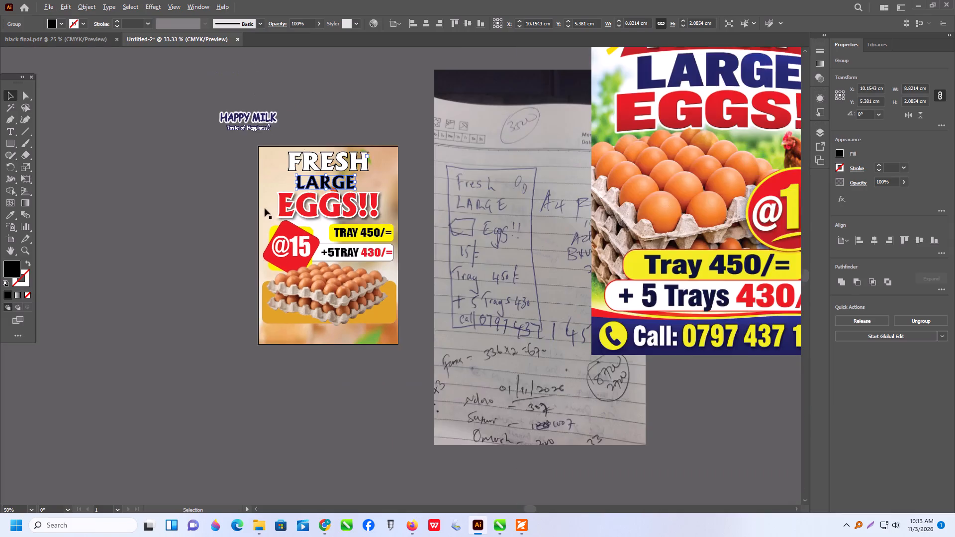
alt+scroll(293, 203, down, 2)
alt+scroll(276, 166, up, 3)
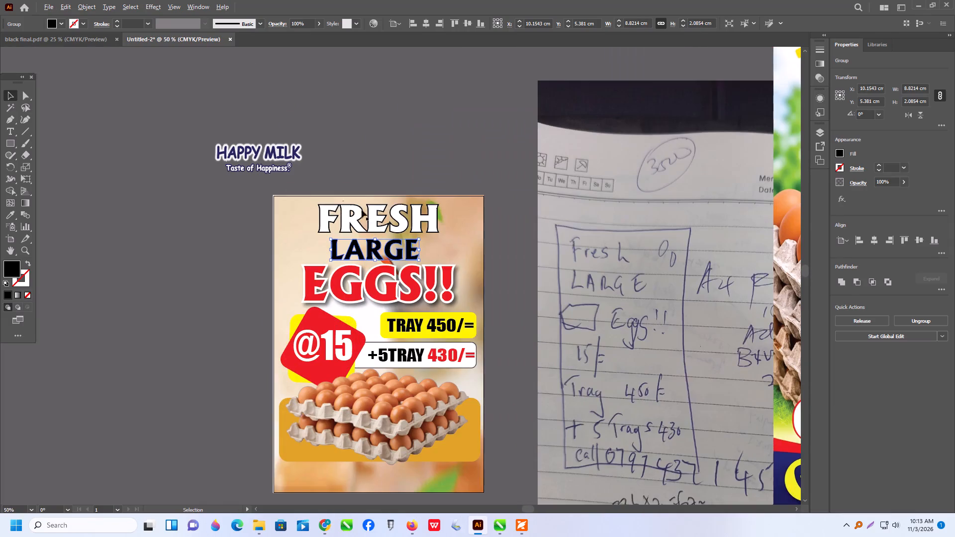
Move the FRESH group above the artboard, ungroup it, and separate the white letters from their black offset shapes.
drag(373, 221, 376, 136)
right_click(376, 135)
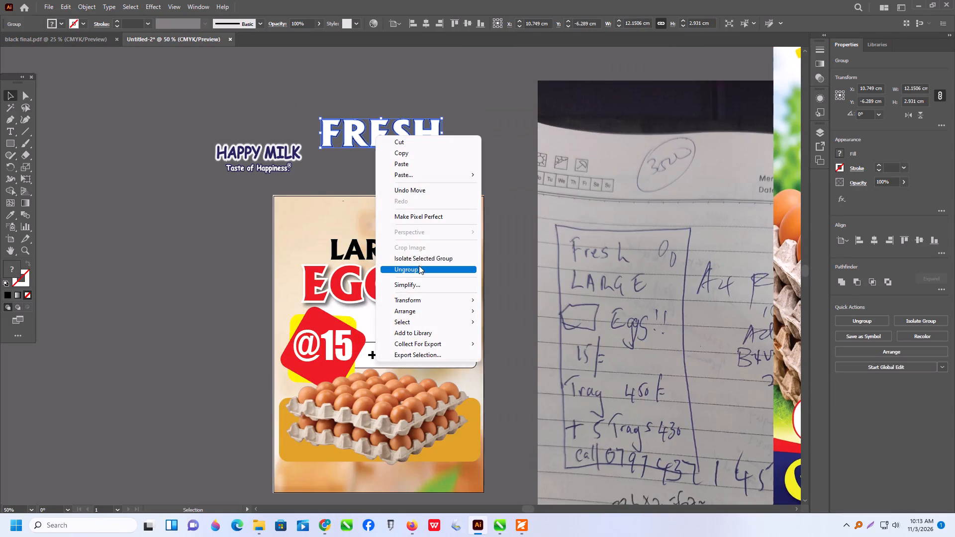
click(419, 268)
click(464, 191)
alt+scroll(395, 169, up, 3)
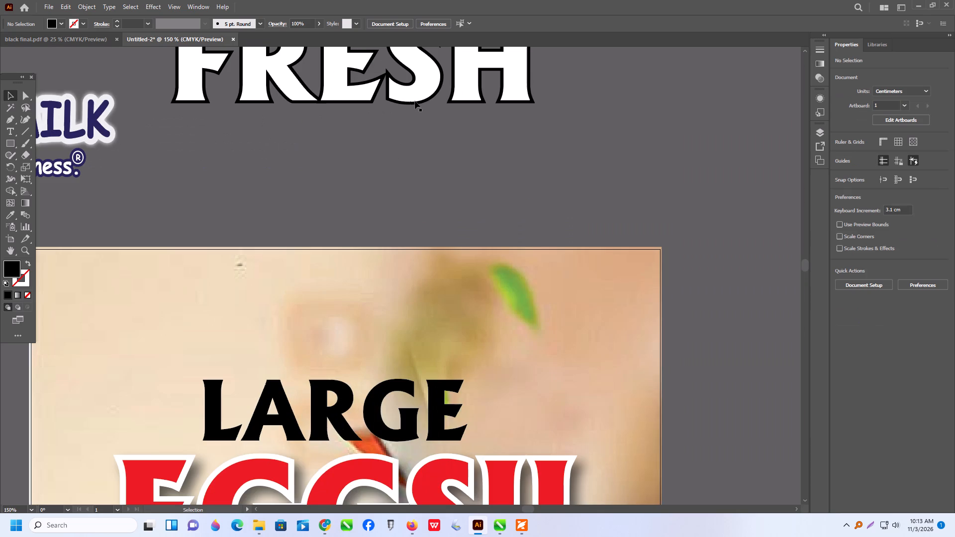
click(415, 103)
drag(324, 124, 324, 119)
drag(333, 81, 345, 171)
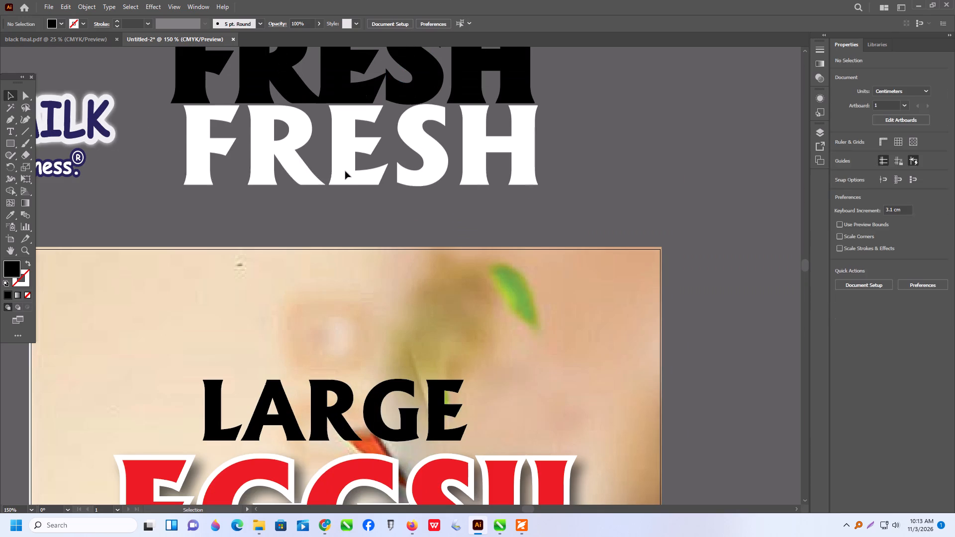
drag(345, 171, 347, 174)
Group the black FRESH offset shapes and change their fill to red.
scroll(218, 157, up, 10)
drag(140, 119, 627, 192)
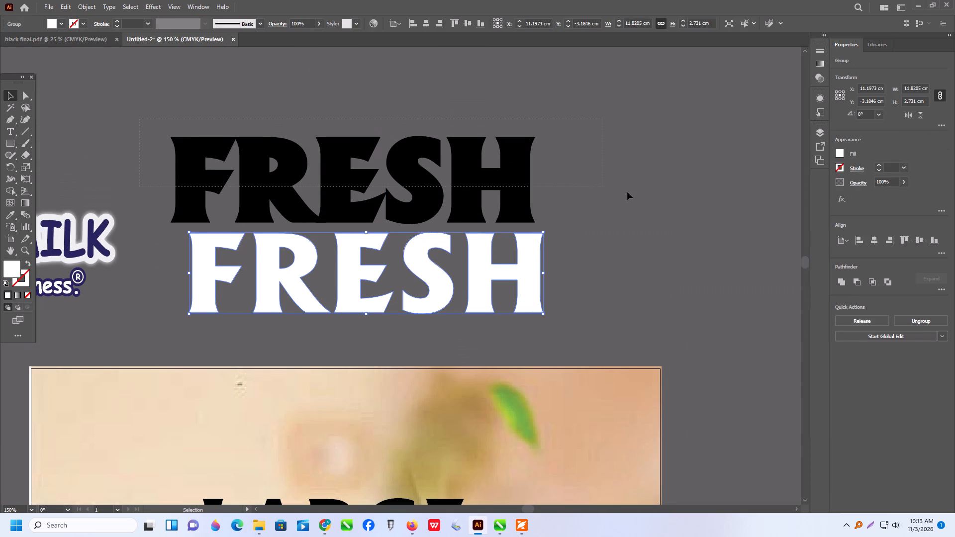
drag(627, 192, 628, 191)
key(ctrl+g)
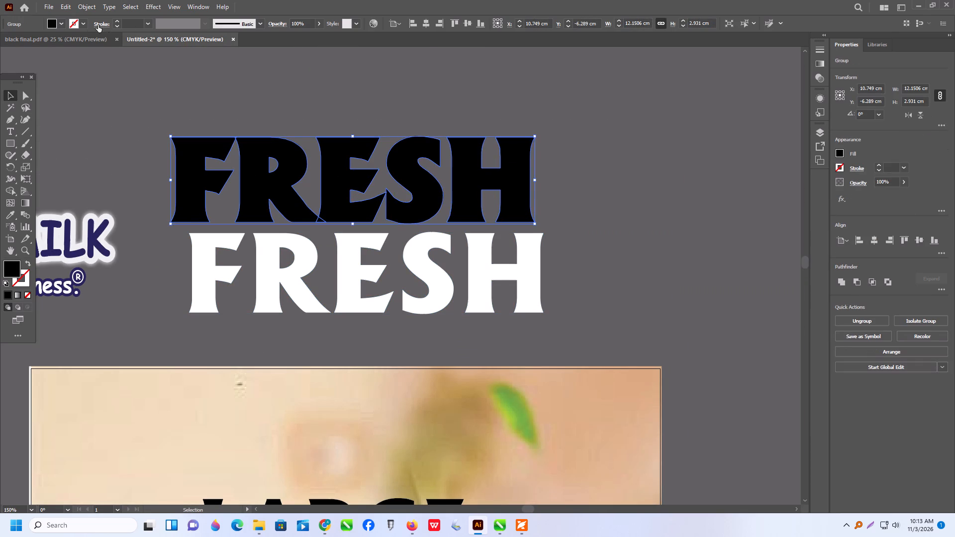
click(61, 22)
click(34, 40)
click(245, 86)
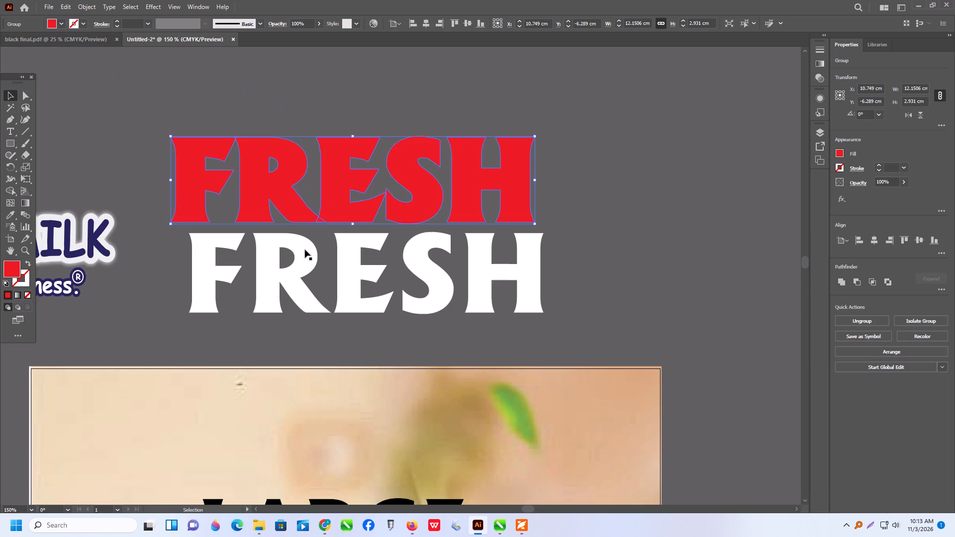
Place the white FRESH letters over the red offset shapes and group the two together.
drag(296, 271, 283, 178)
click(287, 258)
drag(143, 118, 653, 291)
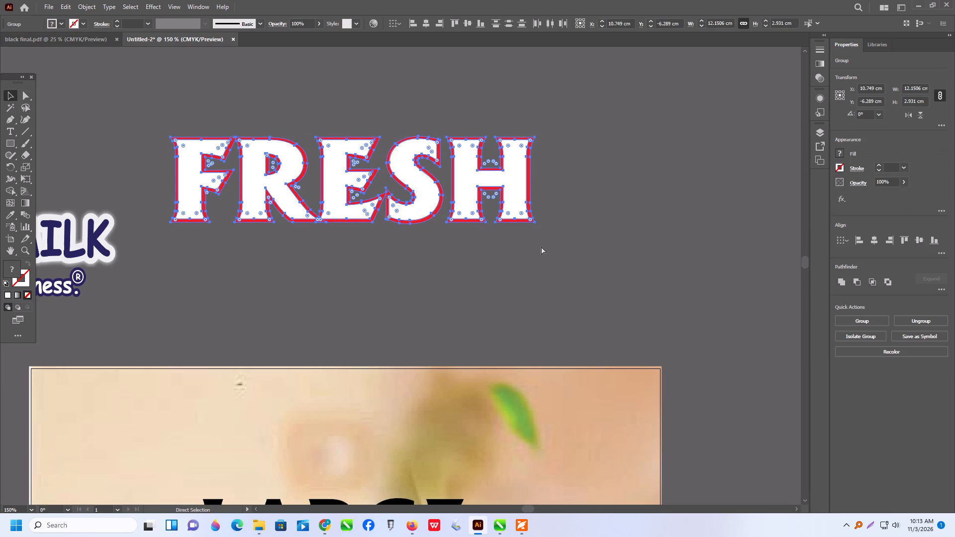
key(ctrl+g)
Move the red-outlined FRESH group back onto the poster above LARGE and enlarge it slightly.
alt+scroll(432, 225, down, 1)
drag(431, 205, 416, 376)
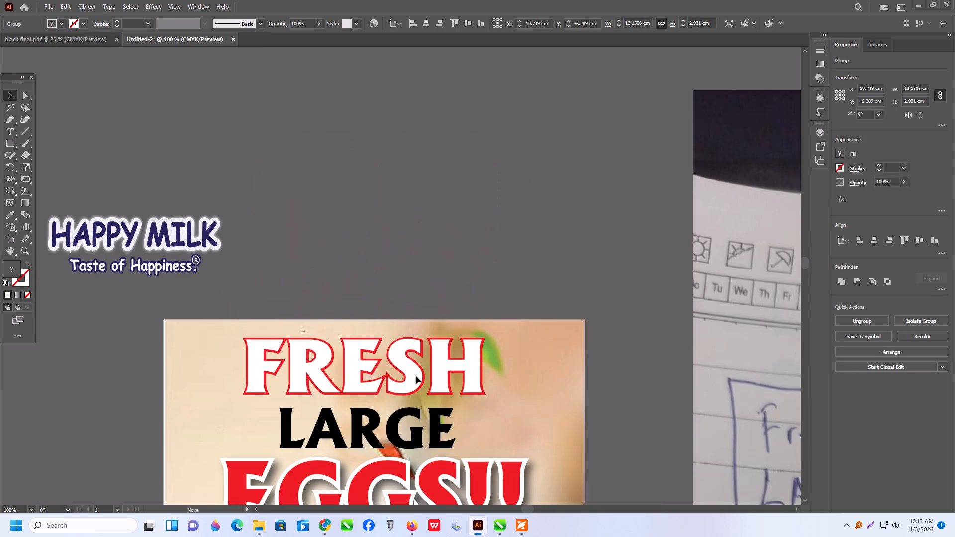
drag(416, 376, 422, 377)
scroll(424, 365, down, 11)
scroll(463, 298, down, 4)
shift+drag(251, 218, 230, 223)
drag(405, 203, 413, 205)
Scale FRESH, LARGE and EGGS!! together to about 14.95 cm wide and shift them slightly down on the poster.
scroll(408, 226, down, 4)
click(400, 221)
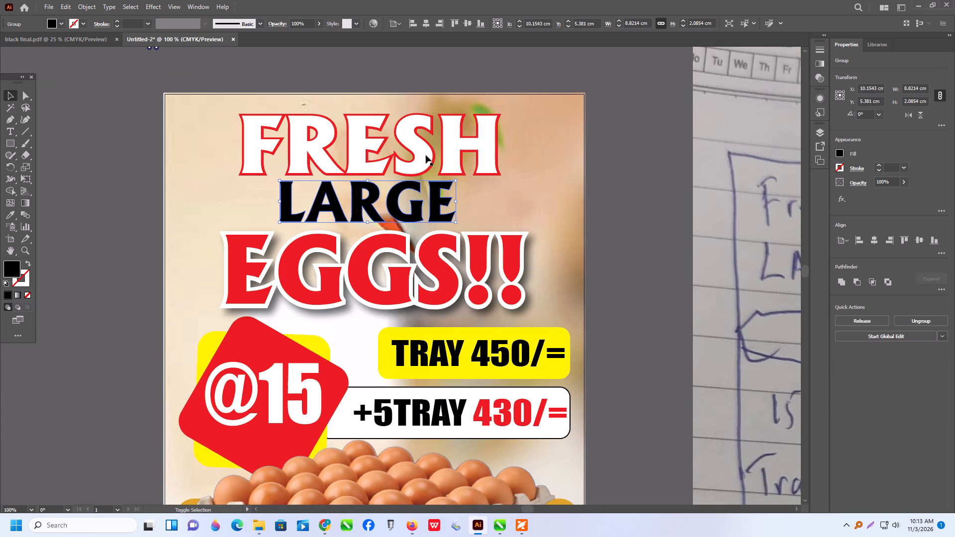
shift+click(426, 155)
shift+click(441, 280)
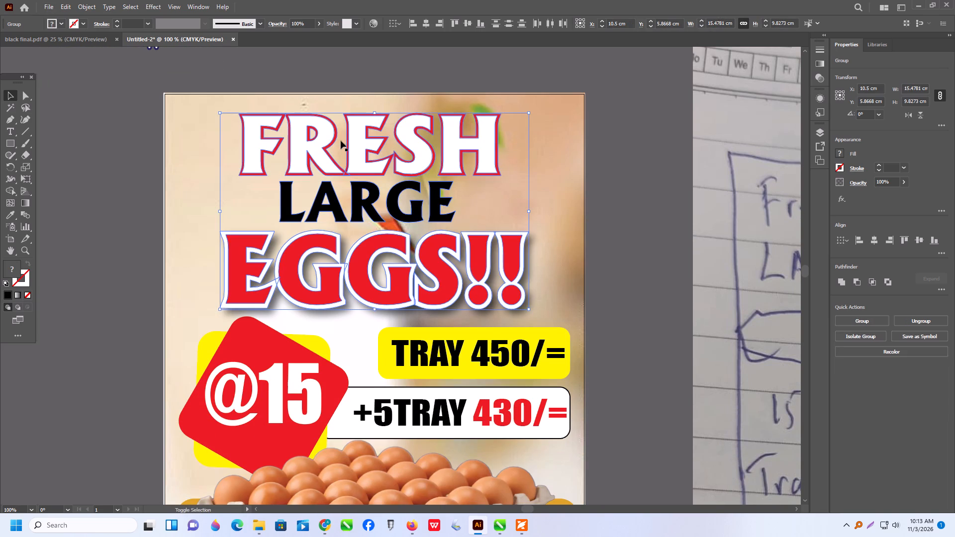
shift+drag(222, 113, 228, 120)
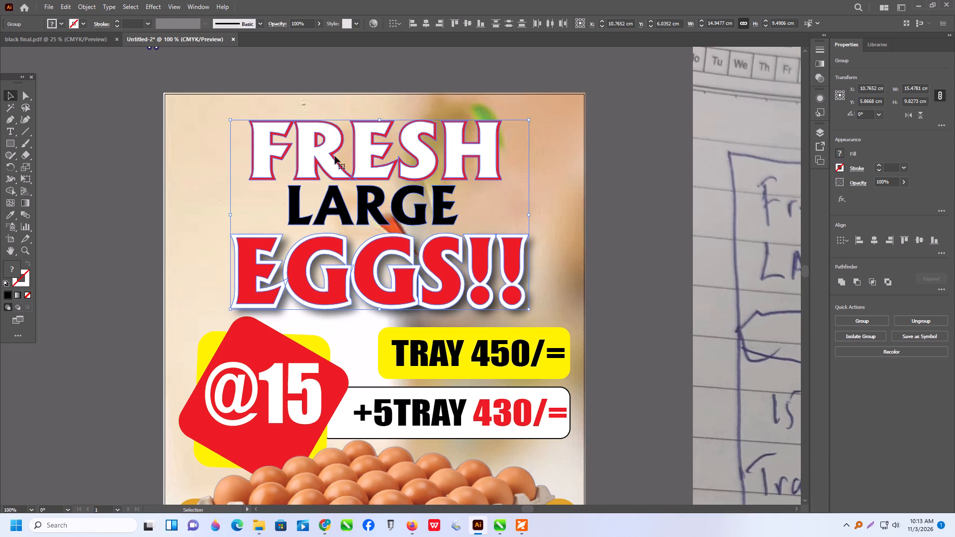
click(363, 173)
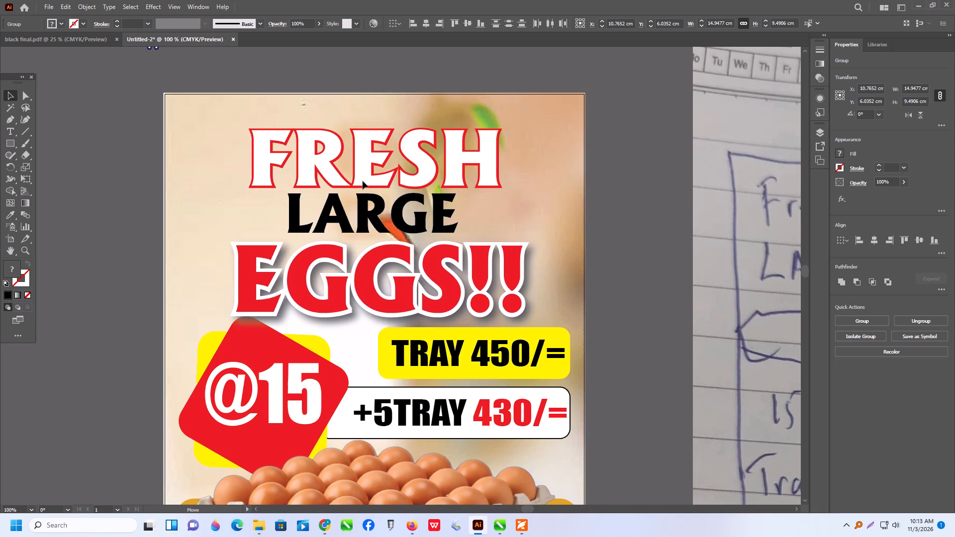
click(626, 159)
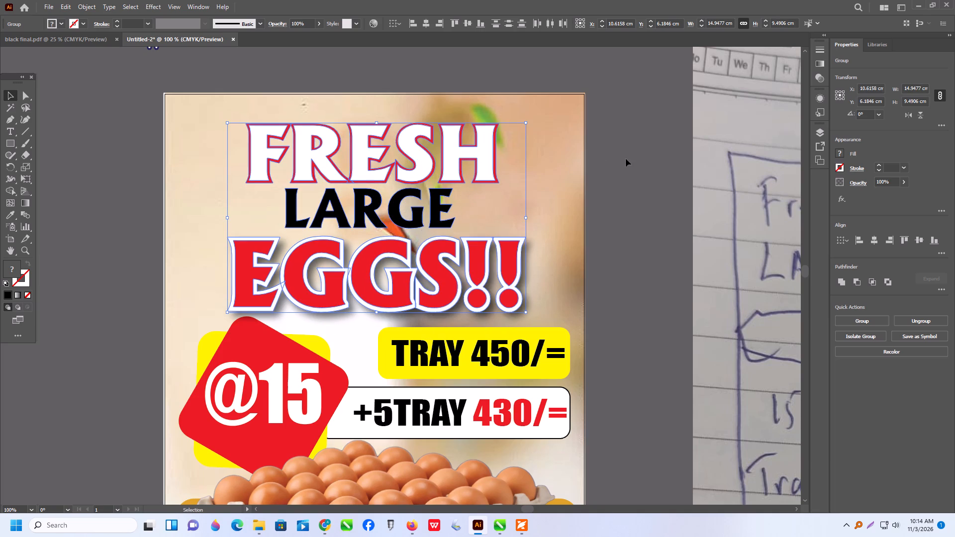
Lock the poster's background behind the headline.
scroll(452, 200, up, 2)
click(470, 193)
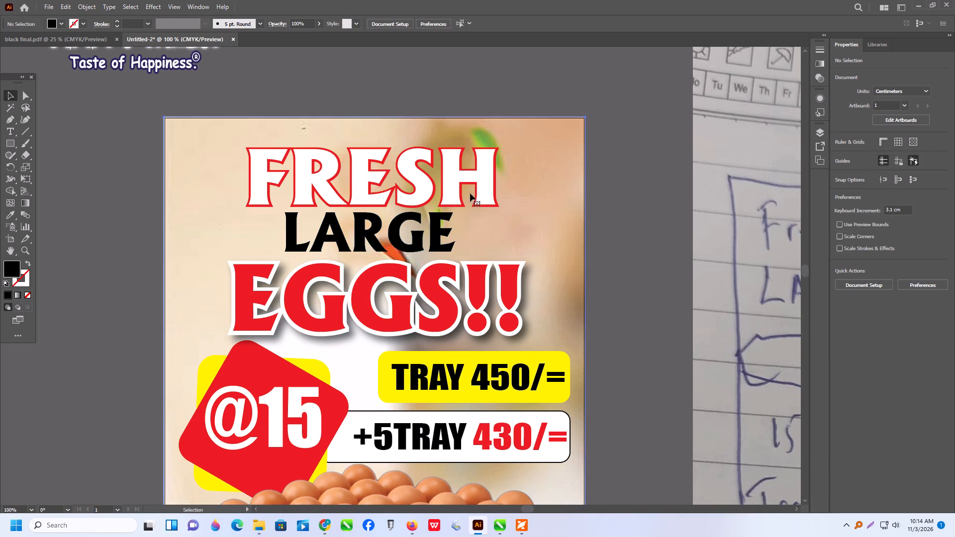
click(459, 96)
click(454, 166)
click(565, 152)
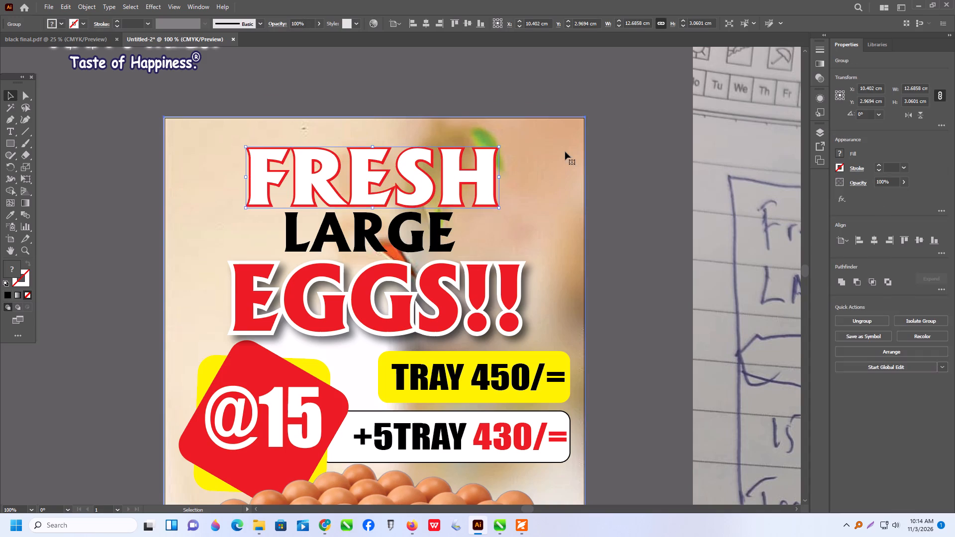
key(ctrl+2)
click(634, 169)
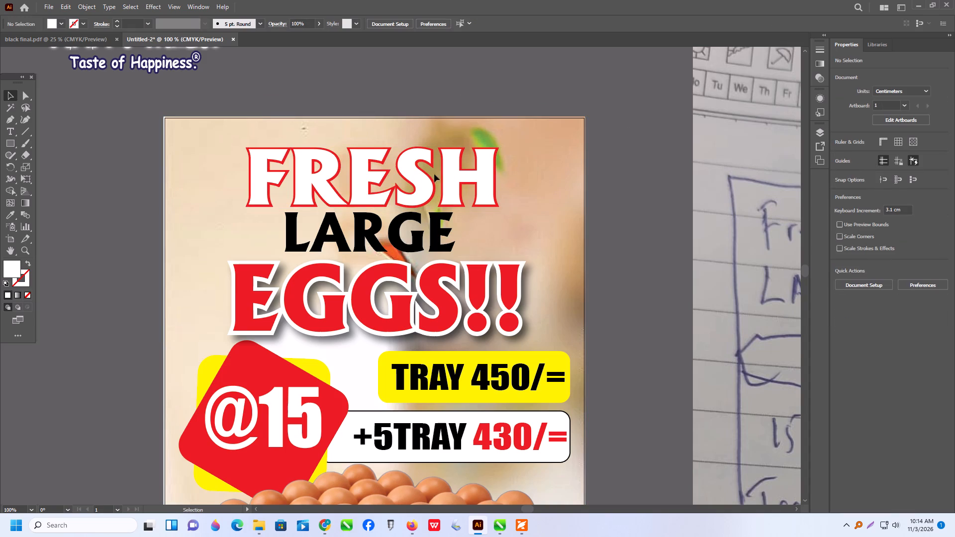
Apply a Multiply drop shadow to the FRESH group at 75% opacity, with 0.2469 cm offsets and 0.1764 cm blur.
click(457, 168)
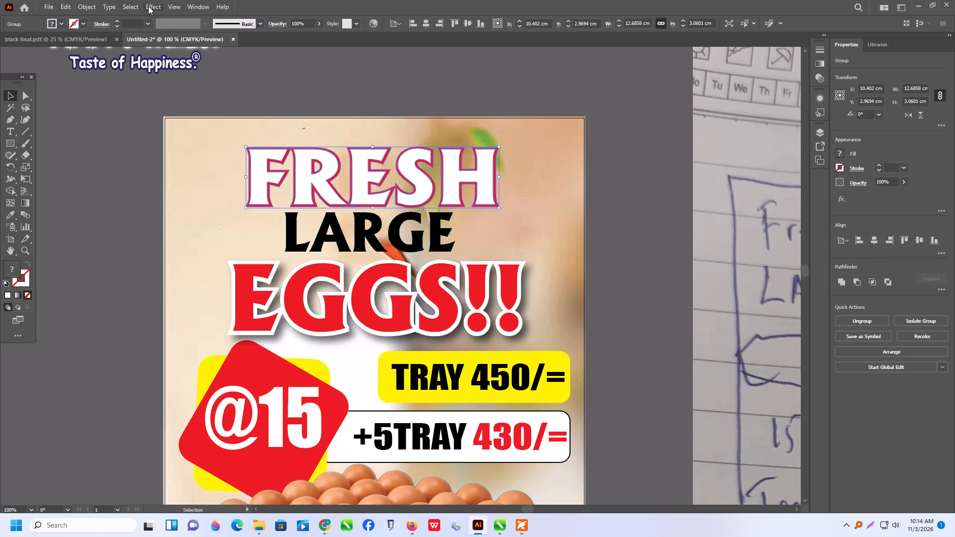
click(148, 6)
click(174, 120)
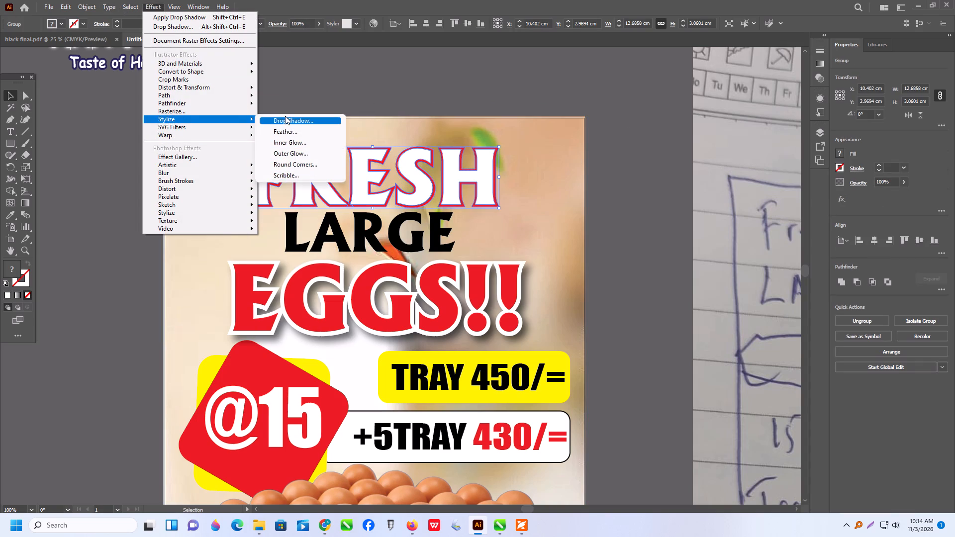
click(298, 121)
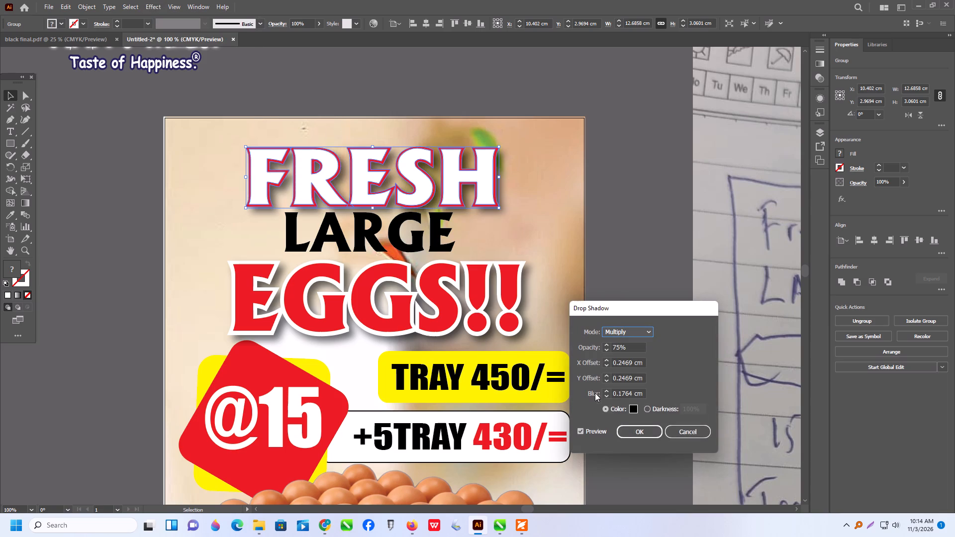
click(643, 435)
click(466, 75)
click(464, 99)
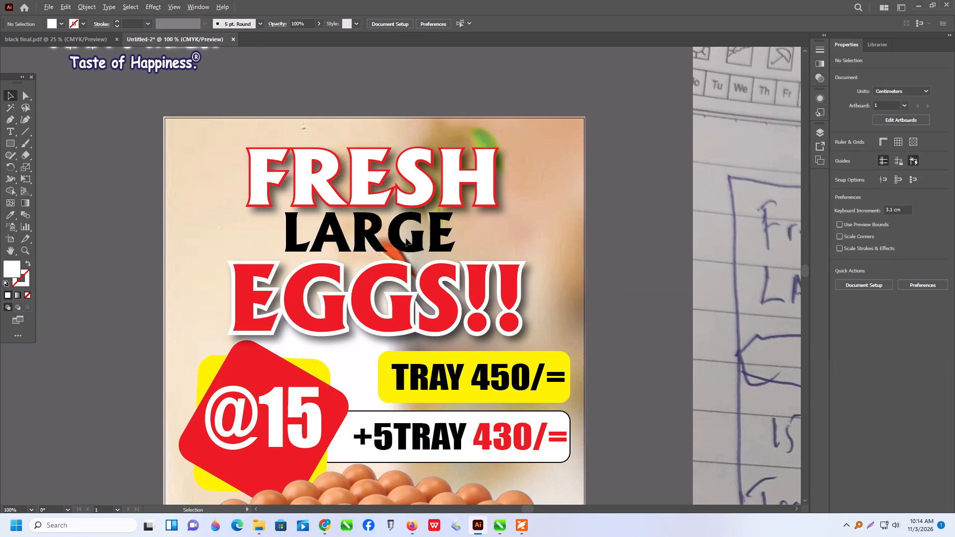
Compare the FRESH lettering with its drop shadow hidden and shown, and review the whole poster.
alt+scroll(407, 239, up, 1)
click(391, 215)
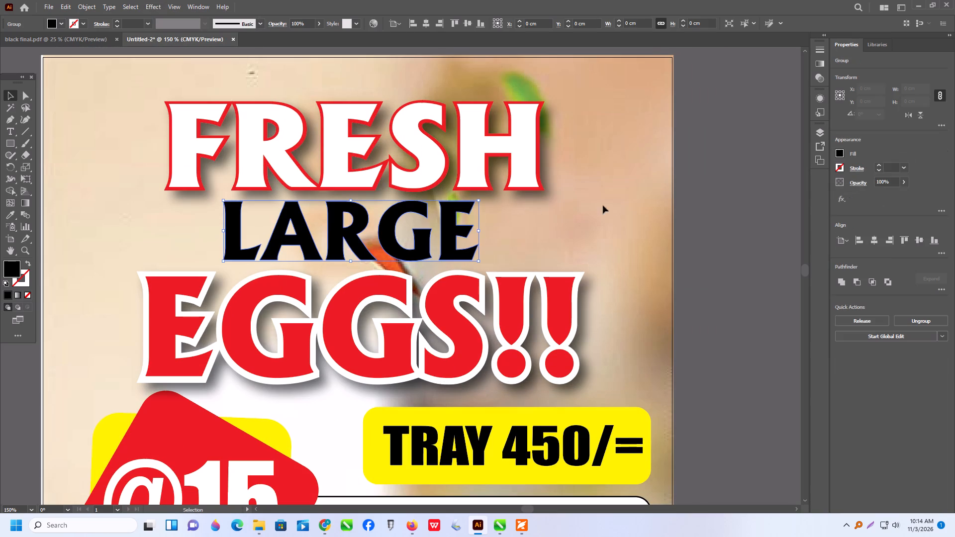
click(511, 152)
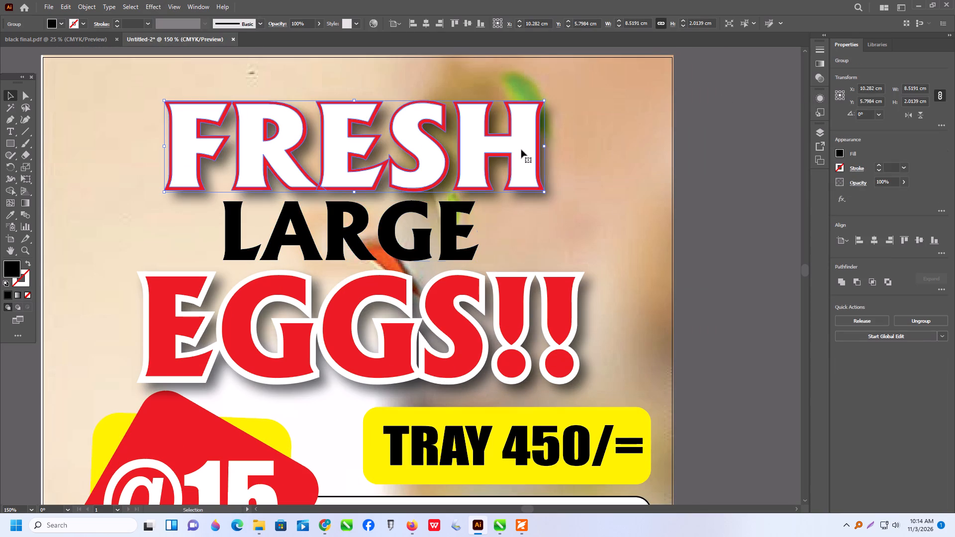
click(818, 99)
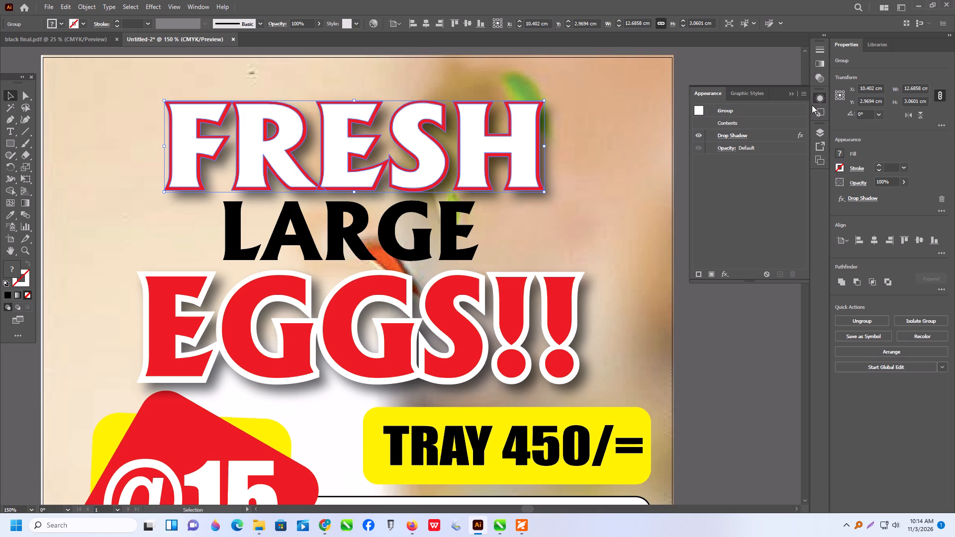
click(697, 134)
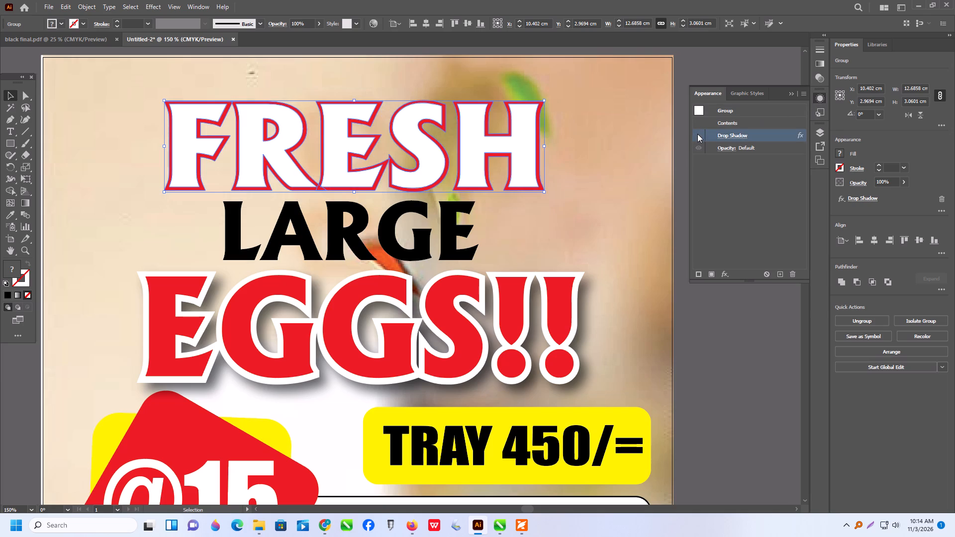
click(697, 134)
double_click(732, 325)
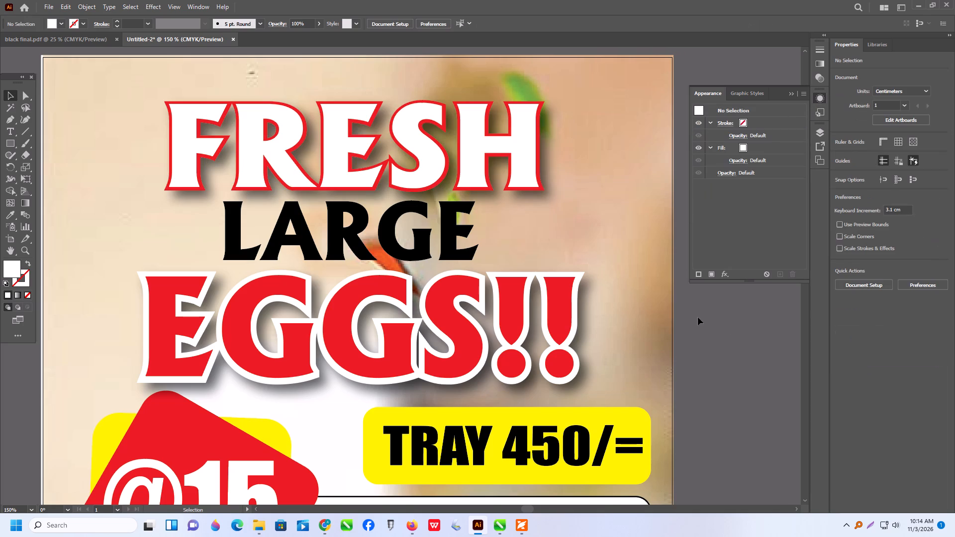
scroll(695, 319, down, 4)
click(729, 333)
alt+scroll(406, 292, down, 9)
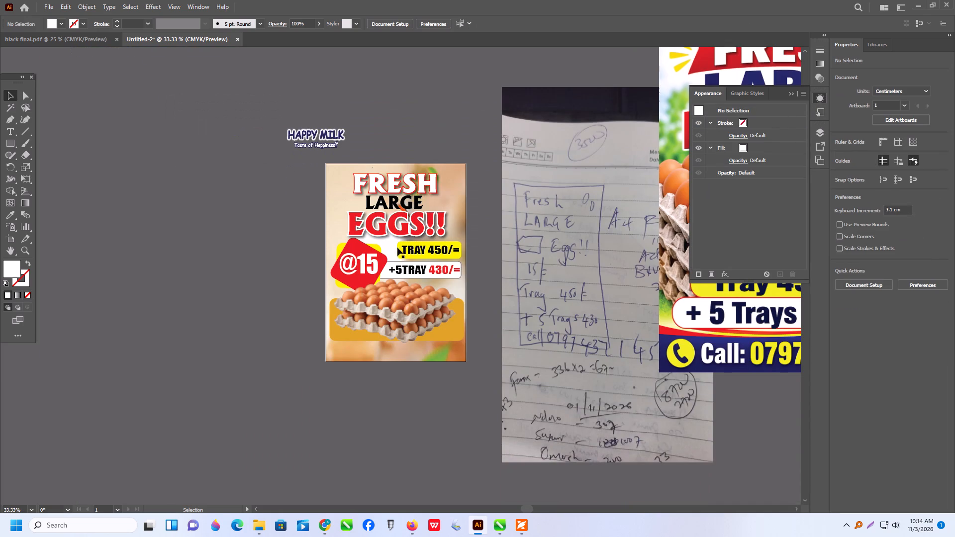
click(403, 147)
click(789, 95)
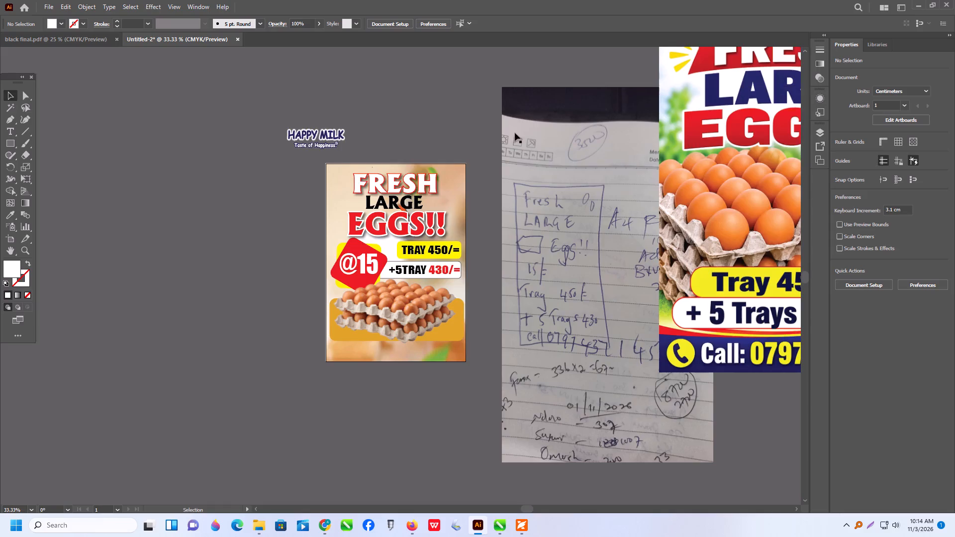
Apply a Multiply drop shadow to the orange rounded rectangle behind the egg trays, at 75% opacity with 0.2469 cm offsets and 0.1764 cm blur.
alt+scroll(364, 193, down, 1)
alt+scroll(407, 197, up, 4)
click(378, 222)
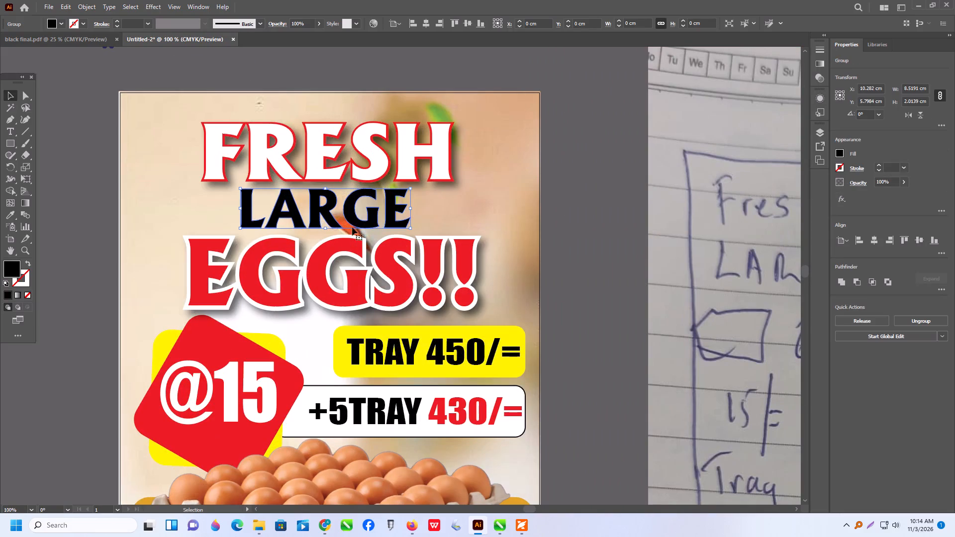
scroll(257, 226, down, 2)
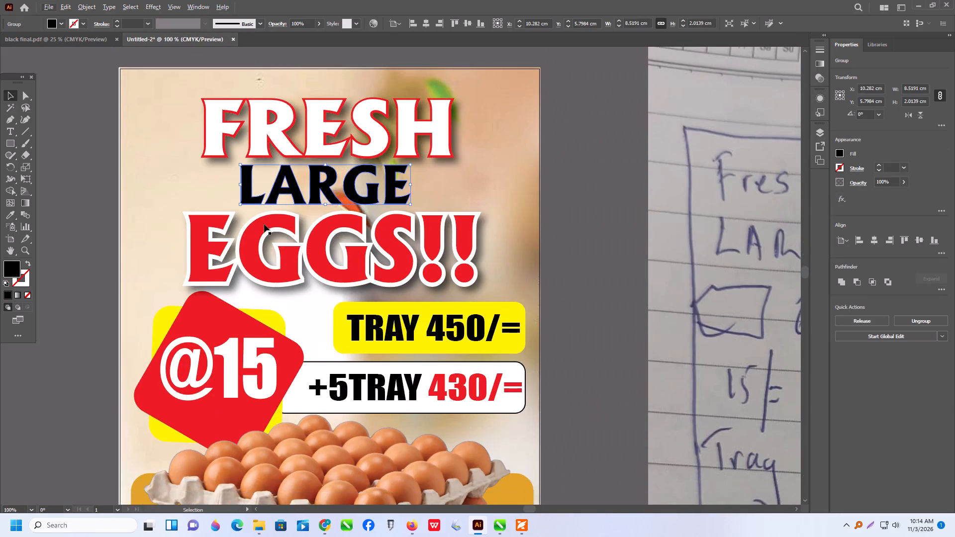
alt+scroll(264, 224, down, 6)
alt+scroll(251, 274, up, 3)
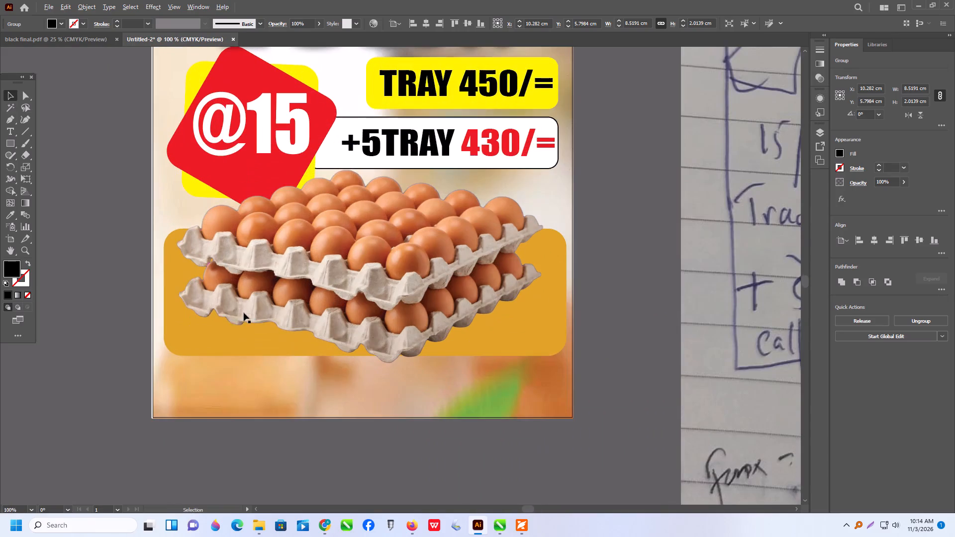
click(205, 338)
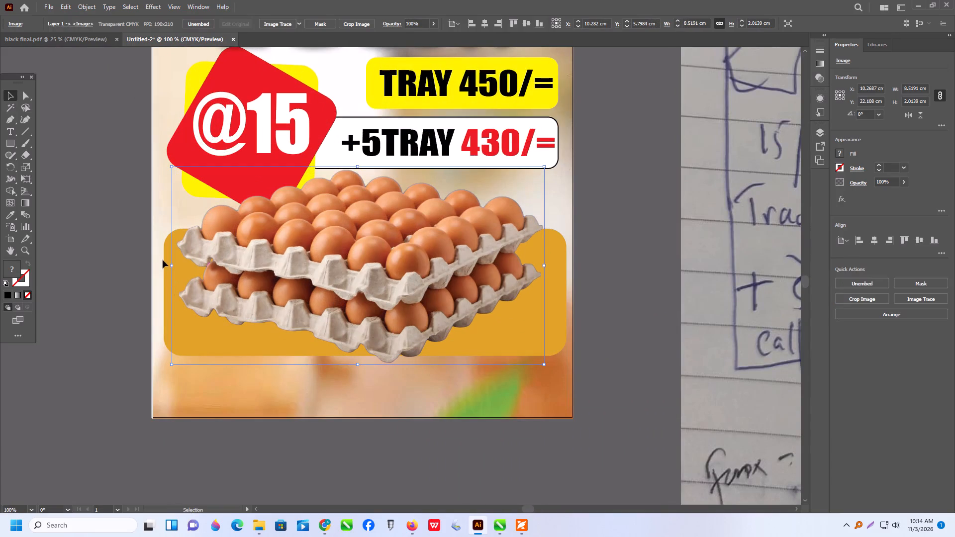
click(163, 260)
click(173, 266)
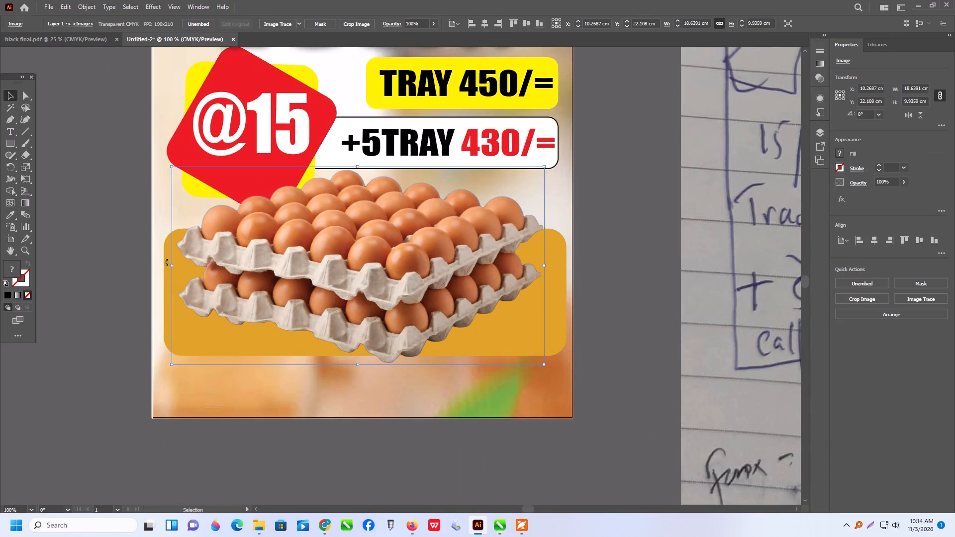
alt+scroll(167, 349, up, 2)
click(163, 333)
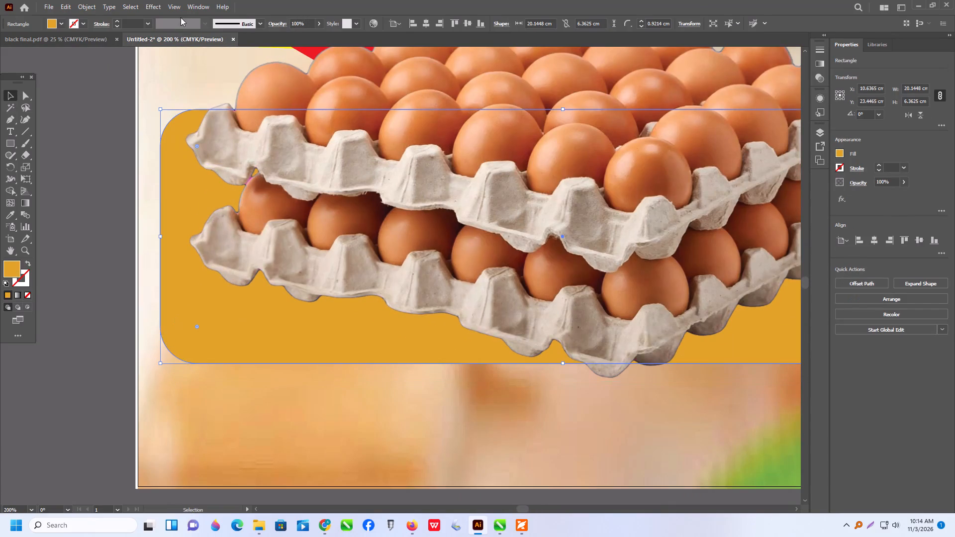
click(153, 8)
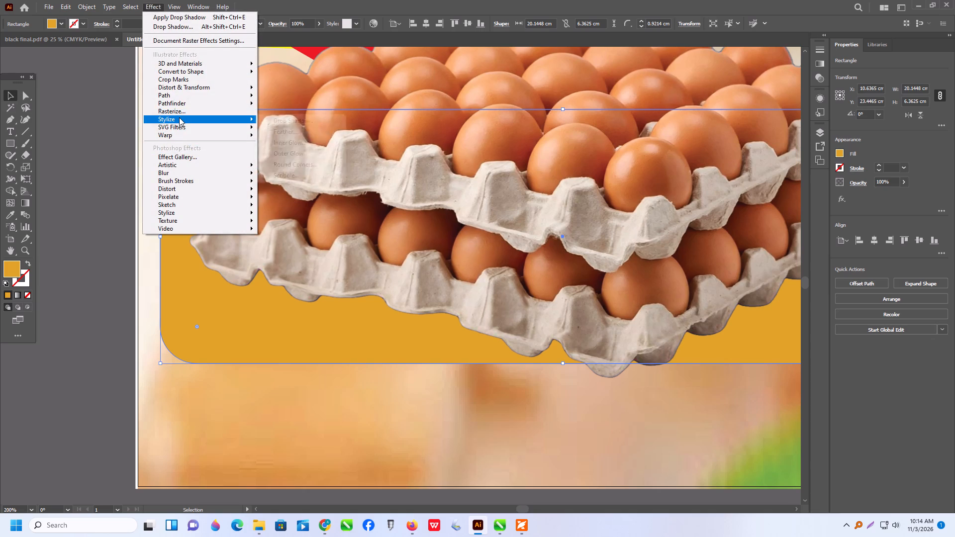
click(179, 117)
click(327, 123)
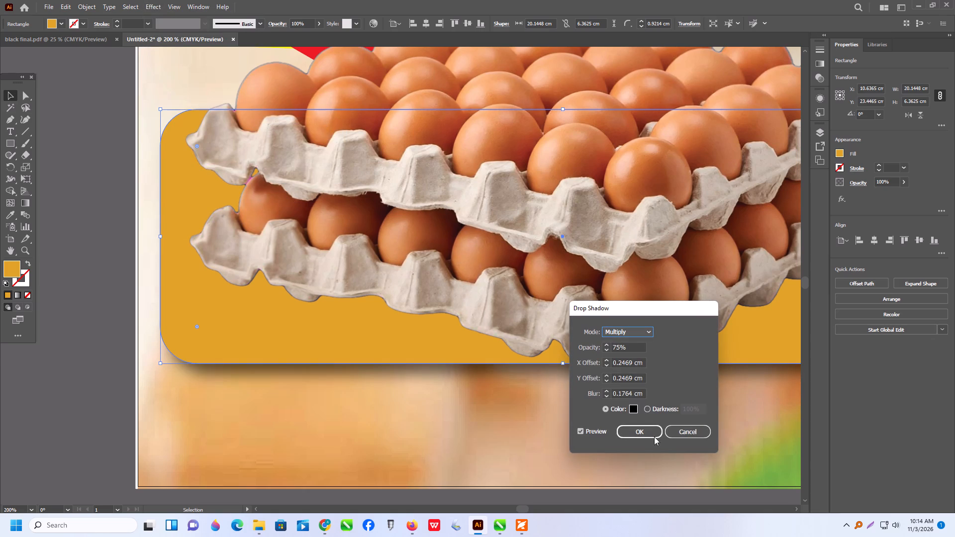
click(650, 435)
click(91, 327)
Shift the egg tray image slightly to the right, to about X 10.52 cm.
alt+scroll(386, 326, down, 6)
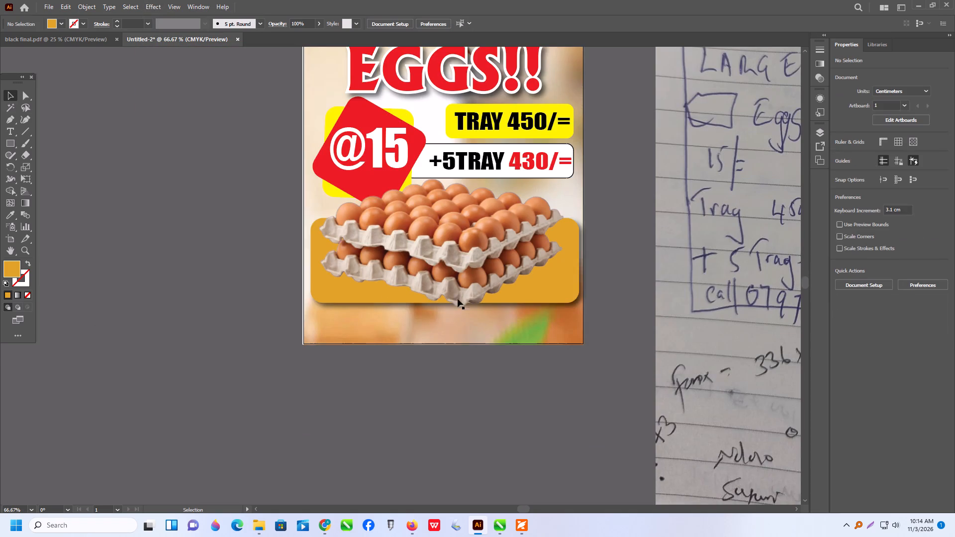
alt+scroll(540, 291, down, 2)
alt+scroll(573, 251, up, 1)
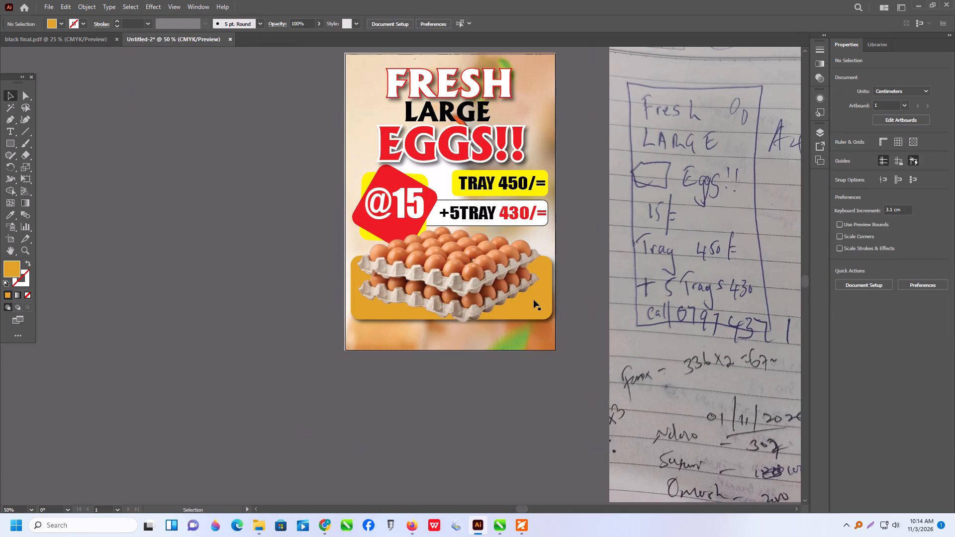
click(534, 300)
click(501, 283)
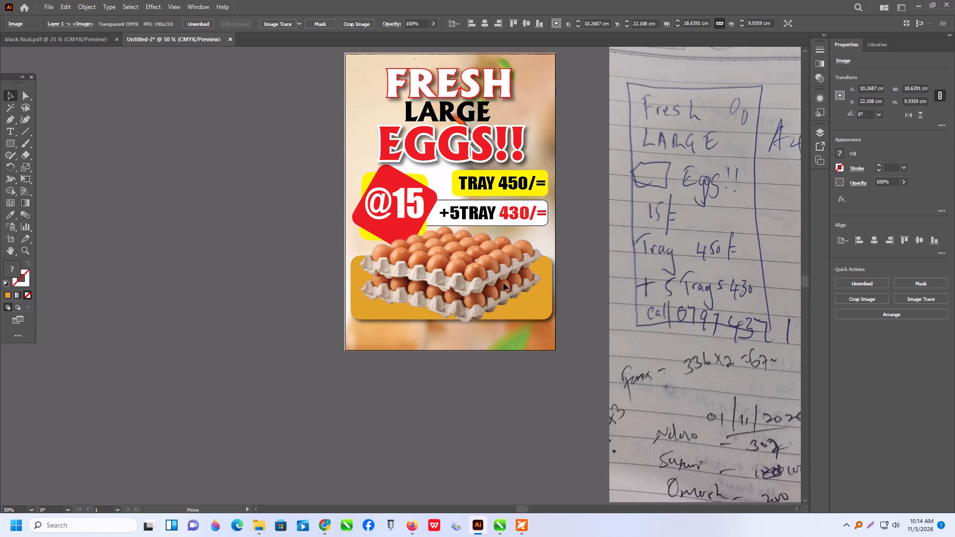
click(253, 281)
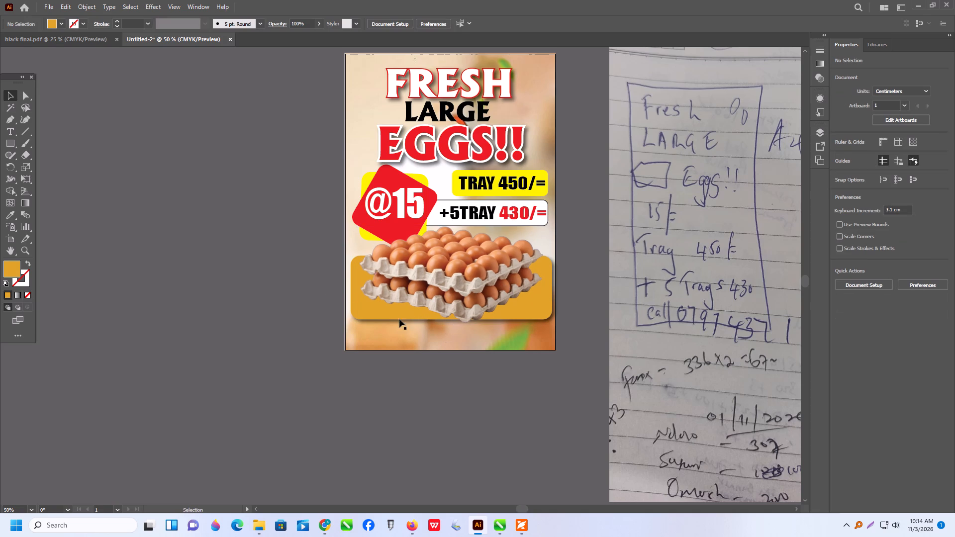
scroll(590, 327, up, 4)
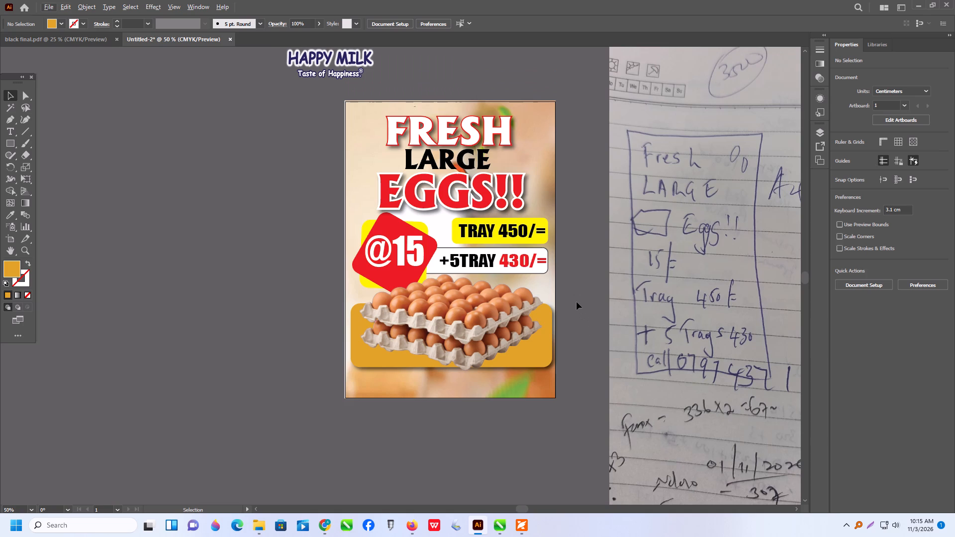
click(367, 227)
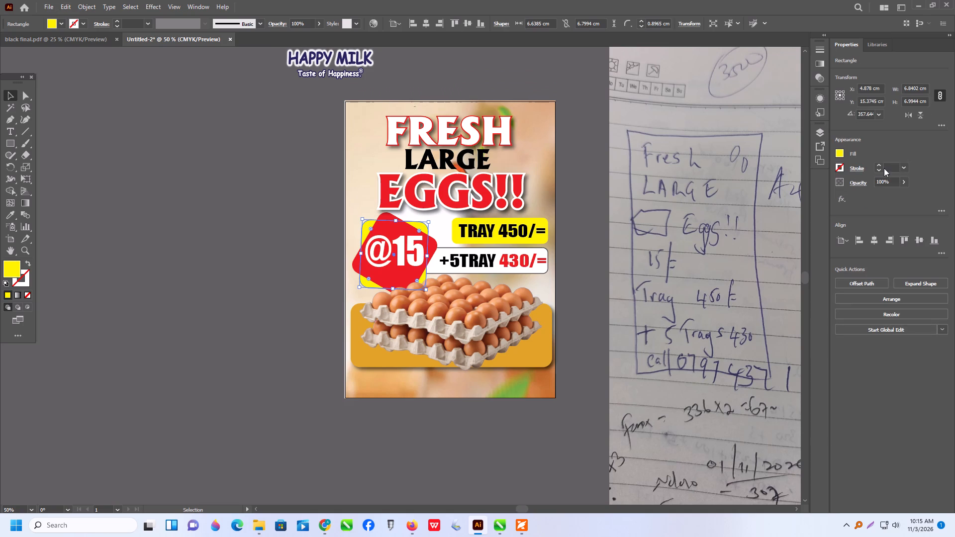
click(878, 166)
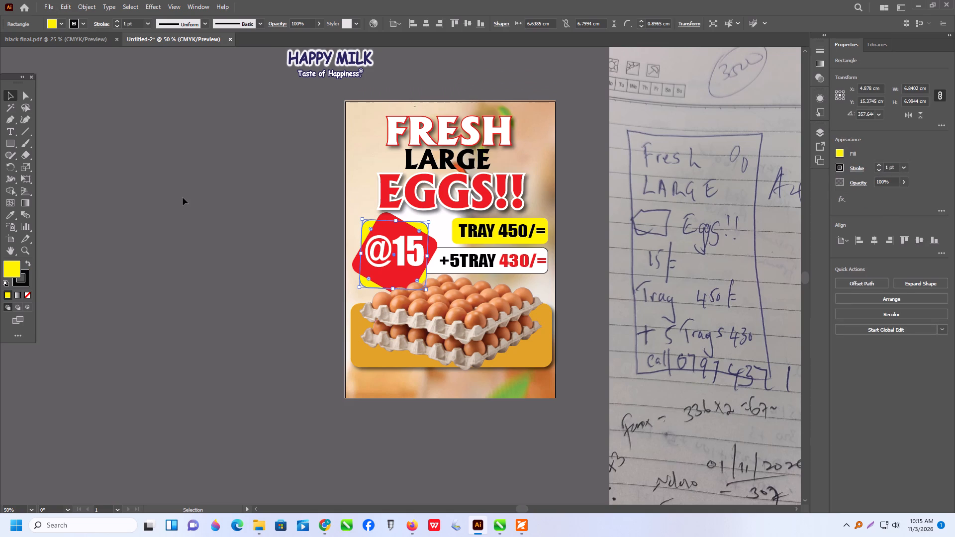
click(183, 197)
scroll(180, 204, down, 1)
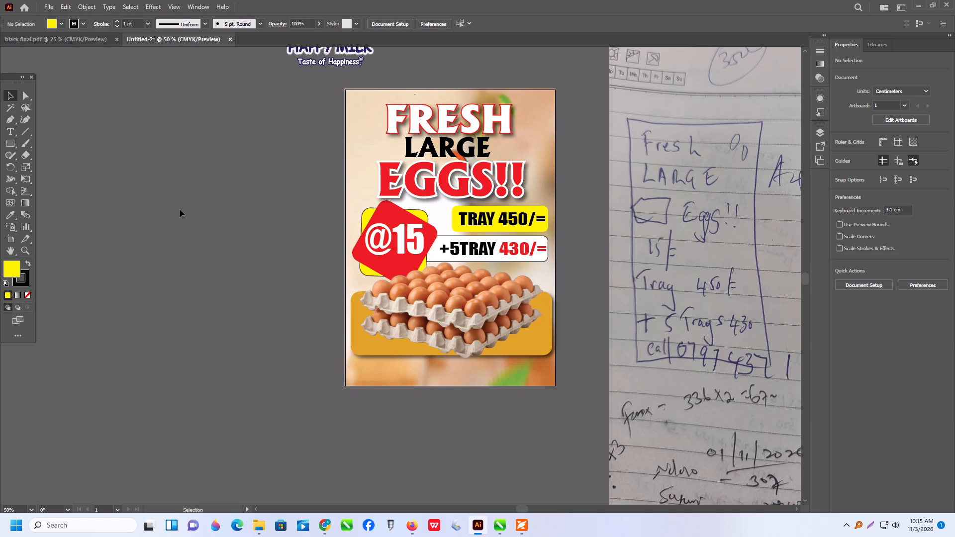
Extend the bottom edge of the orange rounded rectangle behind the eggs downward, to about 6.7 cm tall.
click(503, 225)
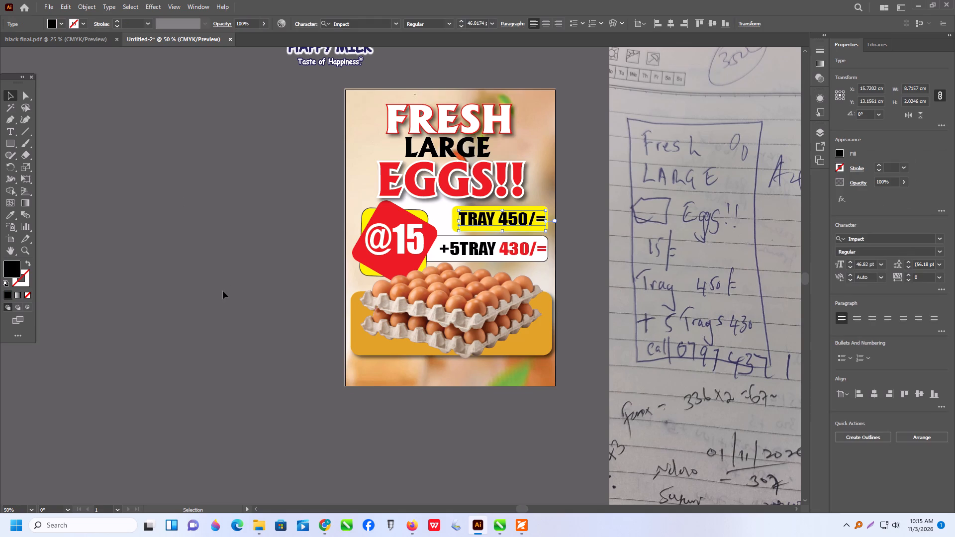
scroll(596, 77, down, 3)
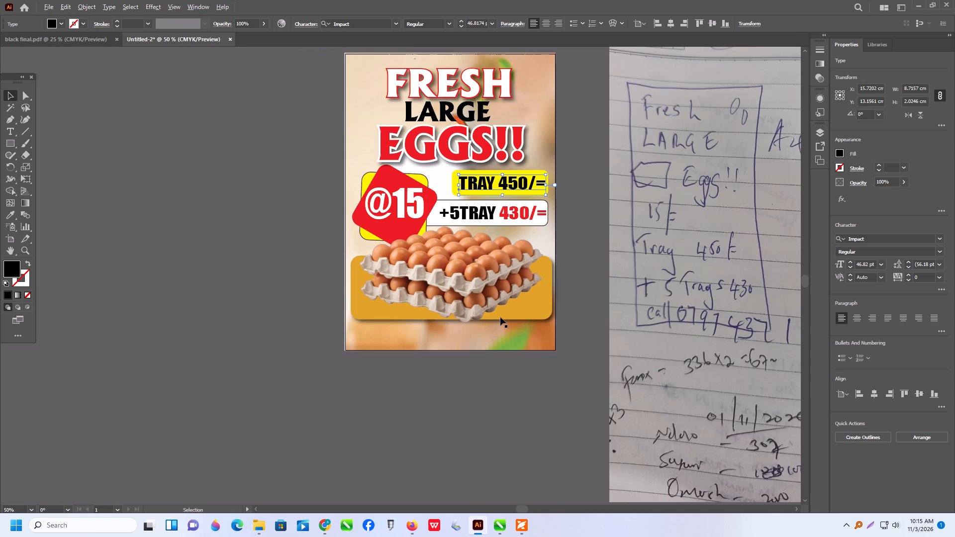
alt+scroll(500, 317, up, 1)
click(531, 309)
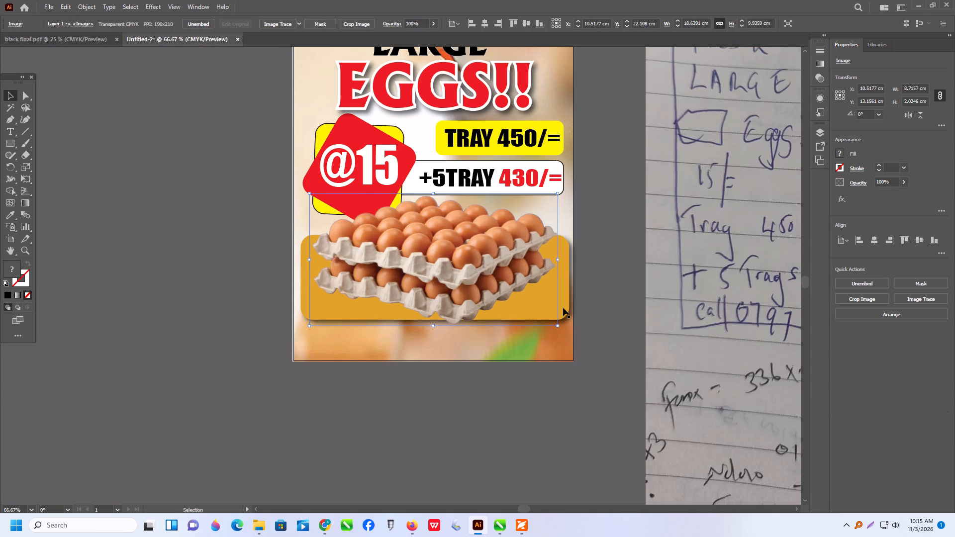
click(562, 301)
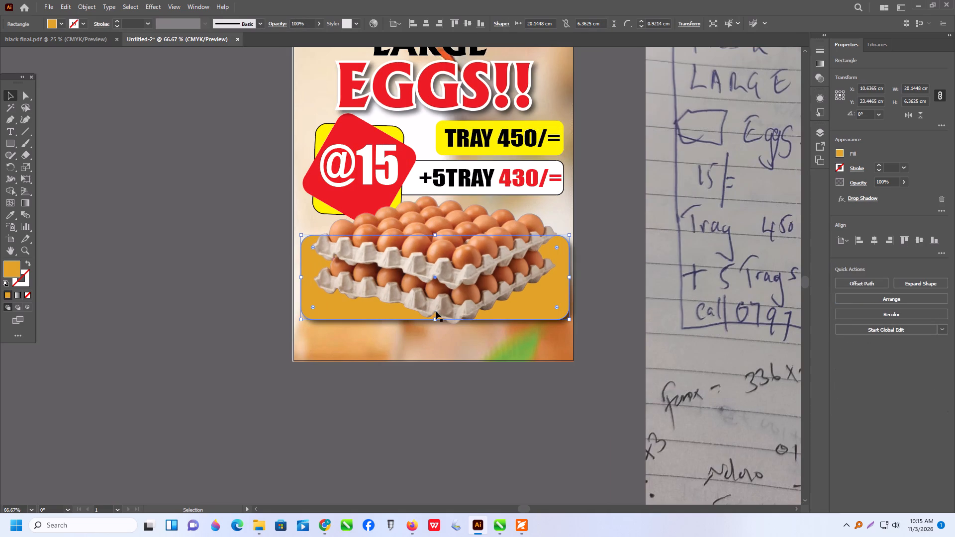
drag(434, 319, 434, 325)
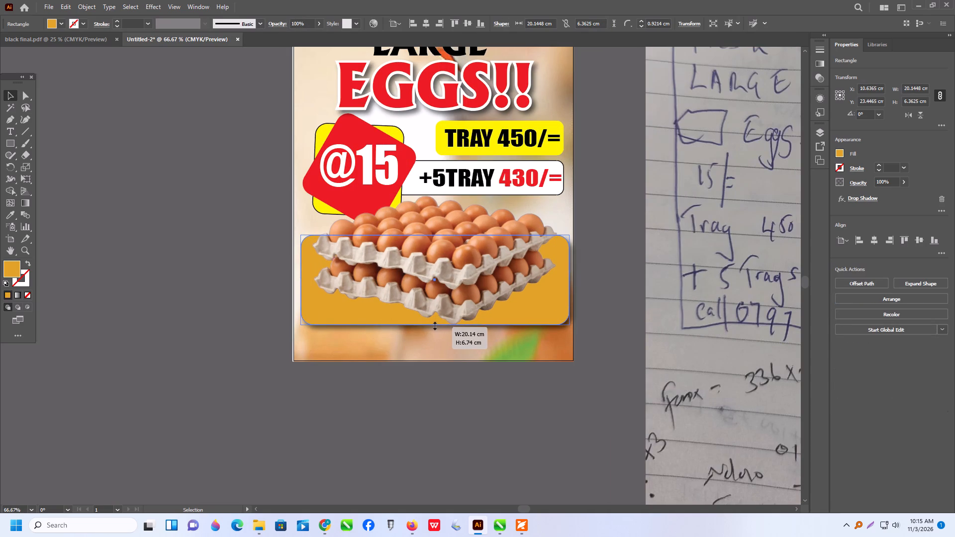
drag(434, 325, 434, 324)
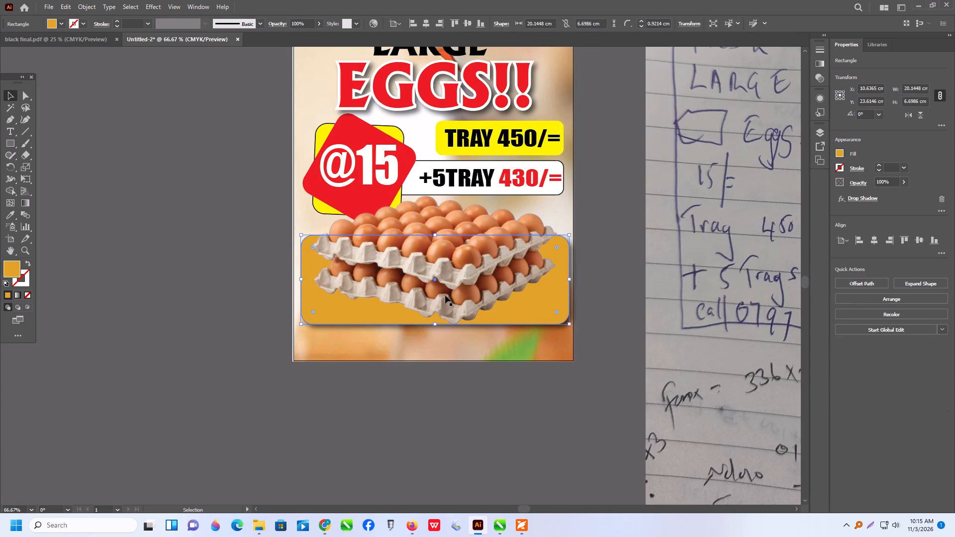
Move the egg tray image slightly up and to the left over the orange rectangle.
drag(450, 290, 447, 284)
Raise the bottom edge of the orange rounded rectangle slightly so it sits just below the lower egg tray.
click(510, 323)
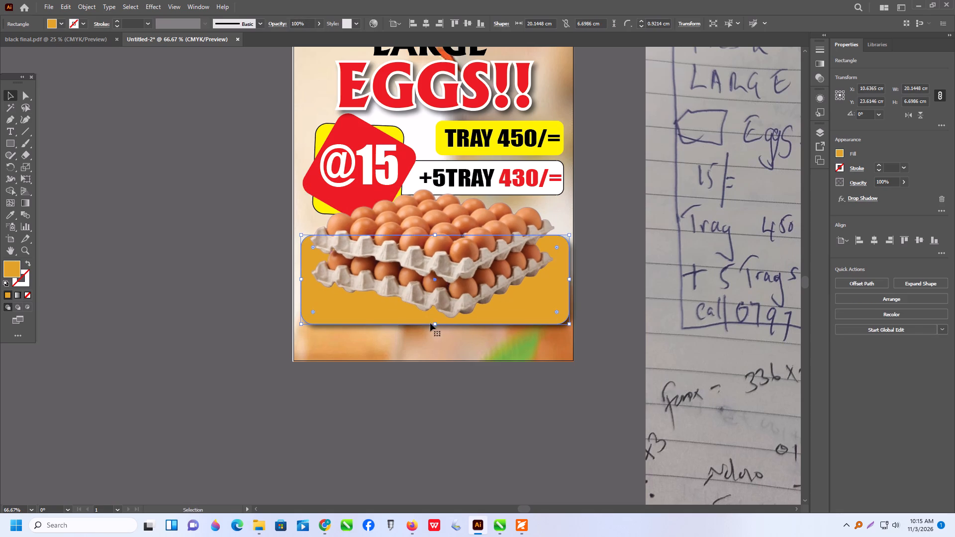
drag(435, 324, 437, 319)
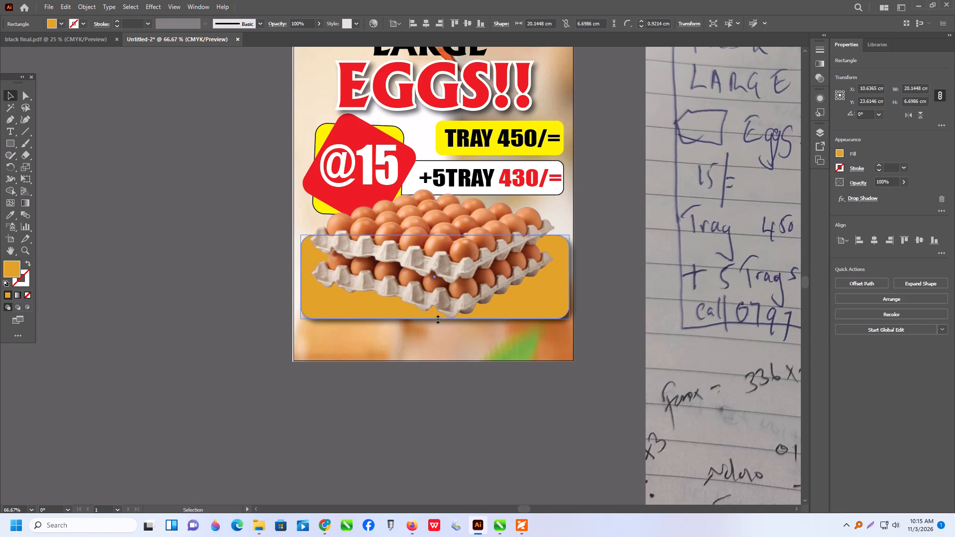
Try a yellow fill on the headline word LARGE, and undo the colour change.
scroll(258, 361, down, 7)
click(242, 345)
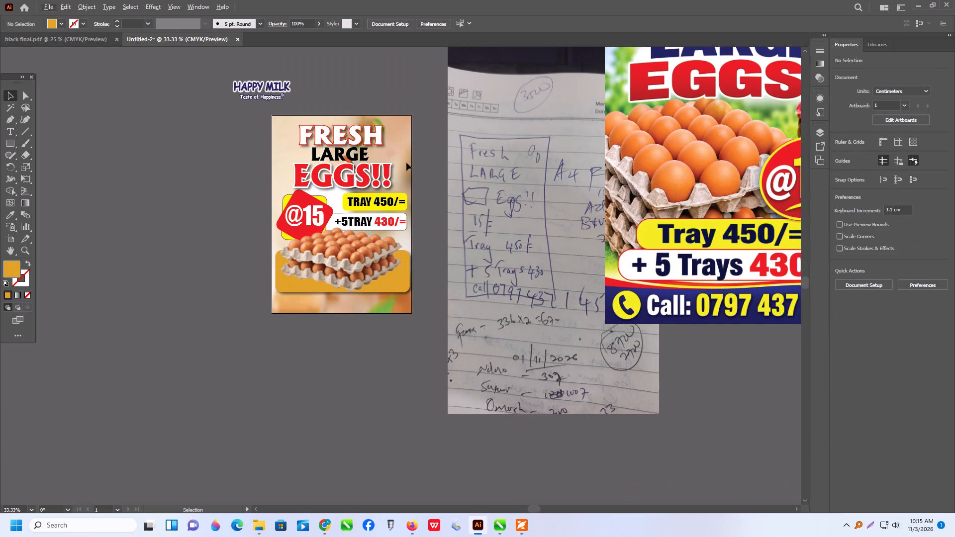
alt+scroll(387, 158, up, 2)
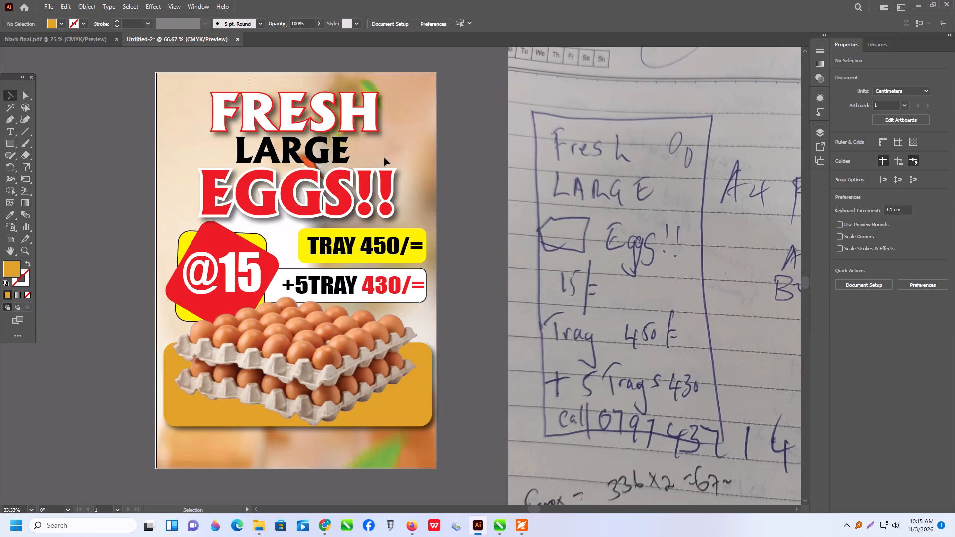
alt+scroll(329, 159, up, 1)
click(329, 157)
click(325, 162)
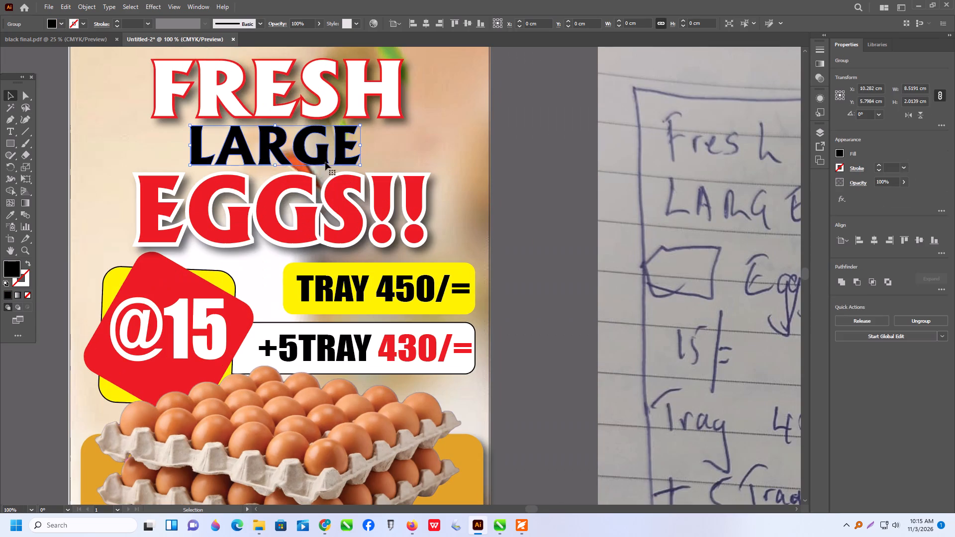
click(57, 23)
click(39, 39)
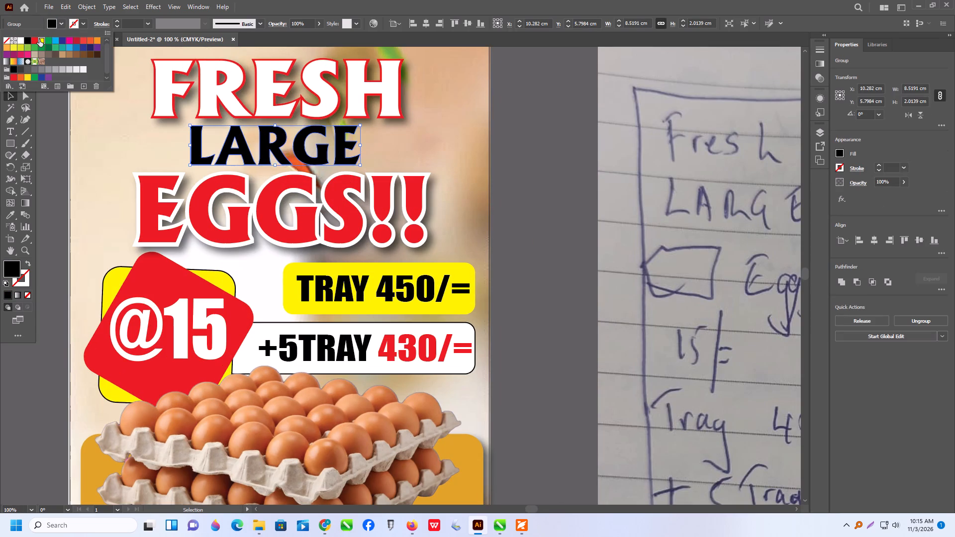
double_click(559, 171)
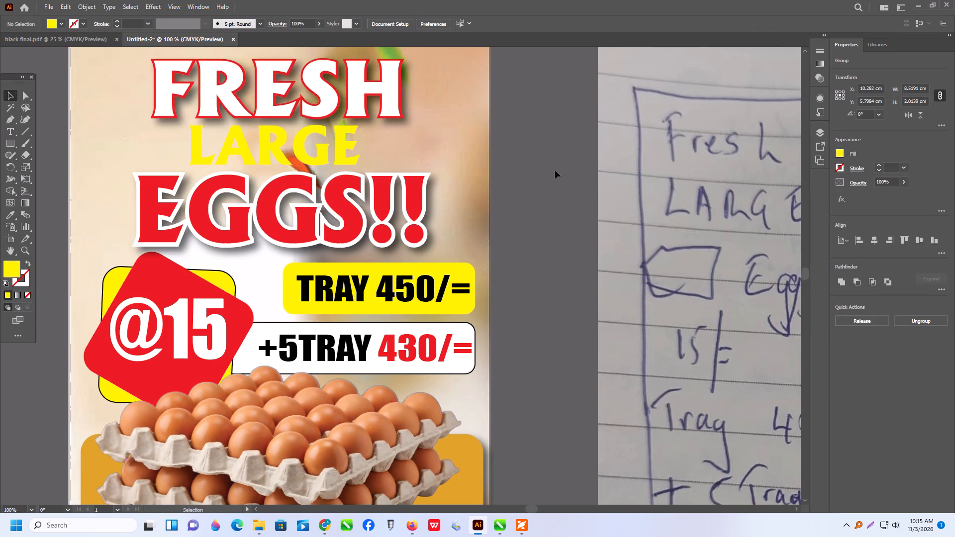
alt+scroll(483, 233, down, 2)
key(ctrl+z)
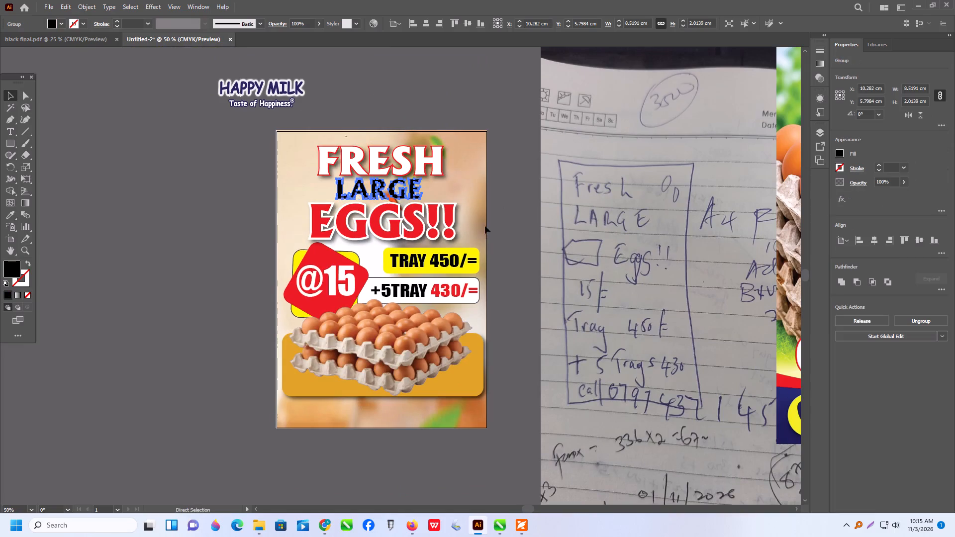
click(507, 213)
Move the handwritten notes photo to the empty area left of the poster artboard, at about X -44 cm, Y 28.8 cm.
alt+scroll(507, 213, down, 2)
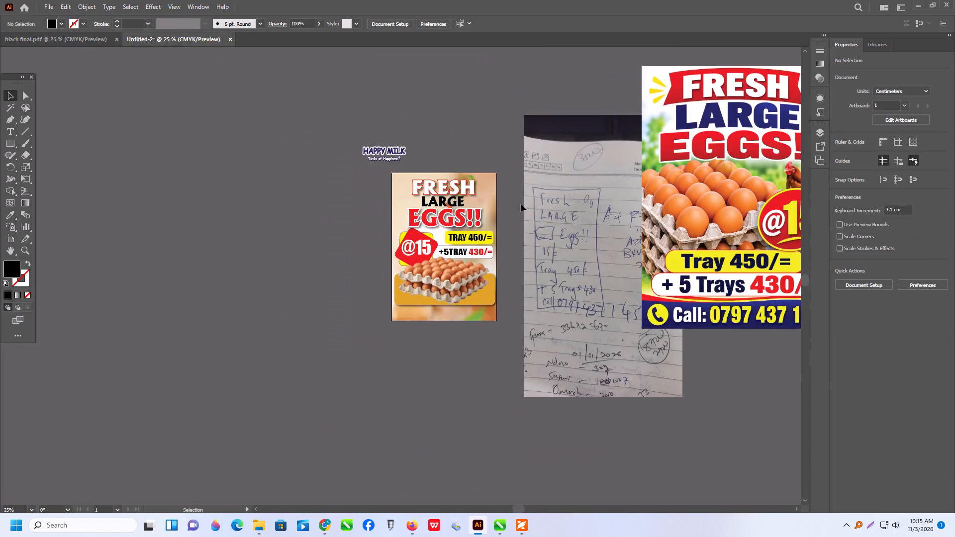
alt+scroll(521, 203, up, 1)
alt+scroll(554, 263, down, 2)
drag(577, 265, 239, 306)
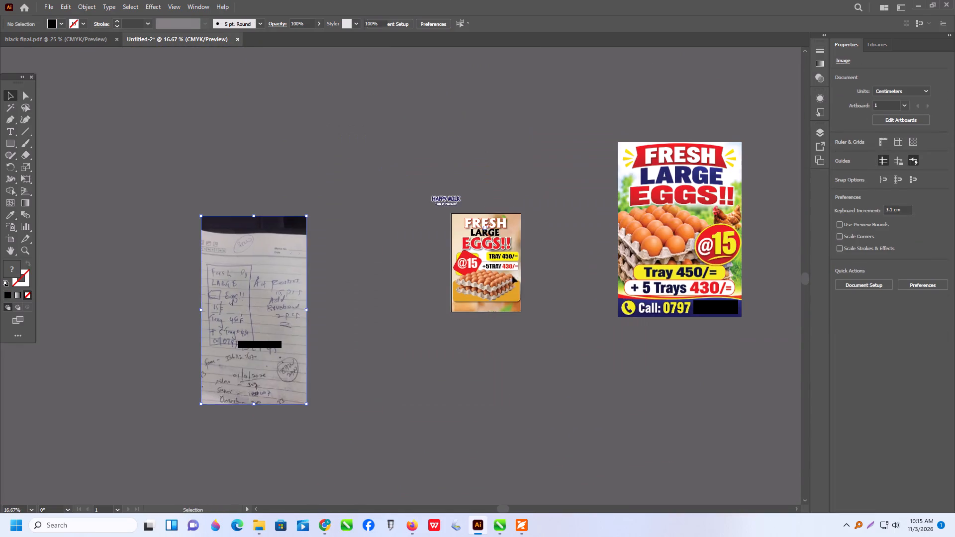
alt+scroll(516, 274, up, 1)
alt+scroll(571, 294, up, 1)
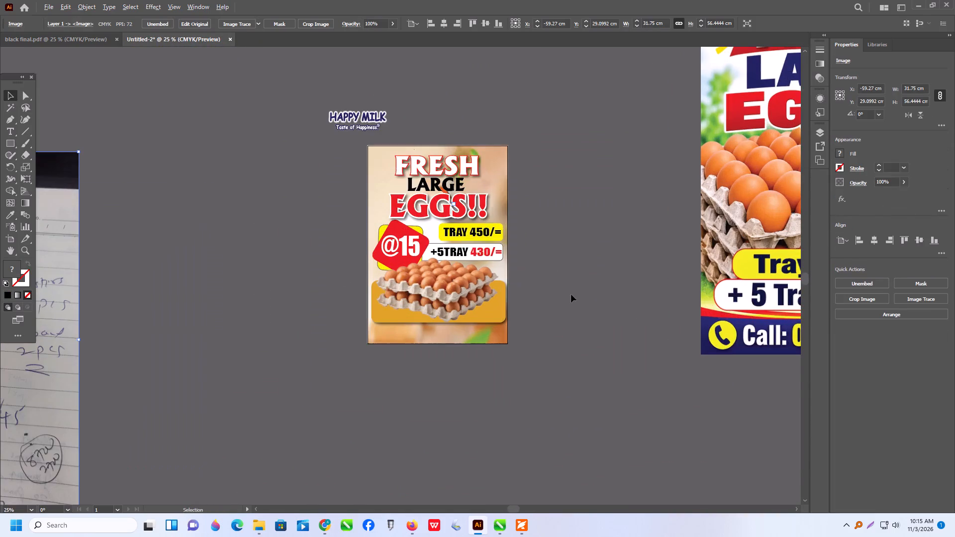
alt+scroll(303, 297, up, 1)
scroll(166, 302, down, 1)
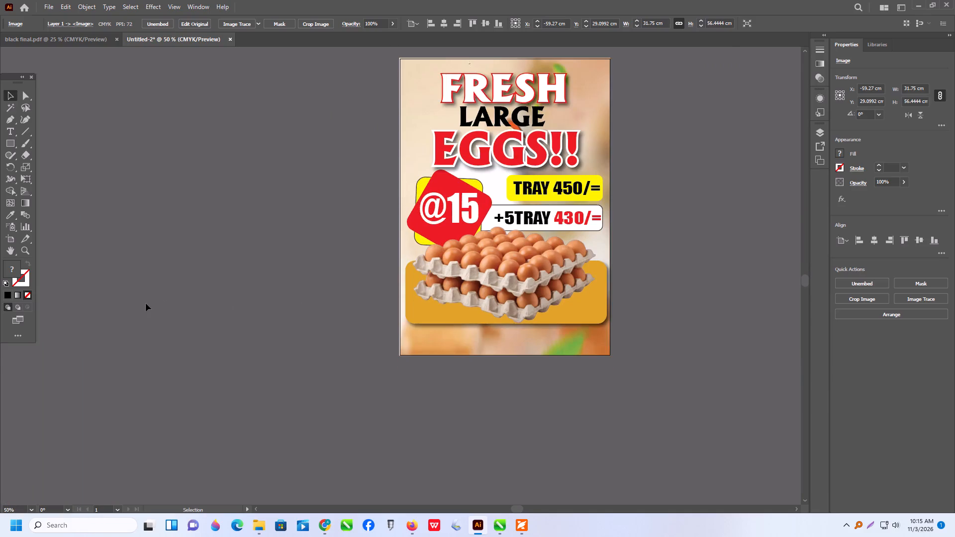
scroll(146, 303, down, 1)
alt+scroll(210, 294, down, 2)
alt+scroll(355, 325, up, 2)
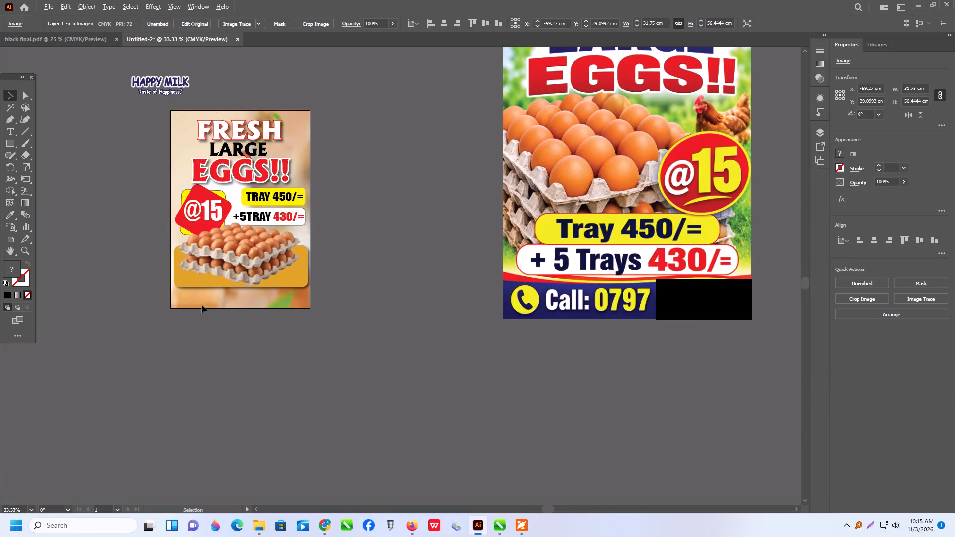
alt+scroll(324, 270, down, 3)
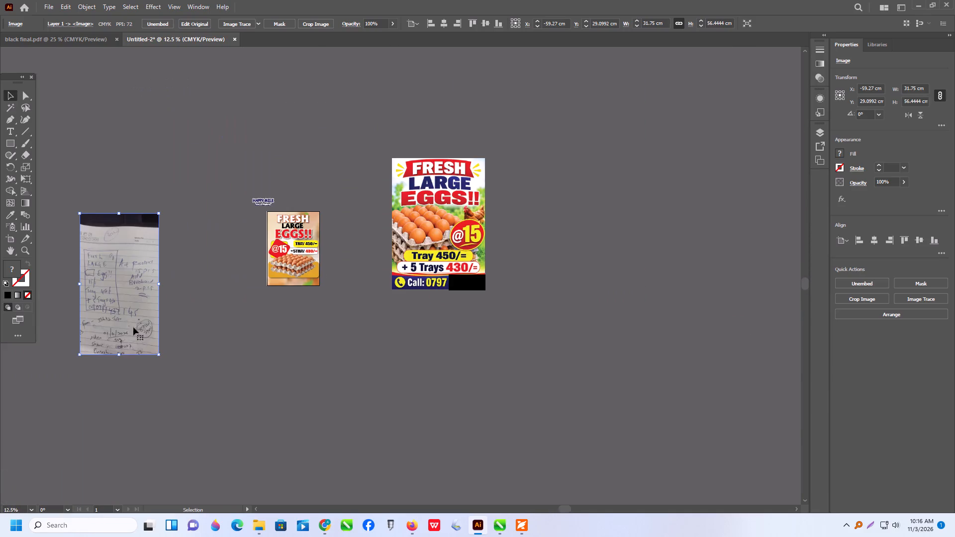
alt+scroll(120, 345, up, 2)
drag(131, 333, 207, 331)
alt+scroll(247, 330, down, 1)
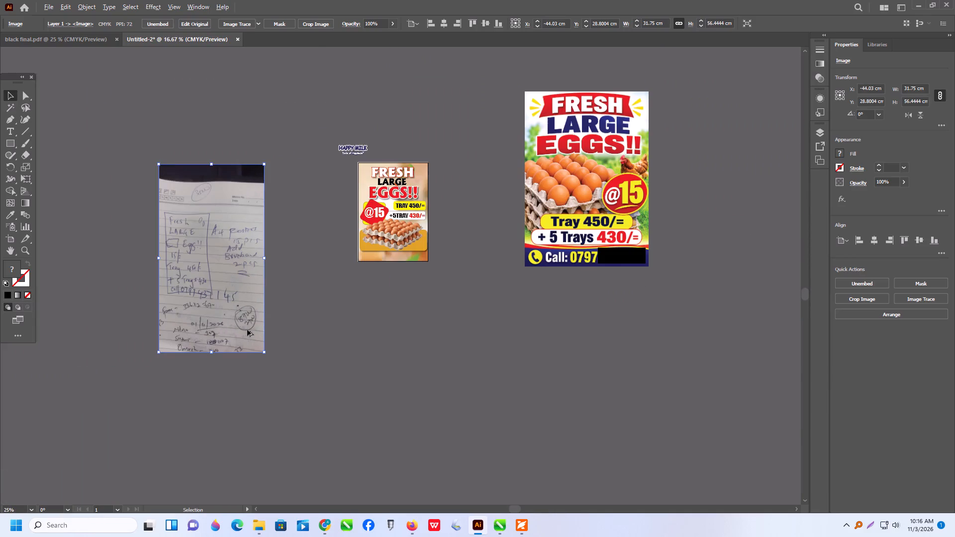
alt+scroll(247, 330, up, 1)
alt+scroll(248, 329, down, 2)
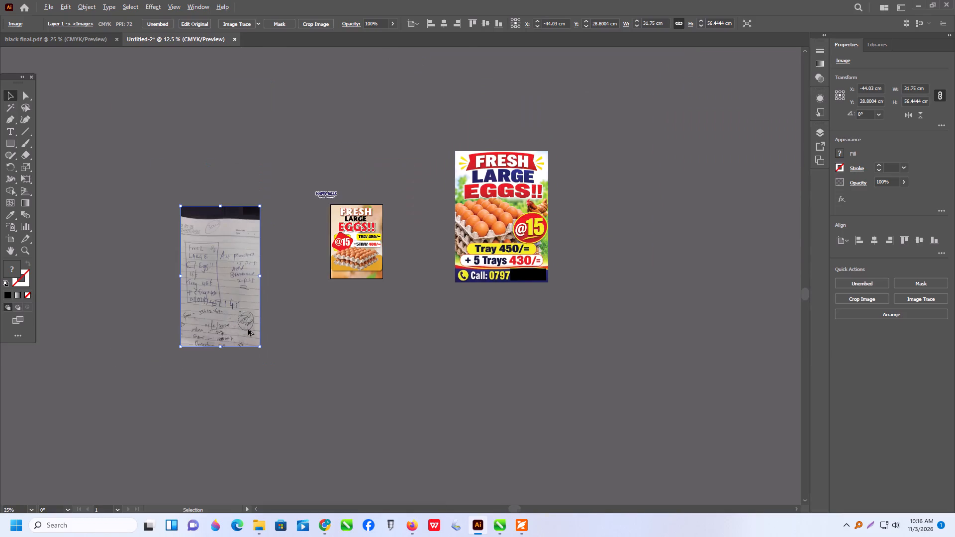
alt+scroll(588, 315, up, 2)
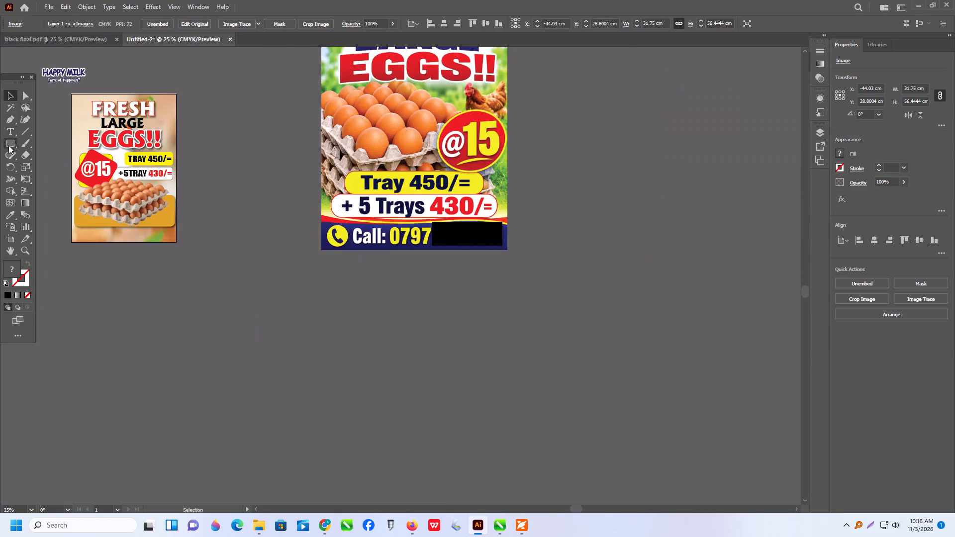
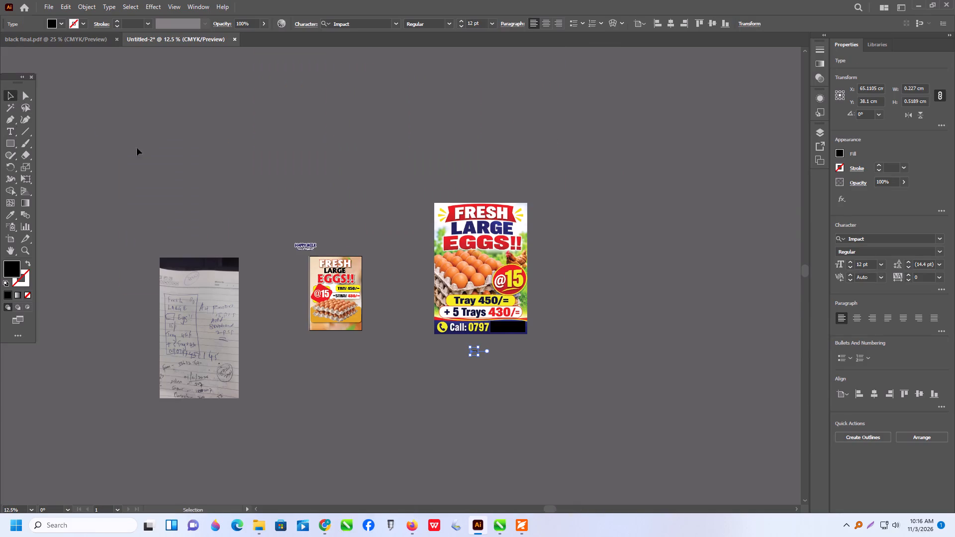
Enlarge the phone number text to about 195 pt and move it over the bottom edge of the egg poster.
shift+drag(479, 355, 676, 472)
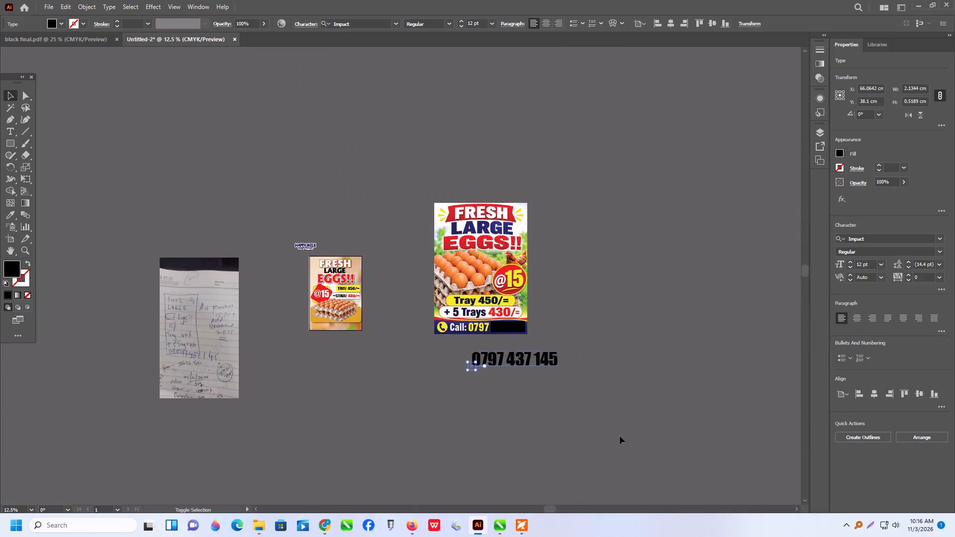
drag(546, 364, 393, 338)
alt+scroll(308, 332, up, 4)
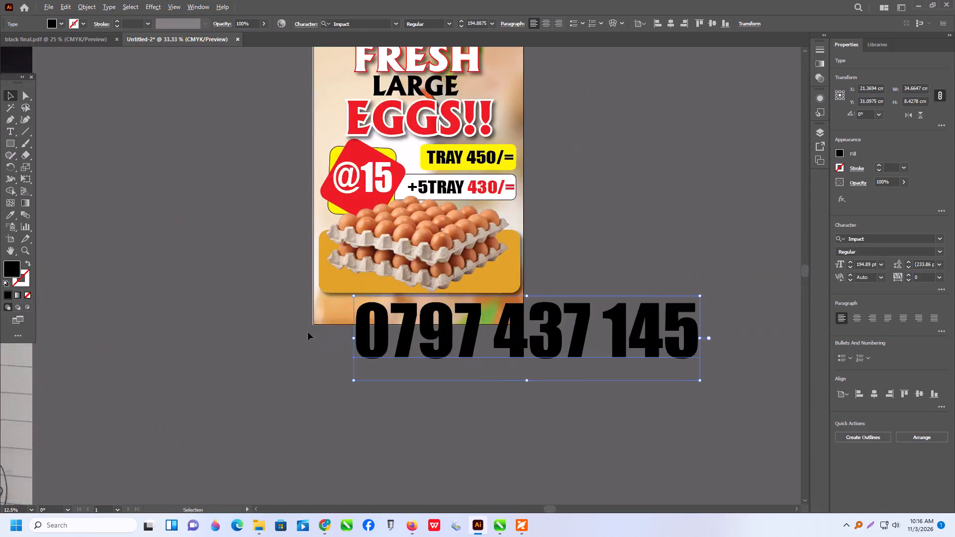
alt+scroll(308, 332, up, 2)
drag(554, 358, 501, 359)
alt+scroll(376, 348, down, 3)
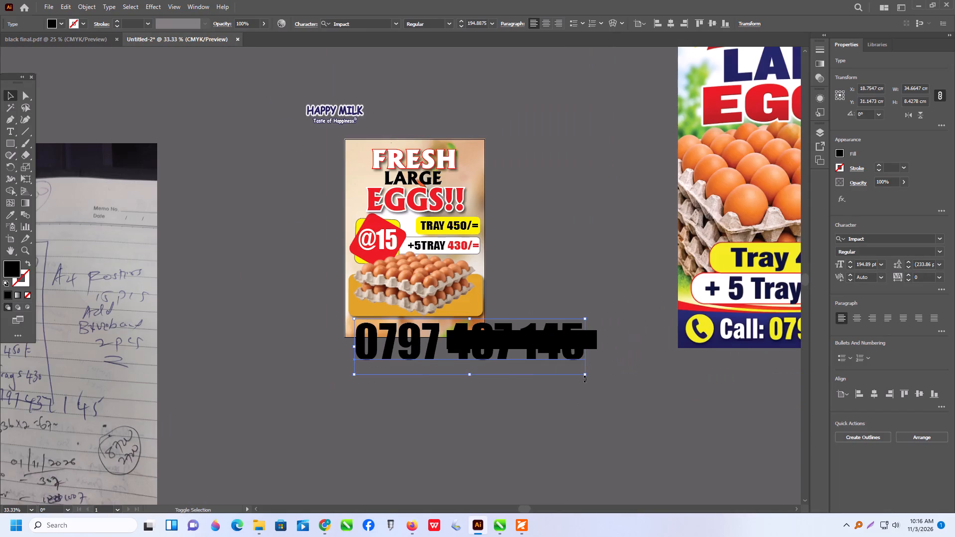
Scale the phone number down to about 68 pt and fit it below the orange rectangle in the poster's bottom-right corner.
shift+drag(584, 374, 464, 342)
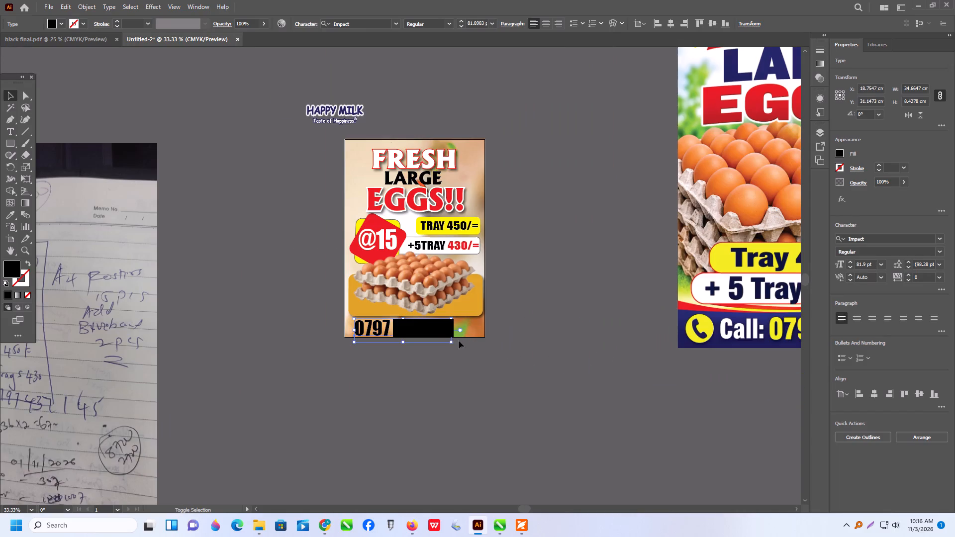
alt+scroll(441, 332, up, 4)
drag(440, 332, 556, 327)
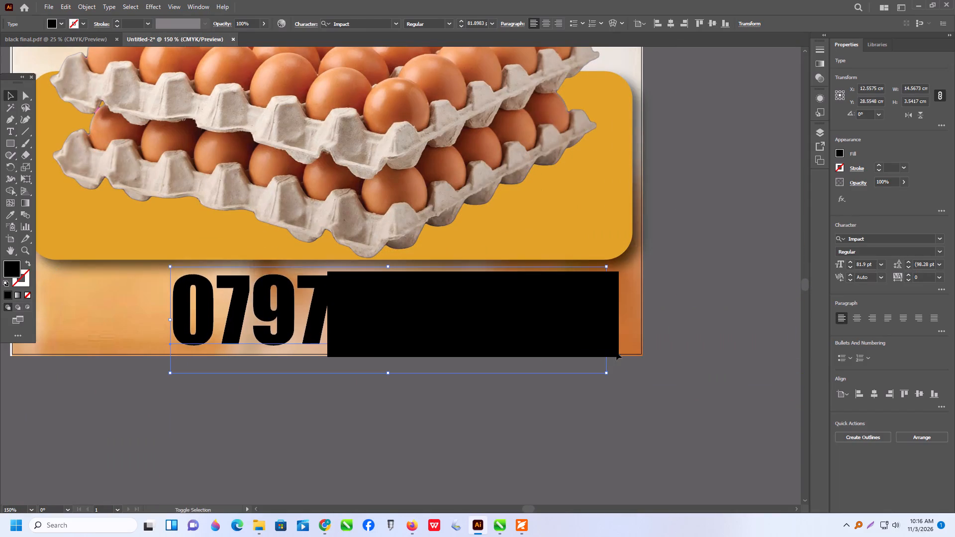
shift+drag(605, 372, 577, 355)
drag(523, 315, 582, 317)
alt+scroll(534, 330, down, 2)
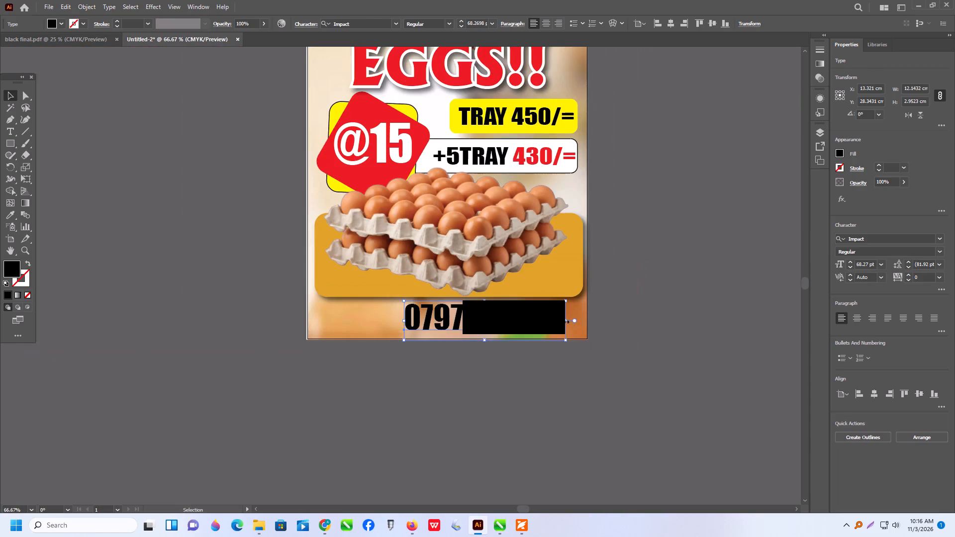
drag(564, 321, 573, 321)
click(517, 314)
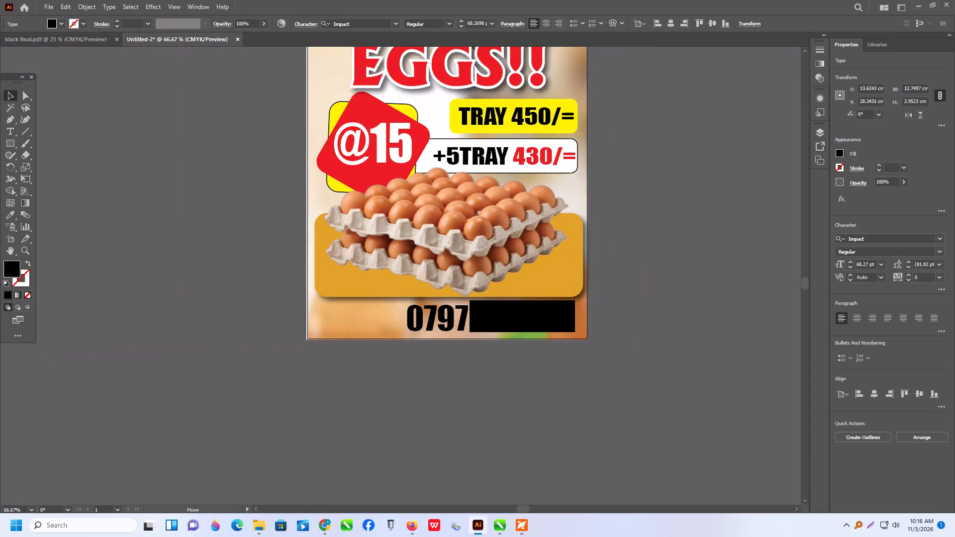
alt+scroll(444, 349, down, 2)
scroll(487, 321, down, 1)
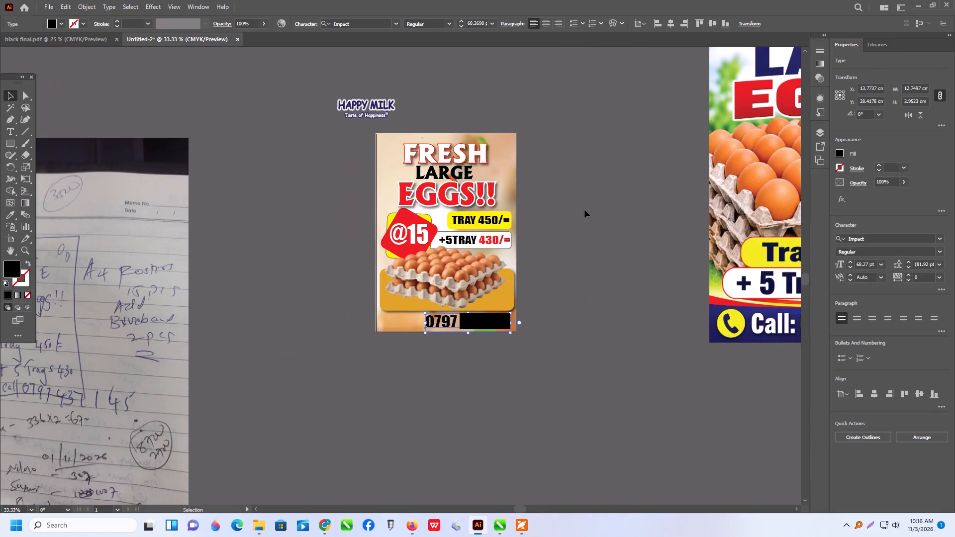
Draw a black rectangle about 2.9 by 5.8 cm over the poster's top-left corner, beside the word FRESH.
alt+scroll(566, 190, up, 1)
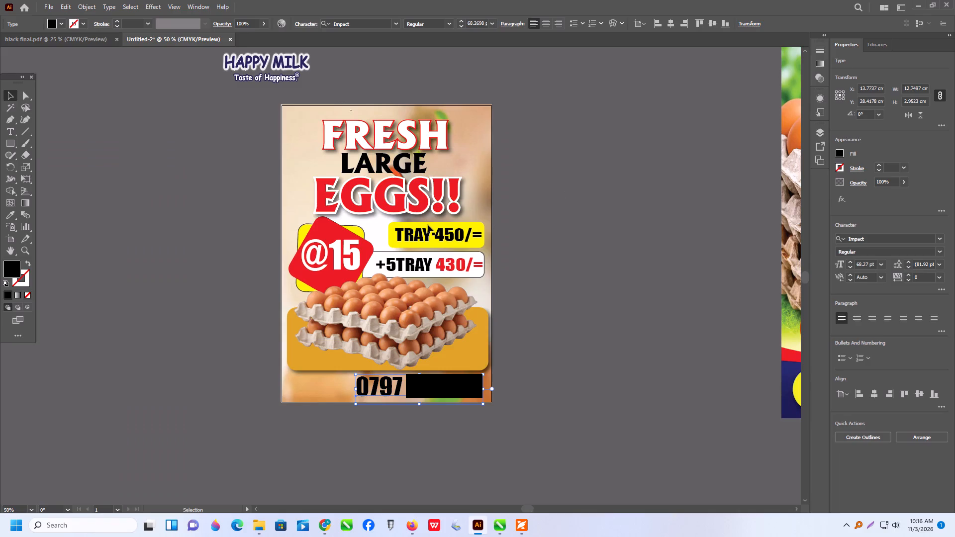
alt+scroll(344, 176, up, 2)
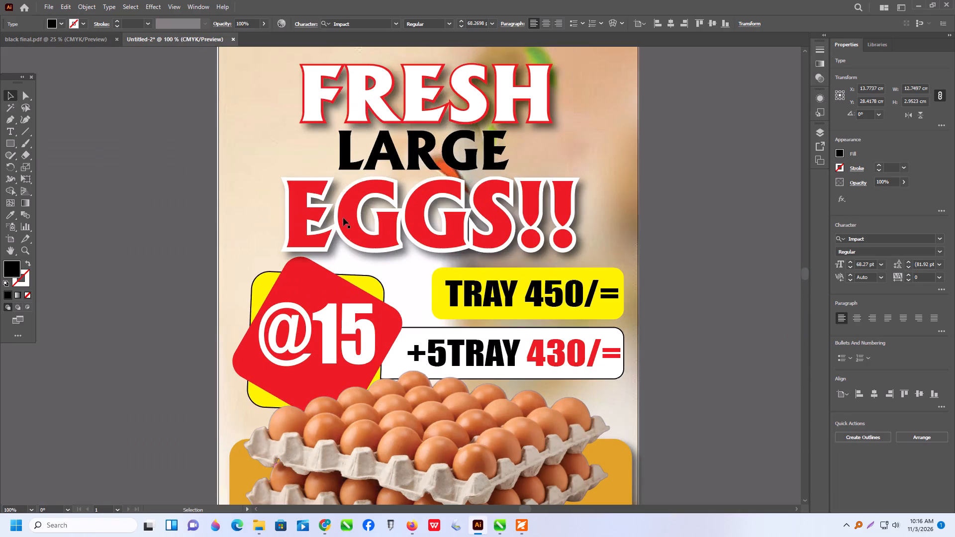
scroll(341, 254, down, 4)
click(10, 143)
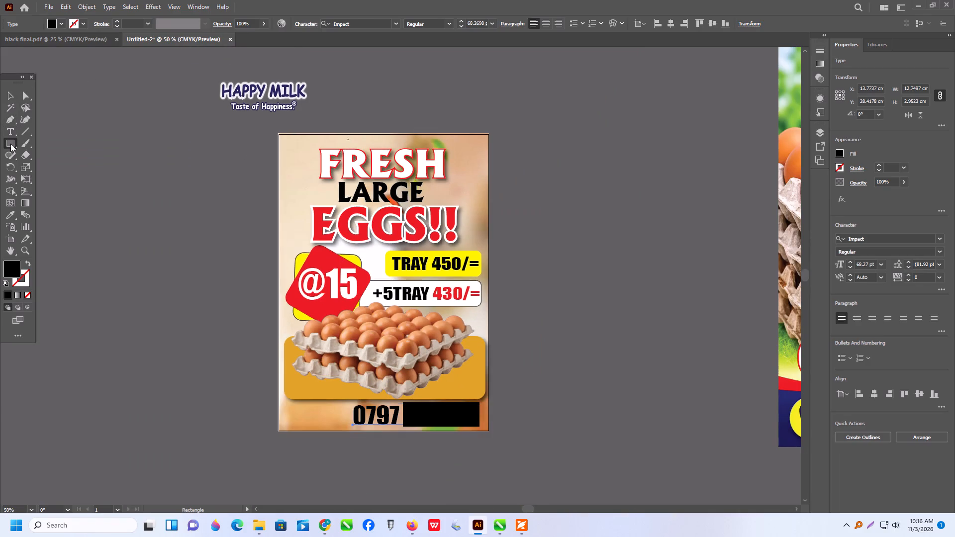
alt+scroll(270, 170, up, 2)
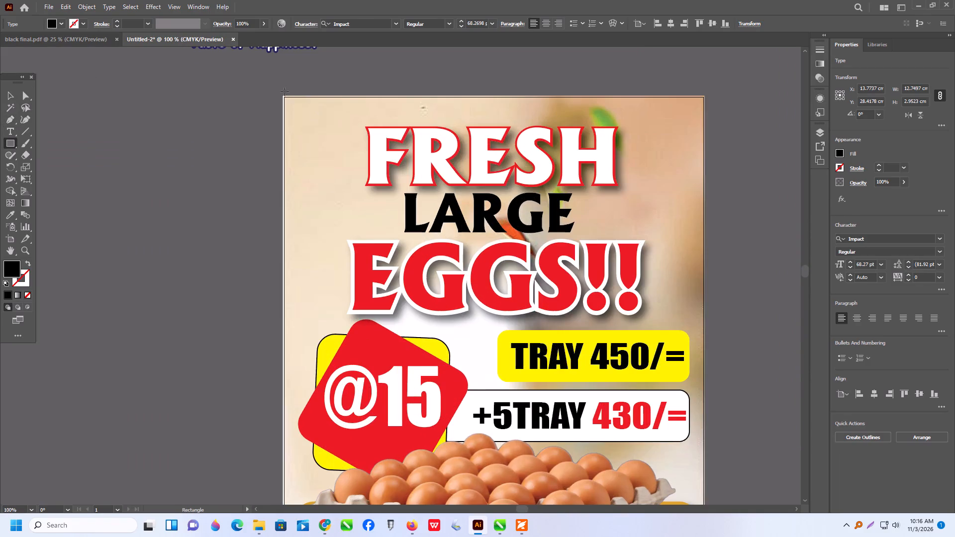
drag(289, 91, 350, 206)
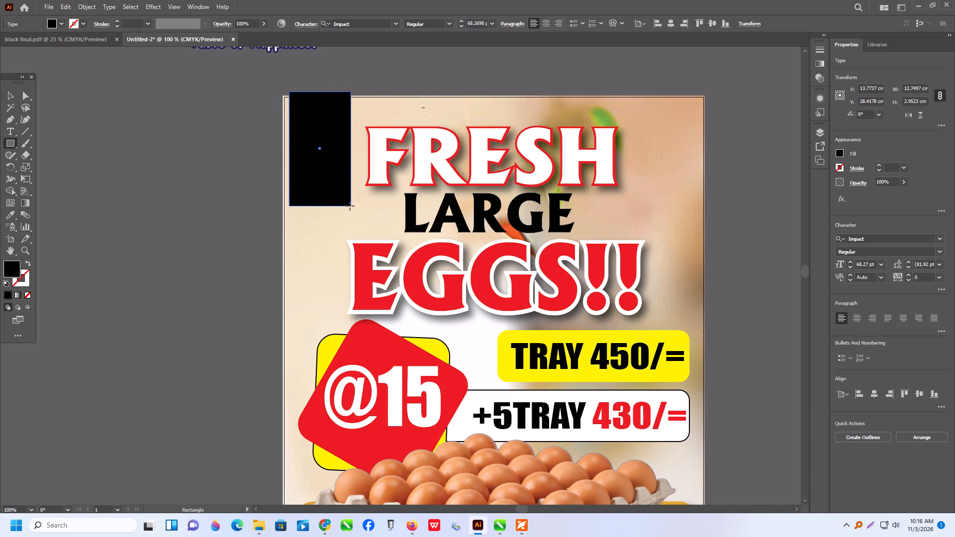
drag(350, 206, 346, 207)
click(11, 94)
alt+scroll(315, 175, up, 1)
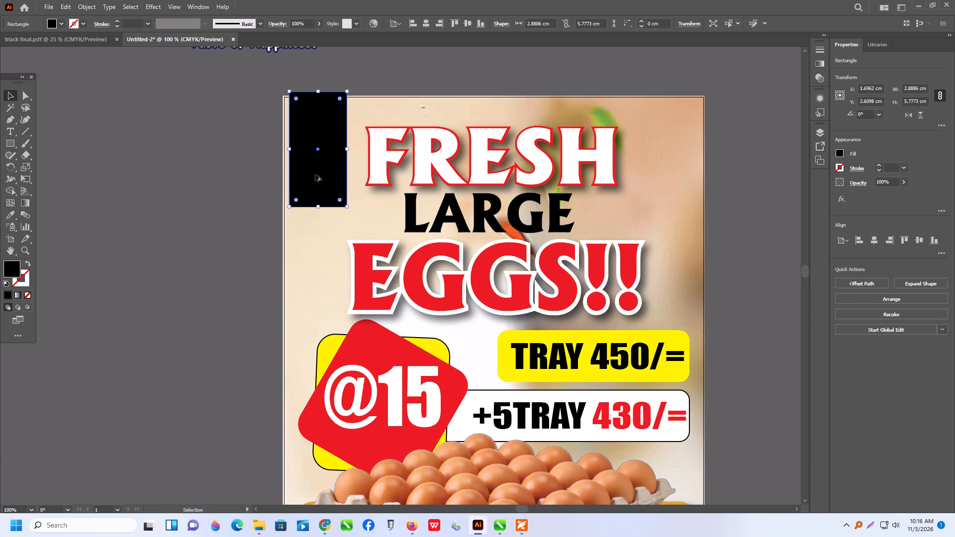
drag(315, 195, 320, 194)
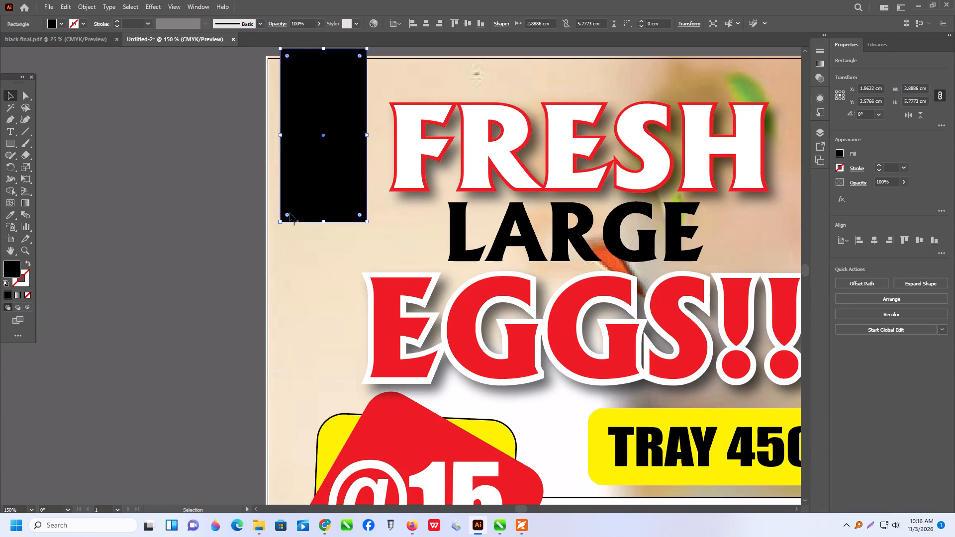
Round the black rectangle's corners to about 0.42 cm and narrow it to about 2.46 cm wide.
drag(288, 213, 292, 208)
drag(326, 190, 327, 180)
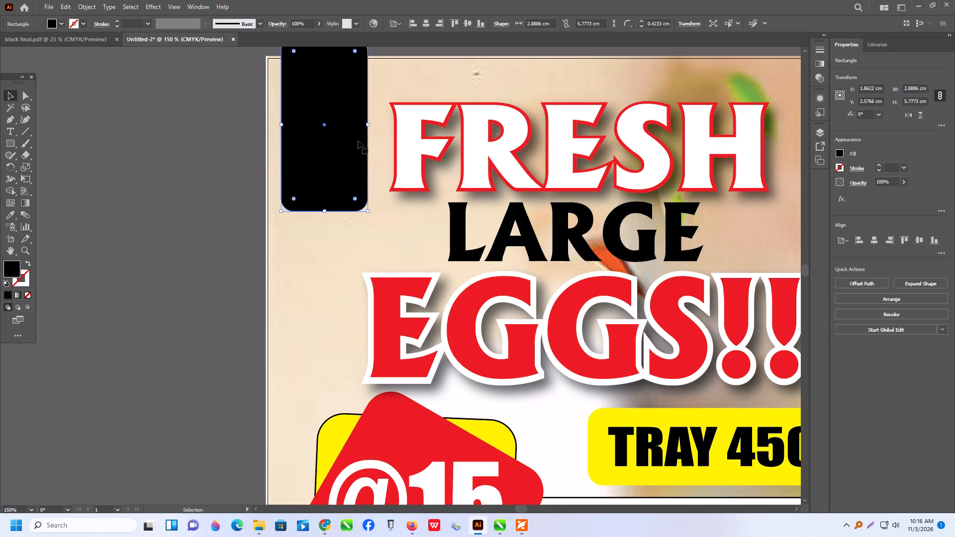
drag(368, 123, 355, 126)
click(325, 144)
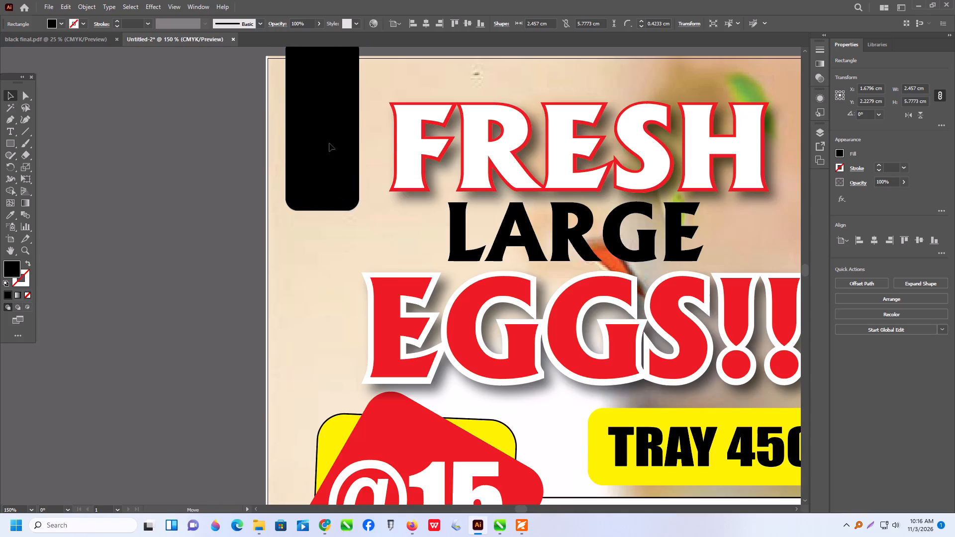
alt+scroll(263, 245, down, 1)
scroll(298, 227, up, 1)
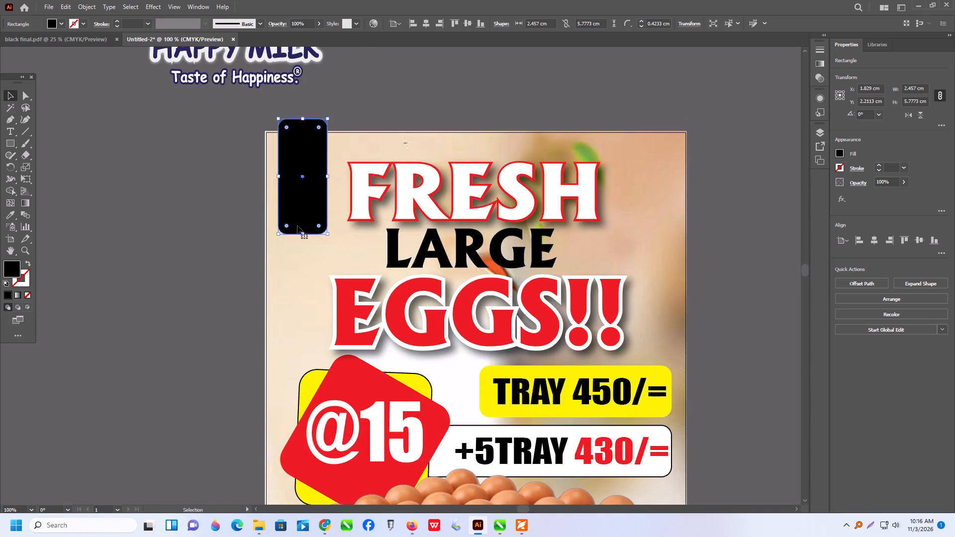
click(195, 222)
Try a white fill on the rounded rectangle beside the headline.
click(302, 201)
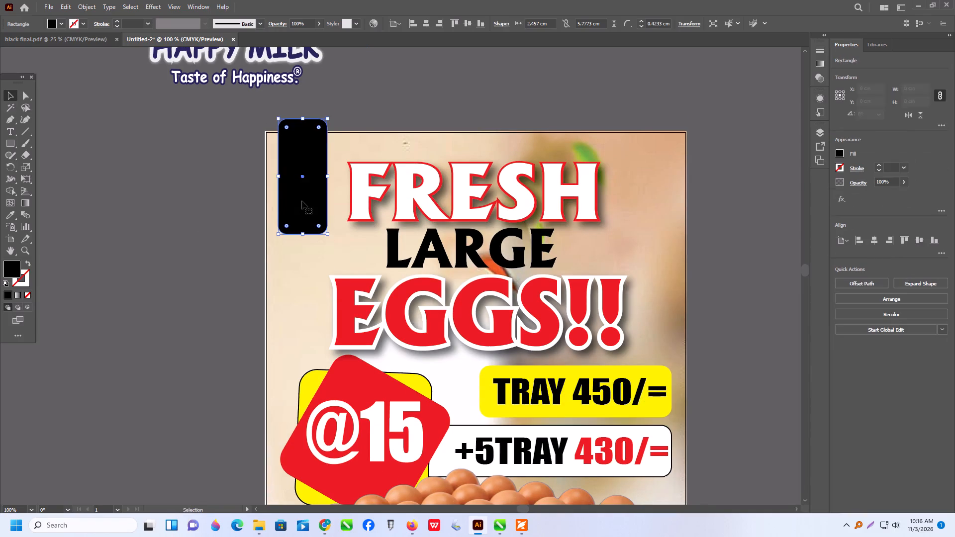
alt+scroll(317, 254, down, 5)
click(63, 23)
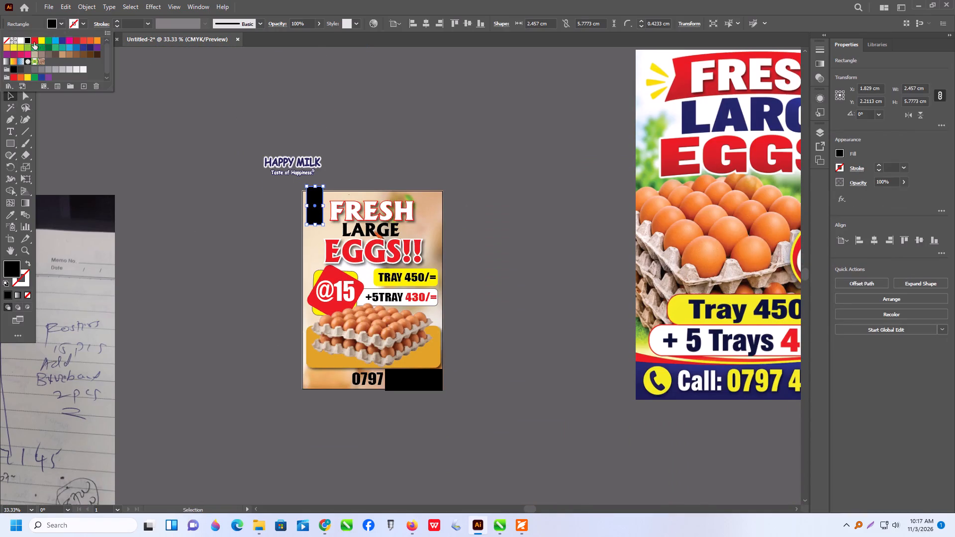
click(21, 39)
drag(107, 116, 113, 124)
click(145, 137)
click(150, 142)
Fill the rounded rectangle in the poster's top-left corner with red.
alt+scroll(297, 215, up, 2)
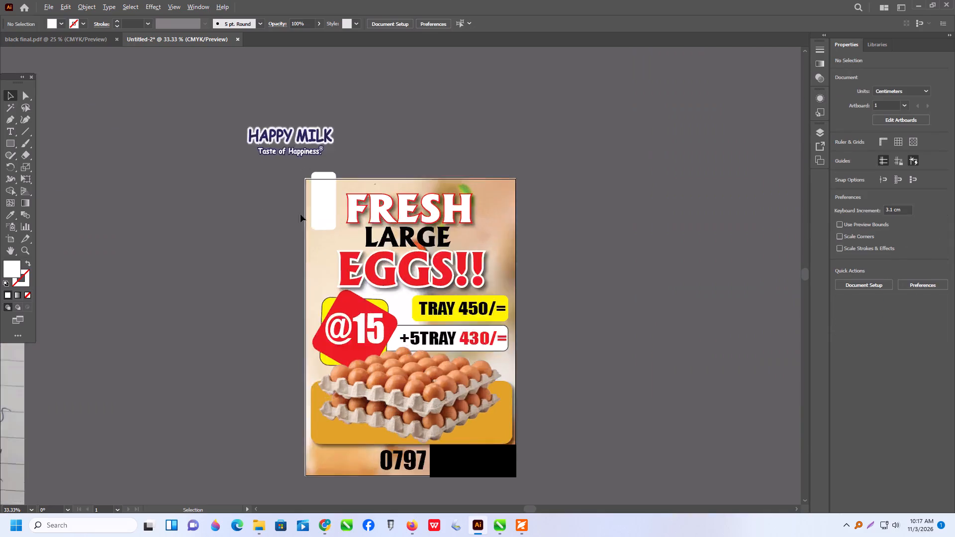
click(329, 209)
click(64, 20)
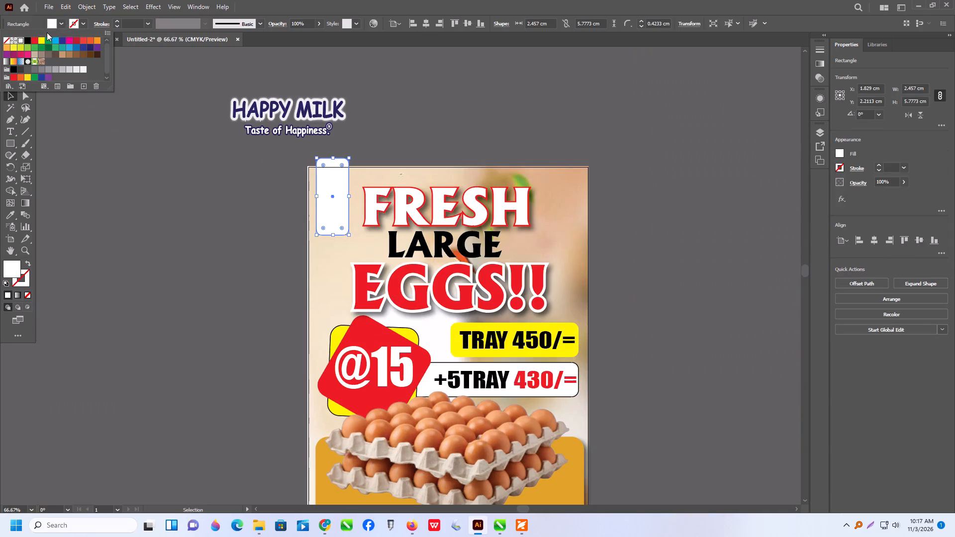
click(31, 40)
drag(113, 161, 118, 162)
click(155, 172)
click(176, 180)
Move the red rounded rectangle up across the poster's top edge, to about X 1.98 cm, Y 0.72 cm.
alt+scroll(473, 241, down, 2)
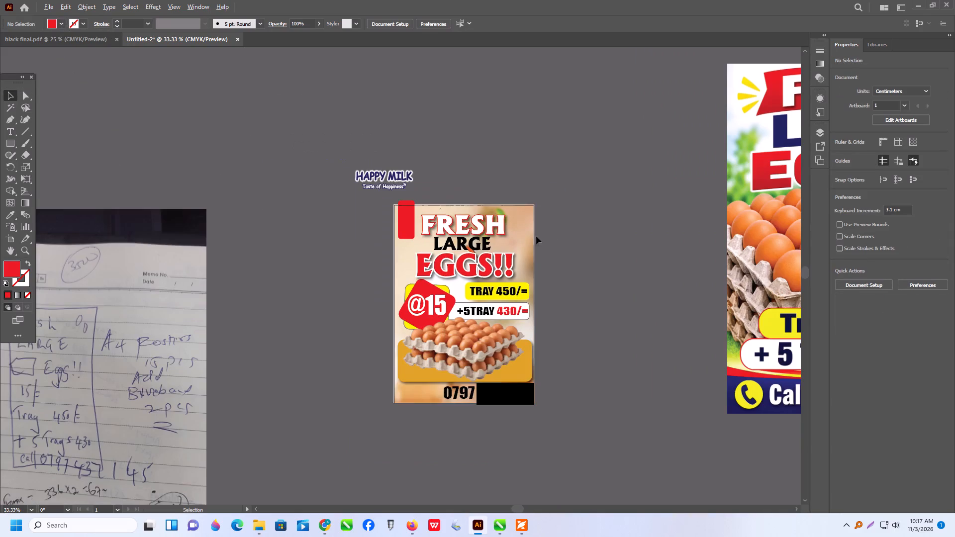
scroll(555, 230, down, 2)
click(569, 221)
alt+scroll(441, 209, up, 2)
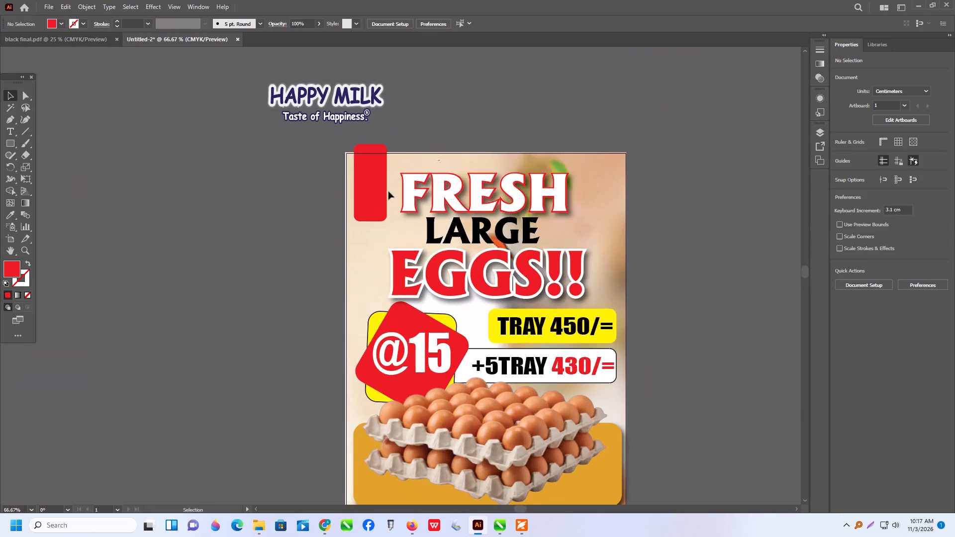
drag(380, 192, 384, 173)
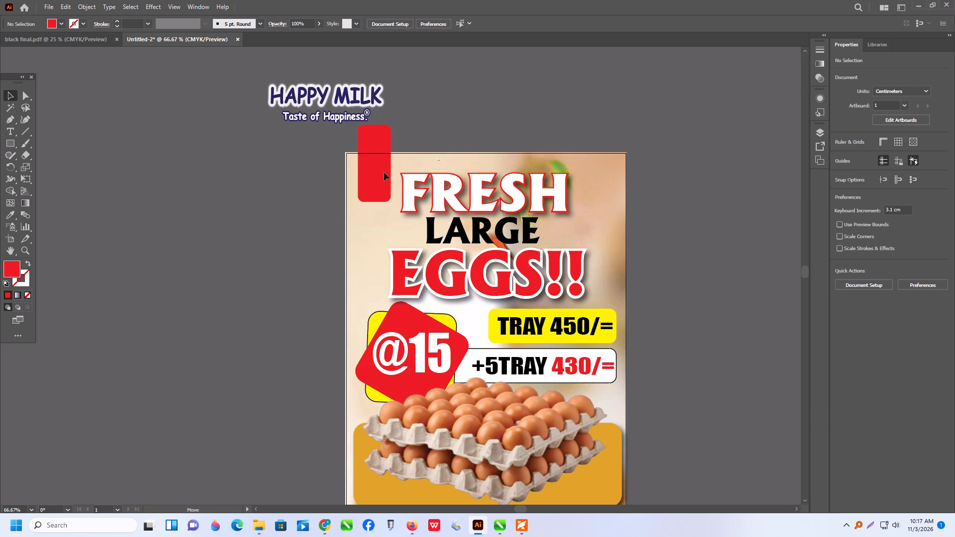
drag(384, 173, 382, 172)
Move the HAPPY MILK logo above the poster, over the headline, at about X 10.8 cm, Y -2.8 cm.
drag(348, 99, 414, 142)
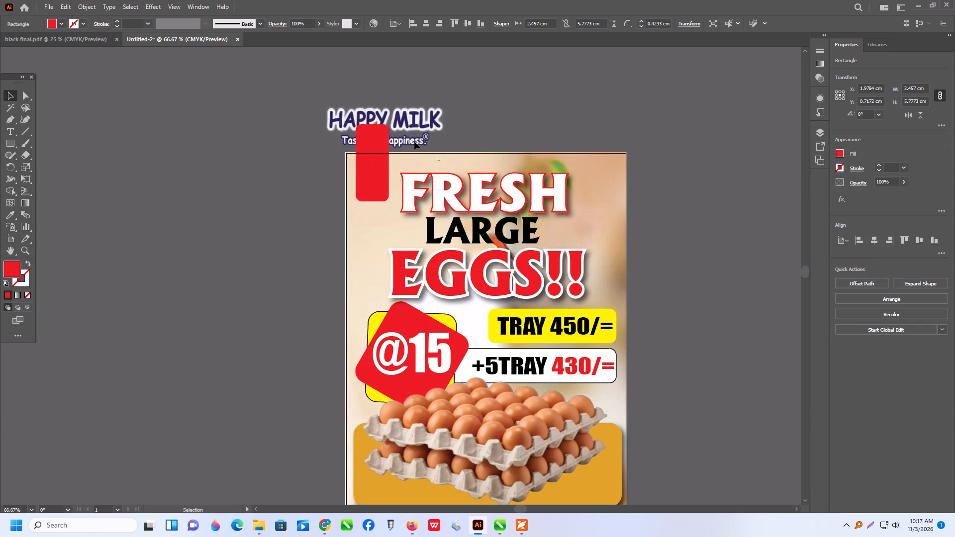
drag(414, 142, 451, 132)
drag(477, 116, 575, 102)
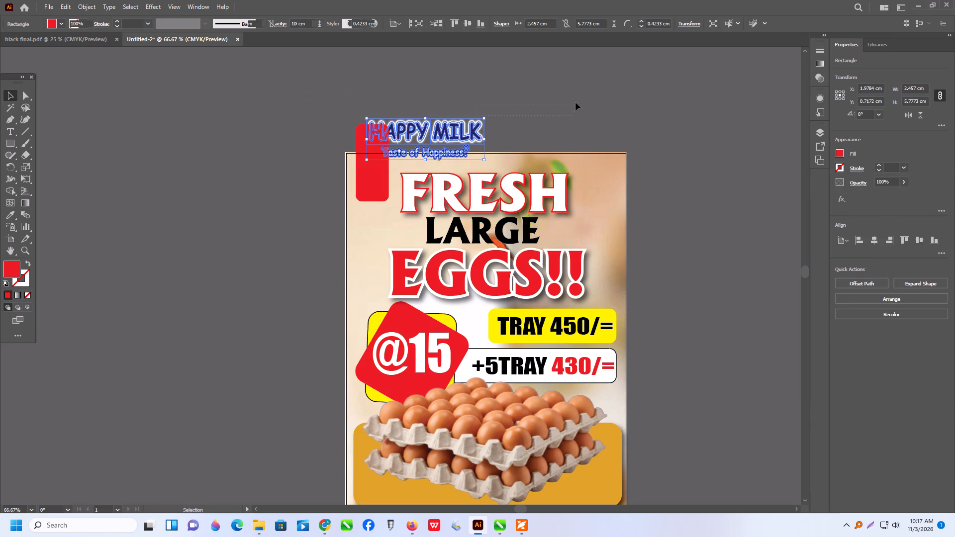
drag(575, 102, 576, 102)
drag(451, 137, 517, 114)
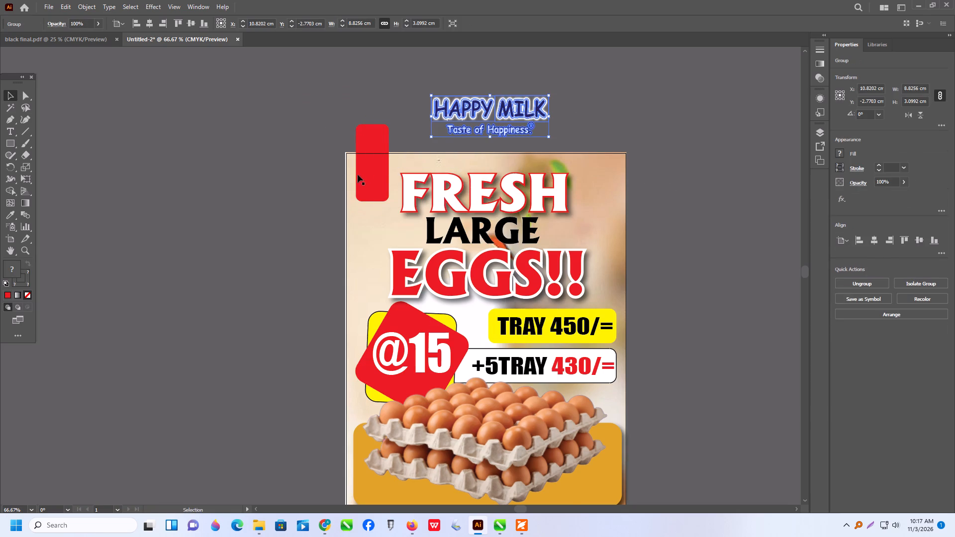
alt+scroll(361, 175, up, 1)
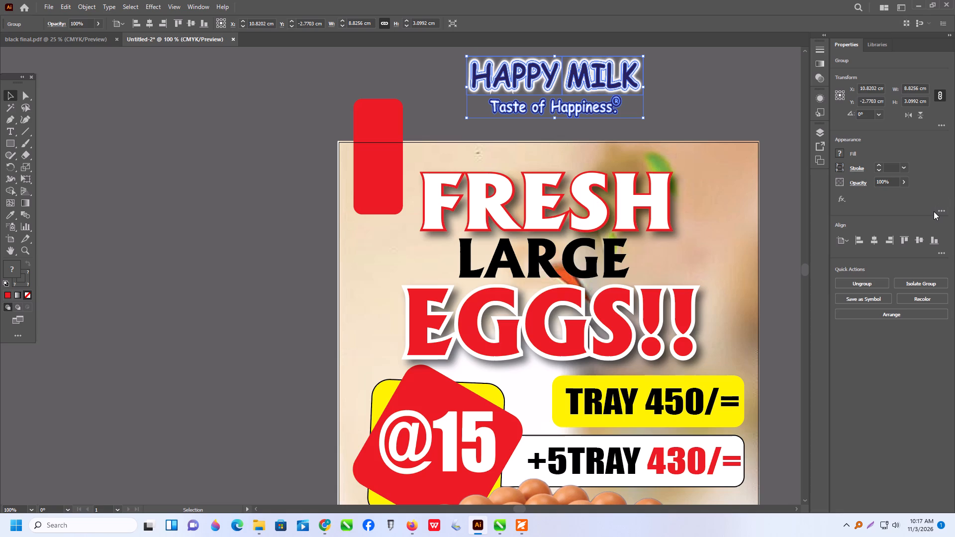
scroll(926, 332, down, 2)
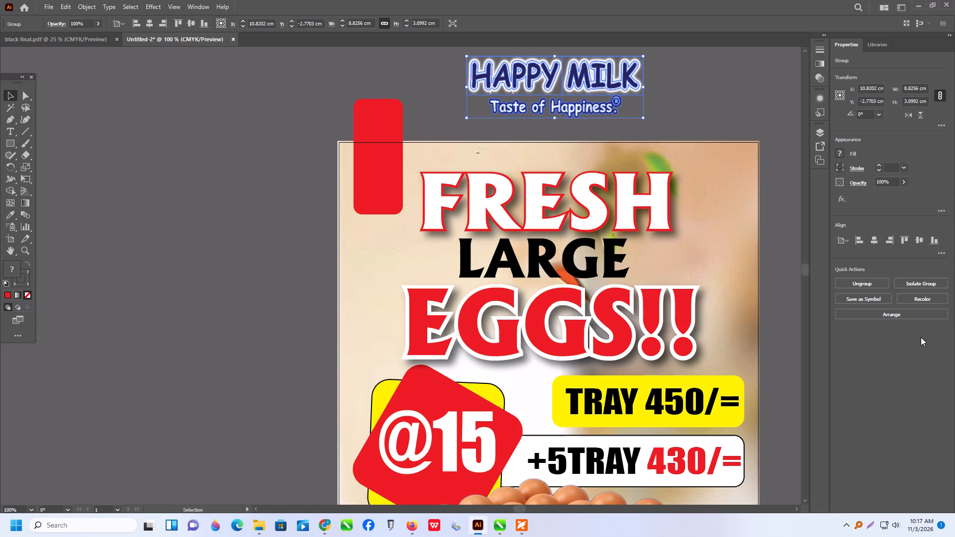
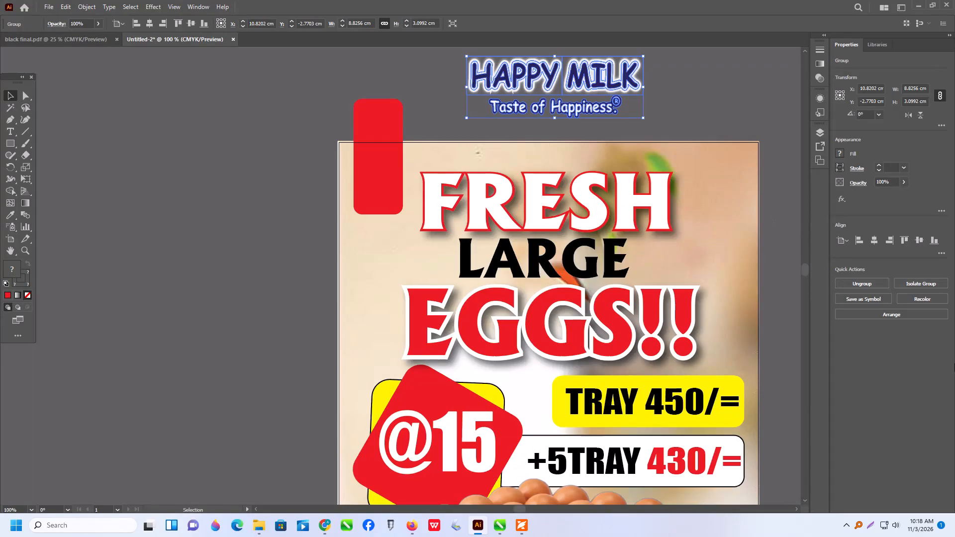
Move the phone number at the poster's bottom slightly to the left, to about X 12.95 cm, Y 28.53 cm.
alt+scroll(954, 321, down, 3)
scroll(465, 287, down, 5)
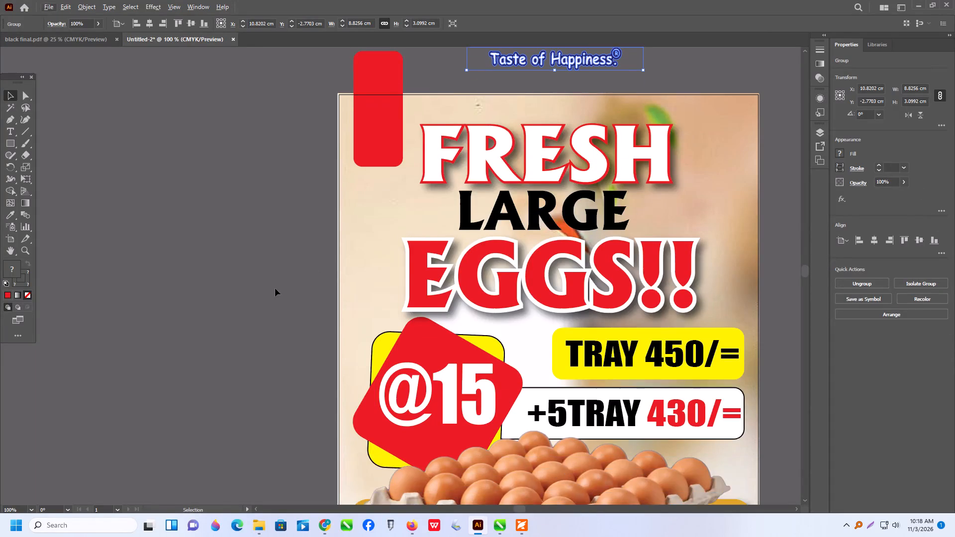
scroll(350, 272, down, 3)
scroll(449, 348, down, 6)
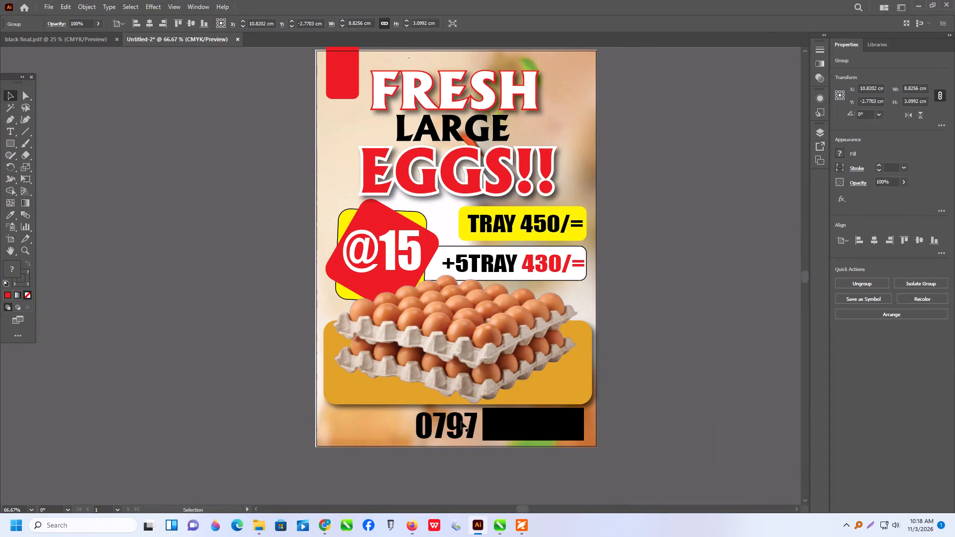
drag(457, 427, 446, 428)
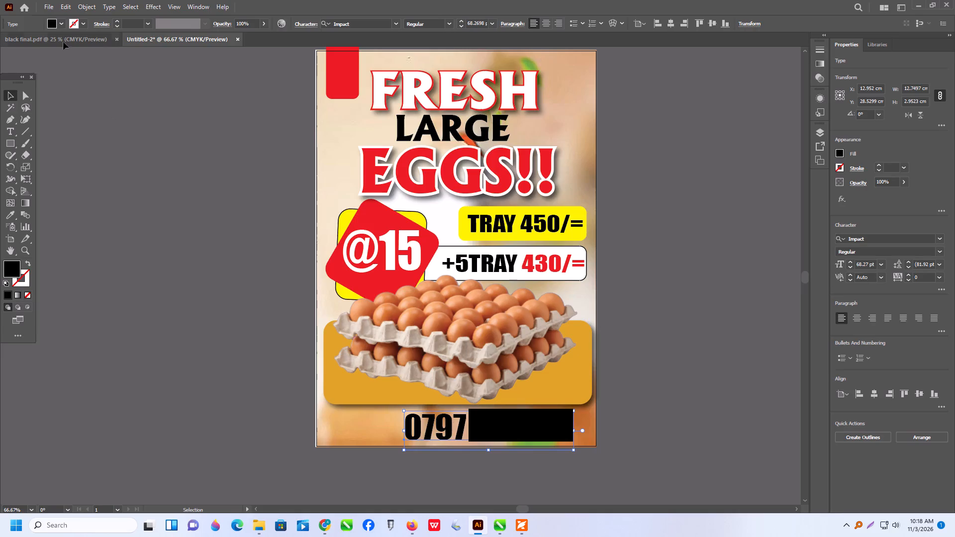
Fill the phone number text at the poster's bottom with white and deselect it.
click(60, 22)
click(21, 39)
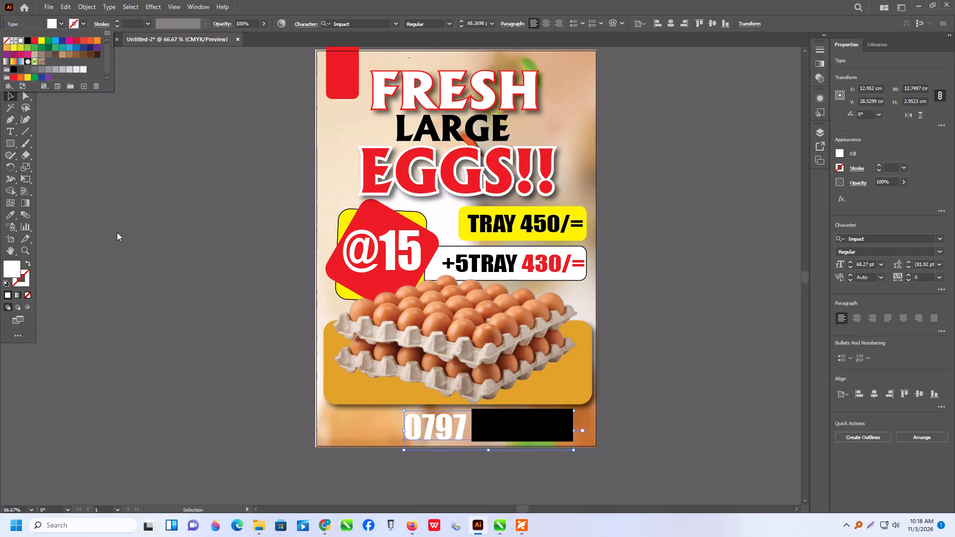
double_click(117, 232)
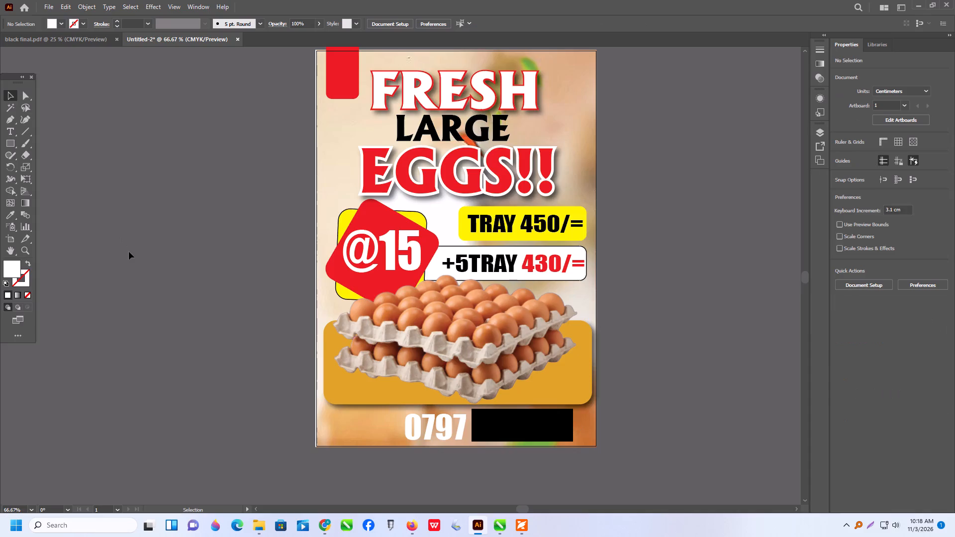
scroll(235, 402, up, 2)
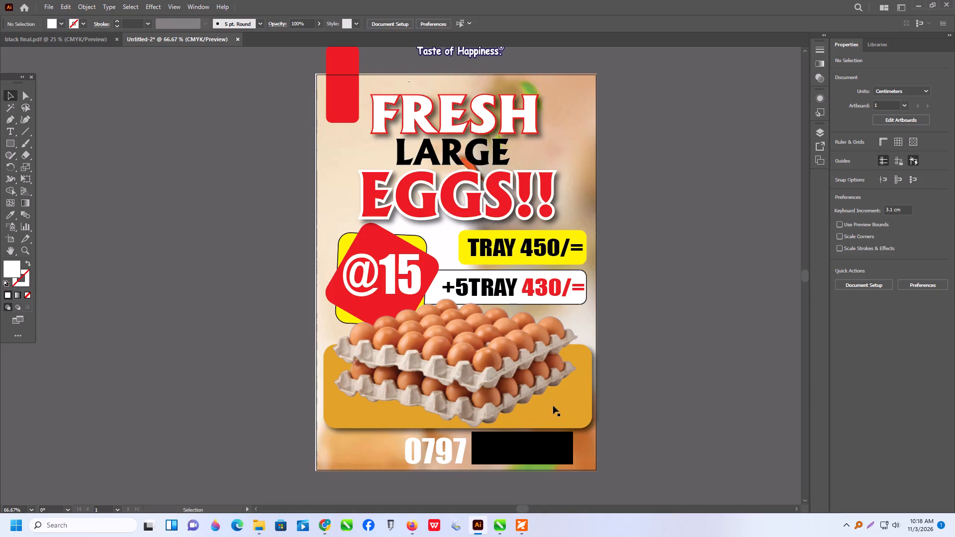
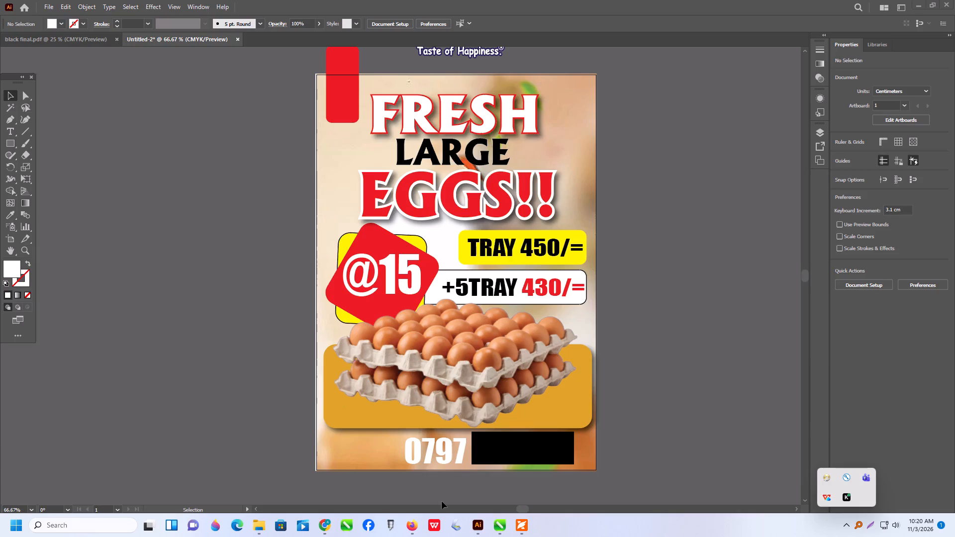
Check the handwritten notes and insert "CALL:" in front of the phone number at the poster's bottom.
alt+scroll(442, 501, down, 1)
scroll(413, 365, down, 2)
scroll(359, 397, down, 3)
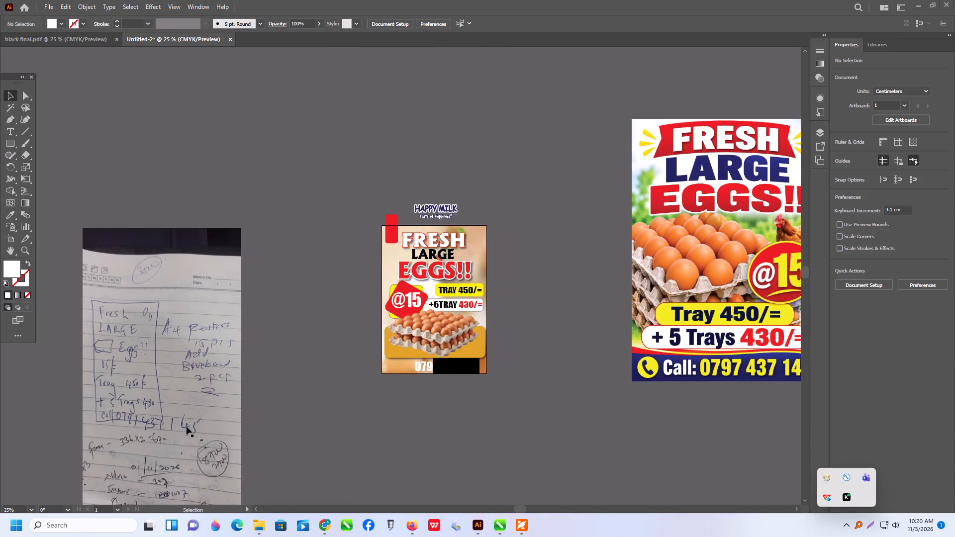
alt+scroll(404, 398, up, 2)
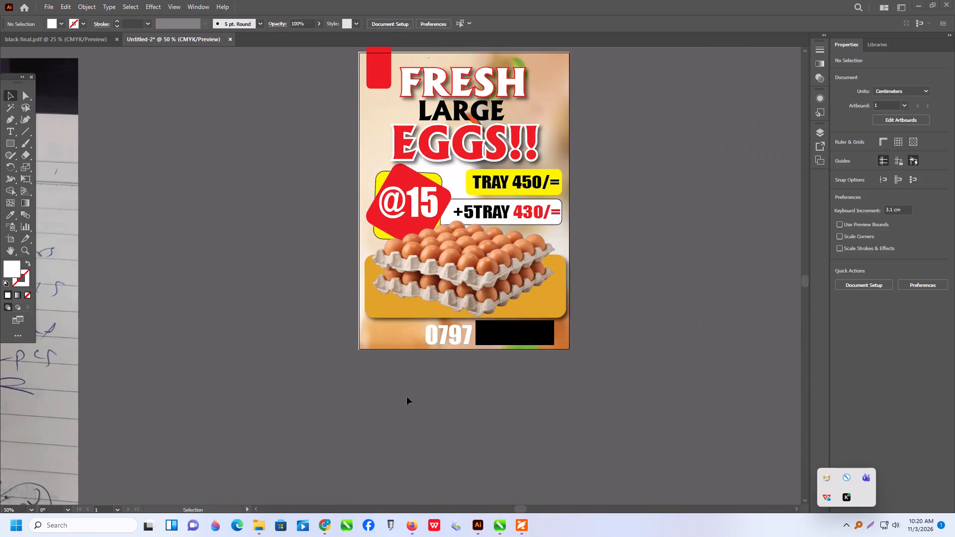
click(430, 345)
double_click(430, 338)
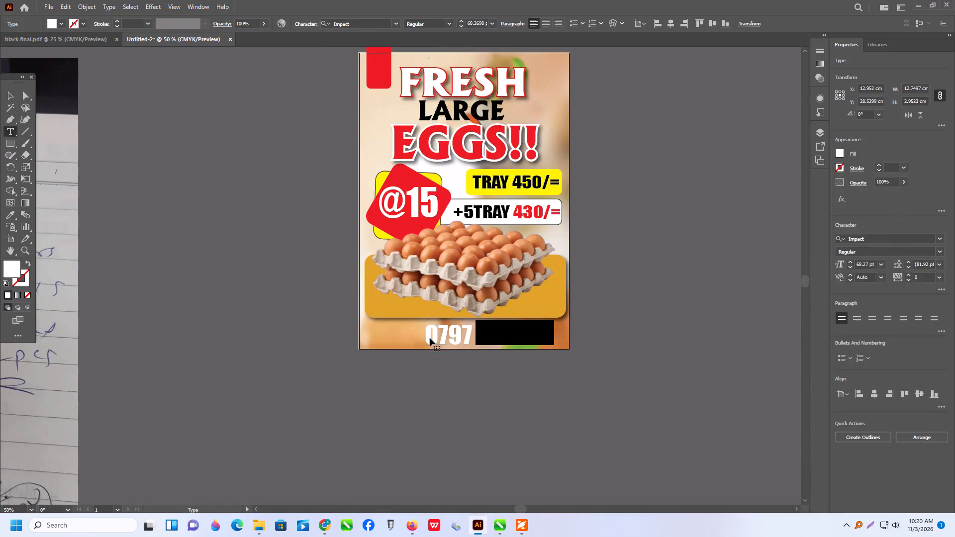
key(c)
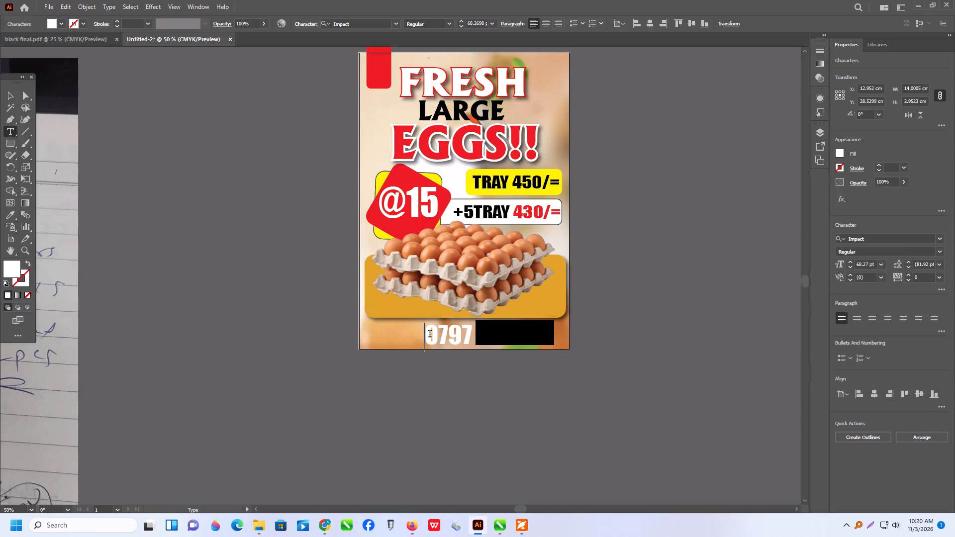
key(c)
key(a)
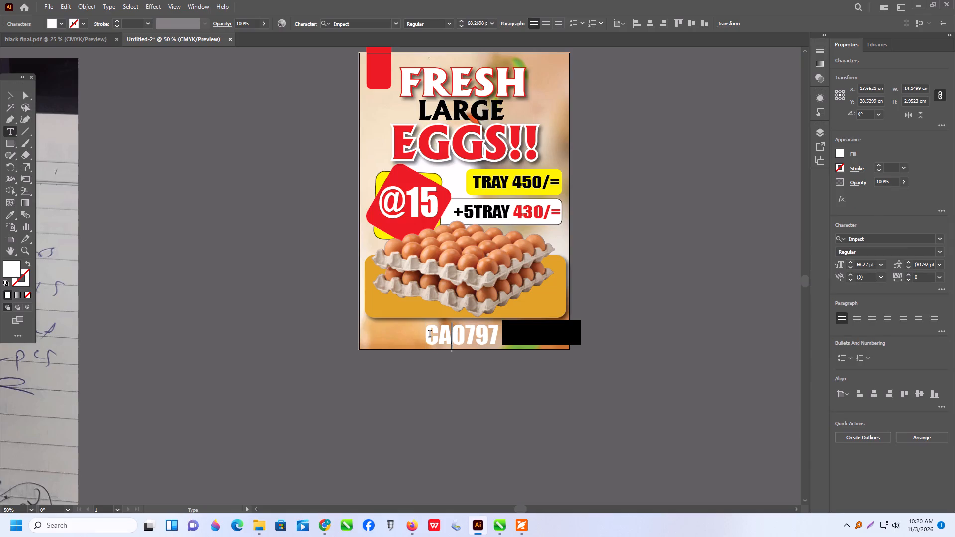
key(l)
key(l)
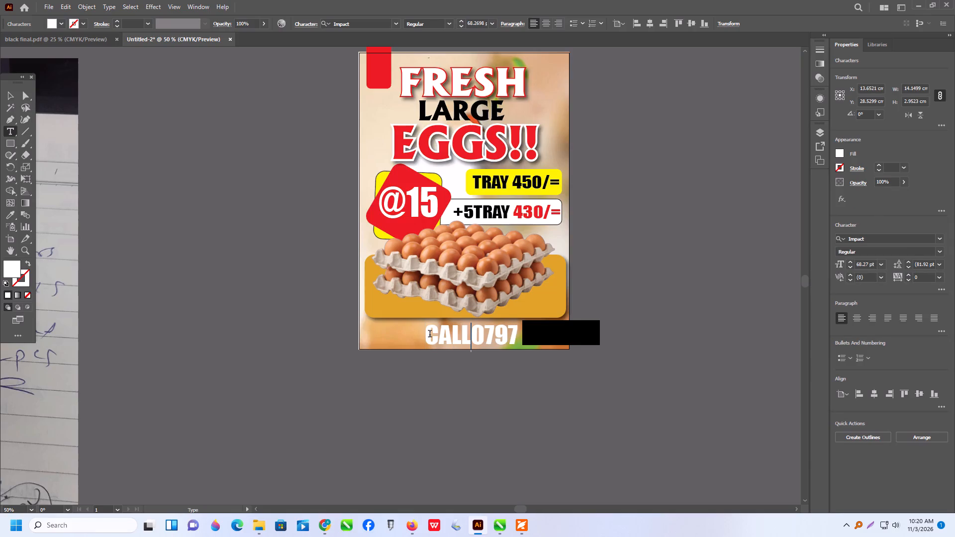
key(shift+colon)
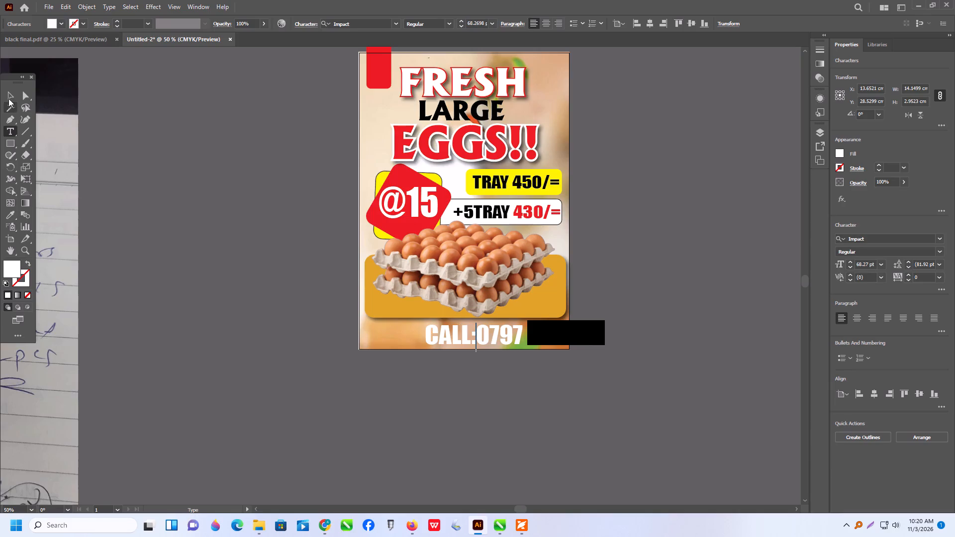
Centre the call line horizontally on the artboard, at X 10.5 cm.
click(9, 98)
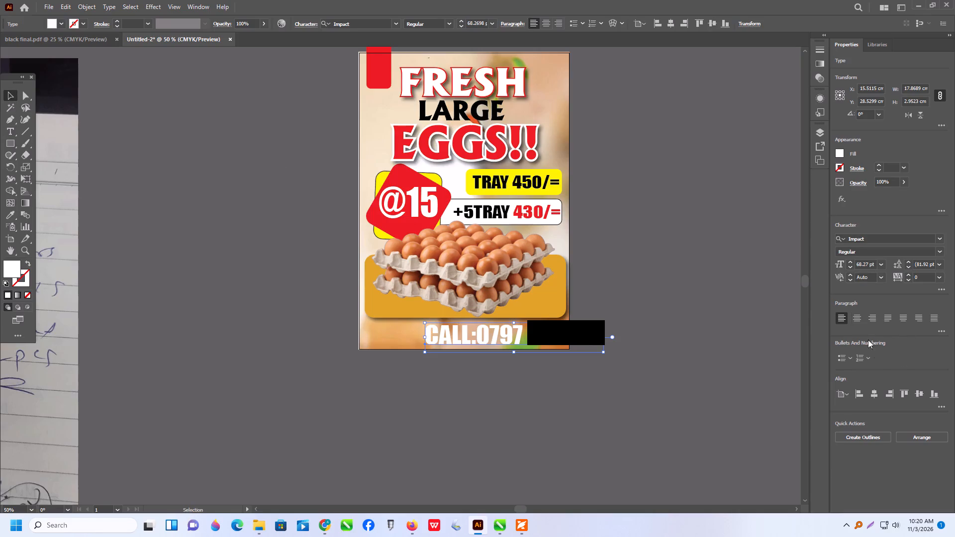
click(873, 390)
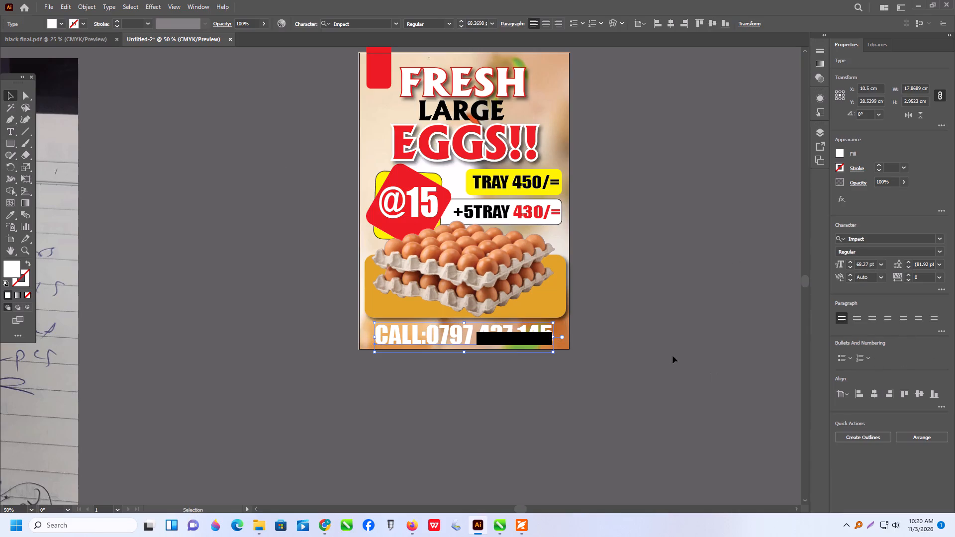
Fill the call line at the poster's bottom with black and deselect it.
click(60, 23)
click(28, 37)
click(204, 114)
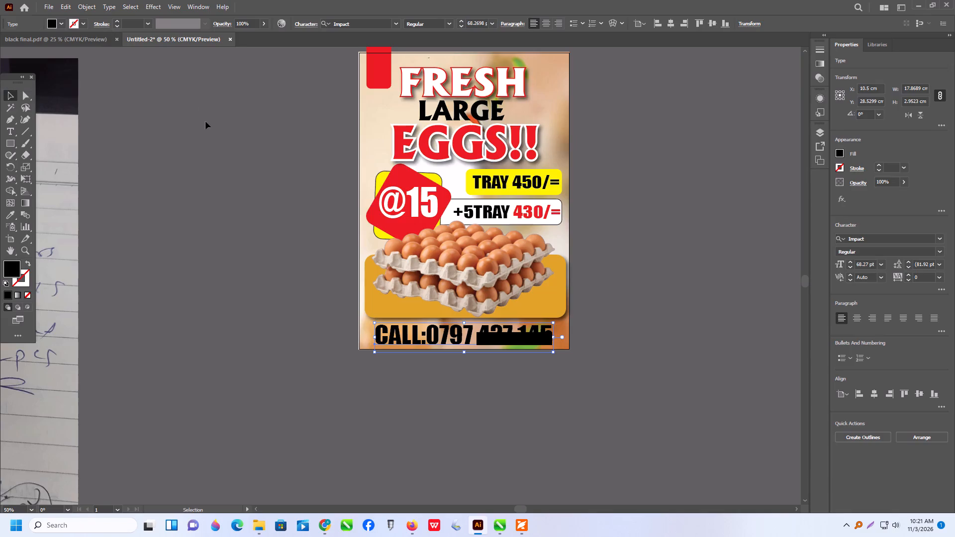
click(211, 133)
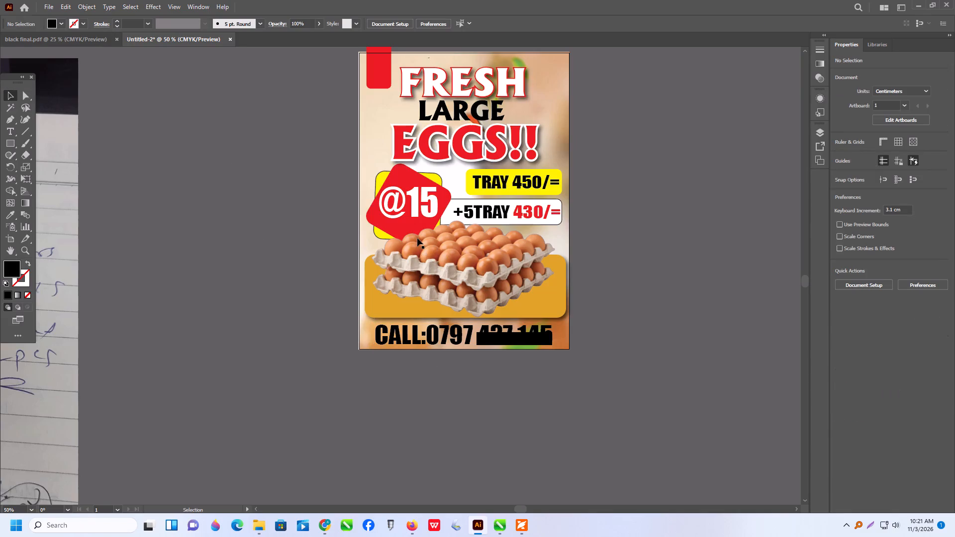
Insert a space between "CALL:" and the phone number at the poster's bottom.
triple_click(424, 342)
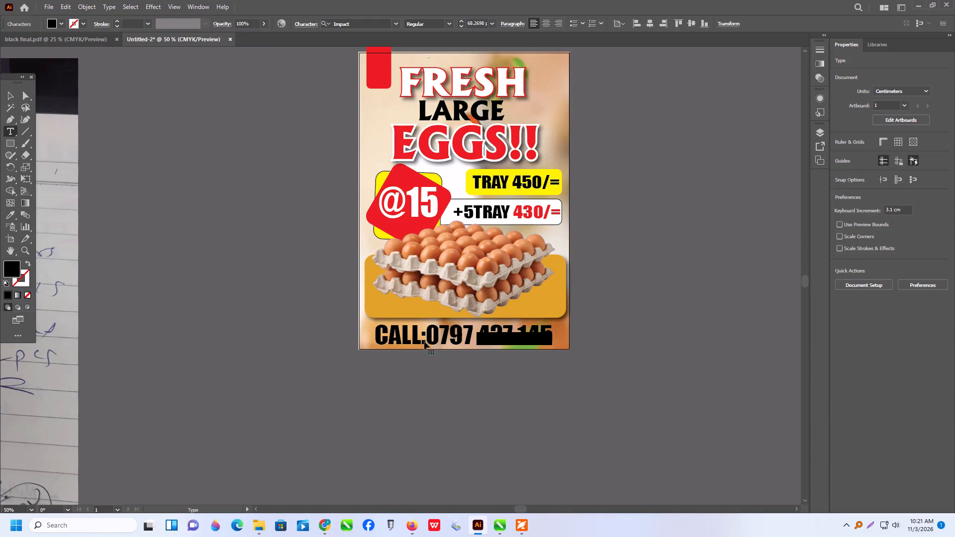
click(428, 338)
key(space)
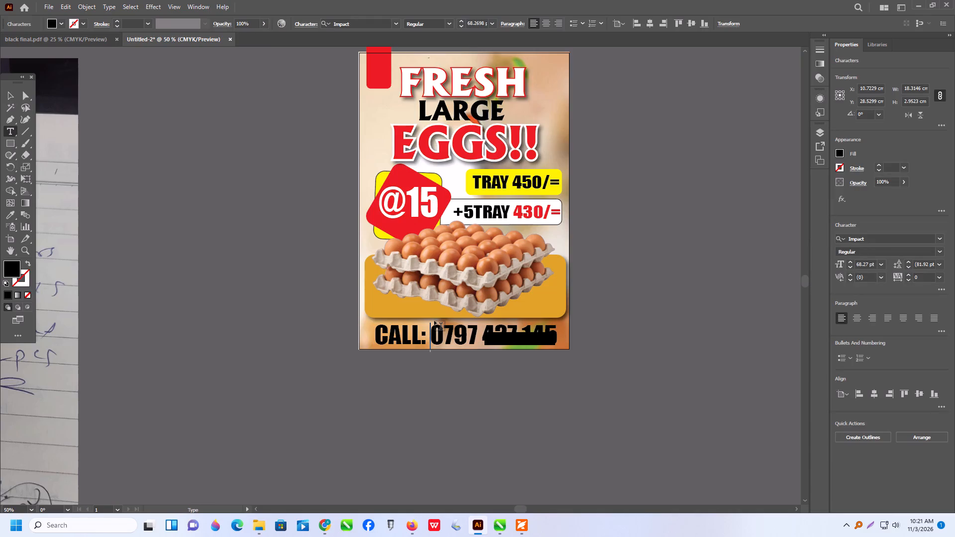
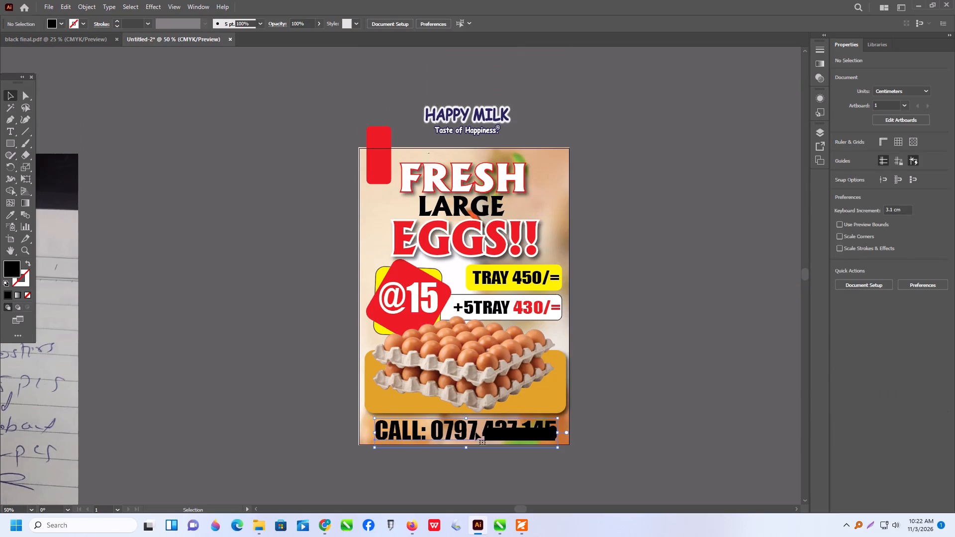
Open the fill colour swatches for the call line text at the poster's bottom.
click(61, 22)
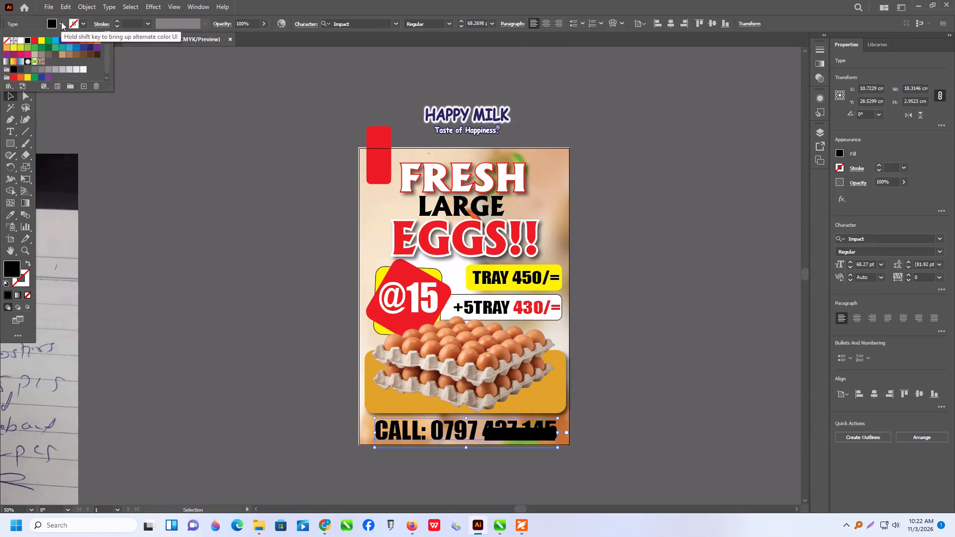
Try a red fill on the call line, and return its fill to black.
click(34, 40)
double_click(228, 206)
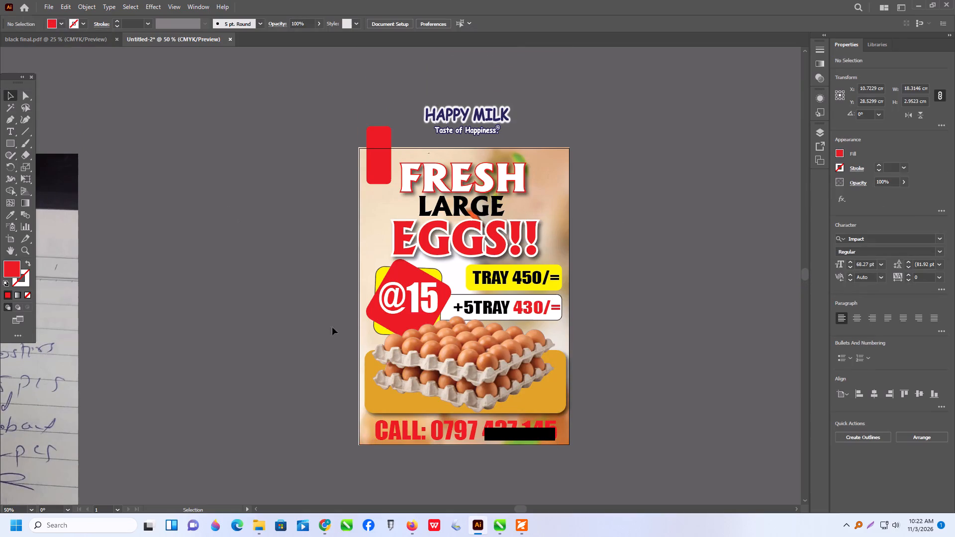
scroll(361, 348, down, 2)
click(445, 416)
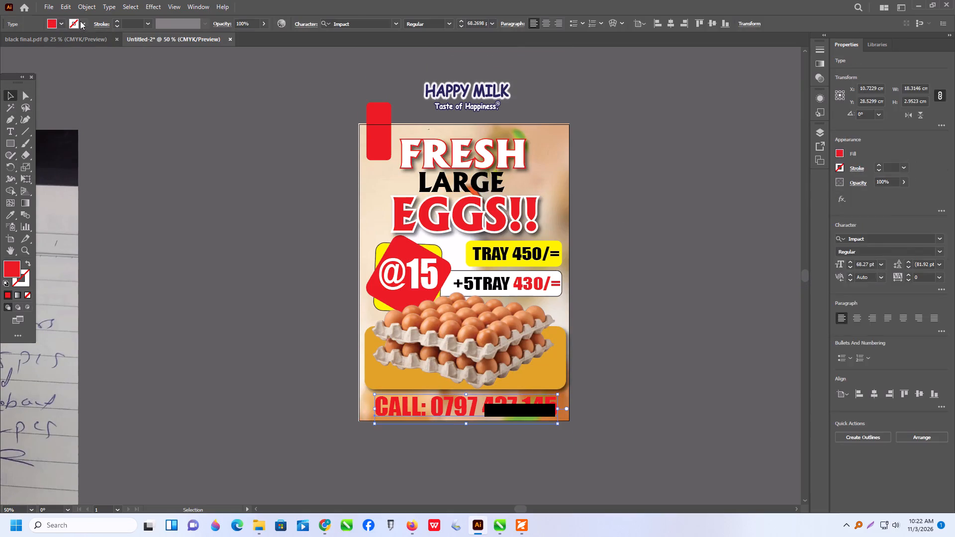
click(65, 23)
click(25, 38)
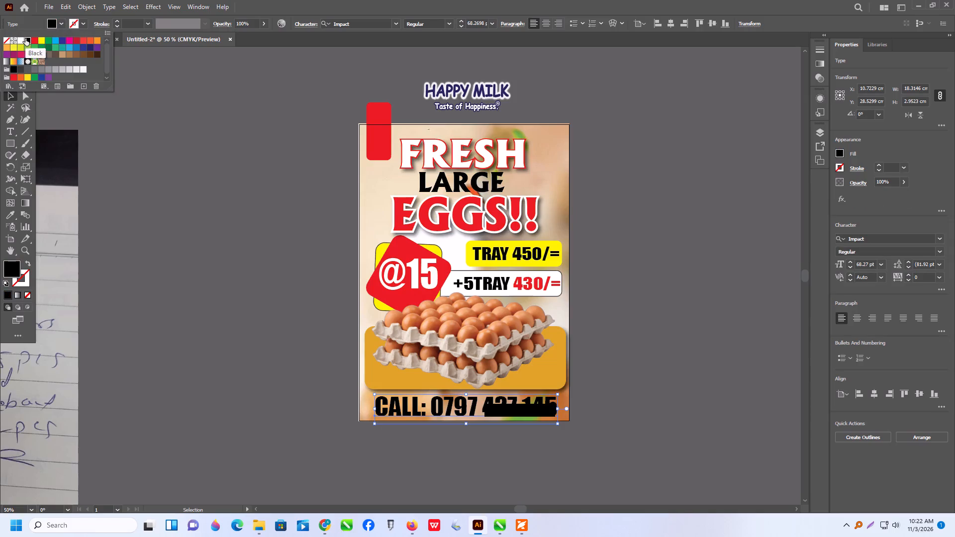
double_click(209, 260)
Move the HAPPY MILK logo off the artboard to the empty area beside the poster's lower right.
scroll(328, 361, down, 2)
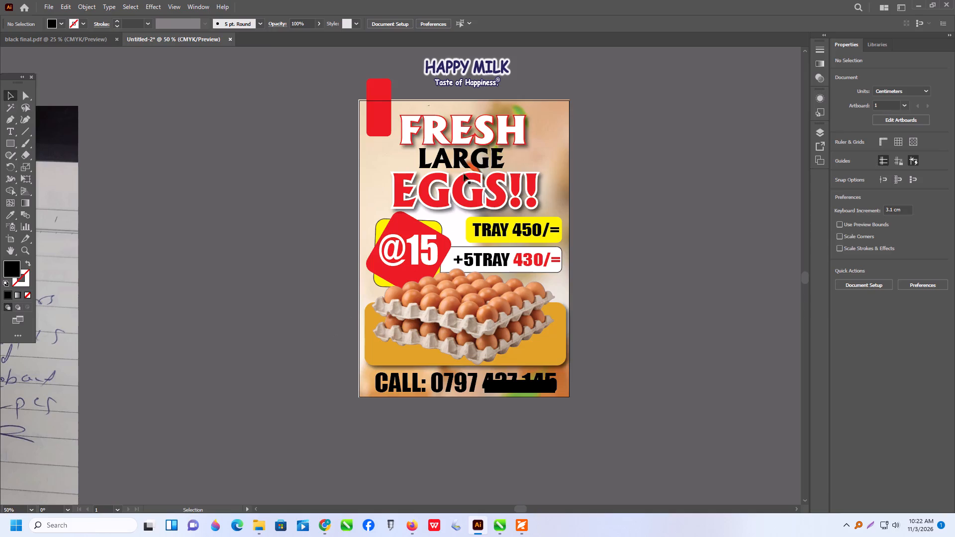
drag(470, 64, 481, 76)
drag(492, 80, 483, 117)
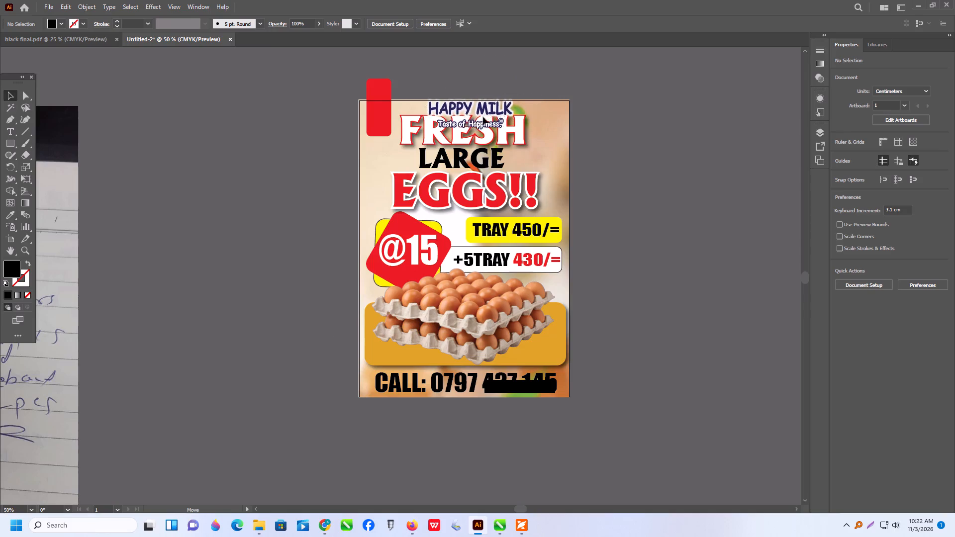
drag(483, 117, 713, 378)
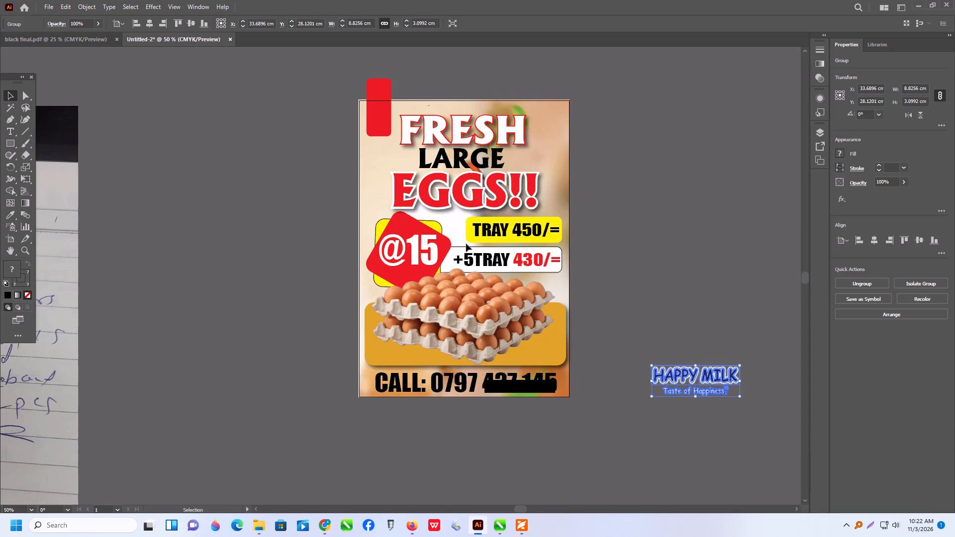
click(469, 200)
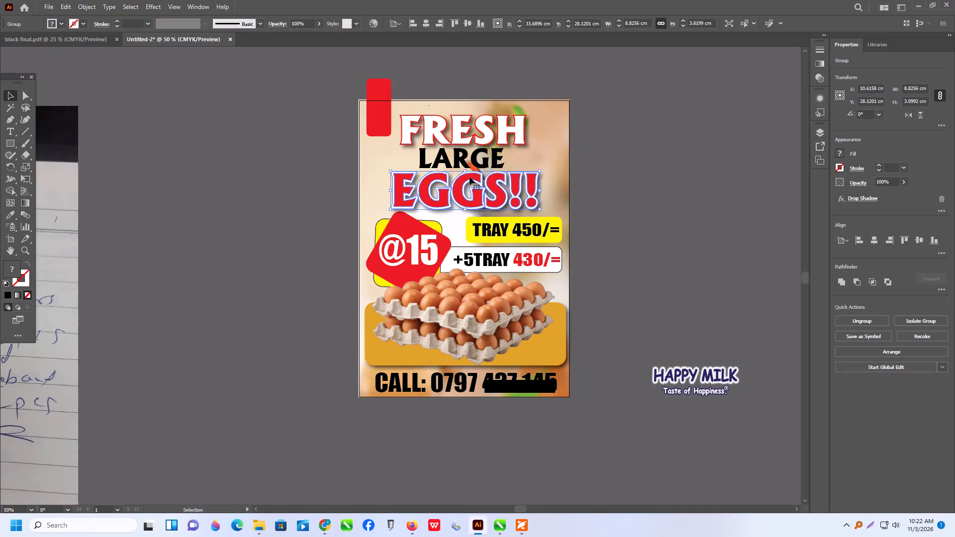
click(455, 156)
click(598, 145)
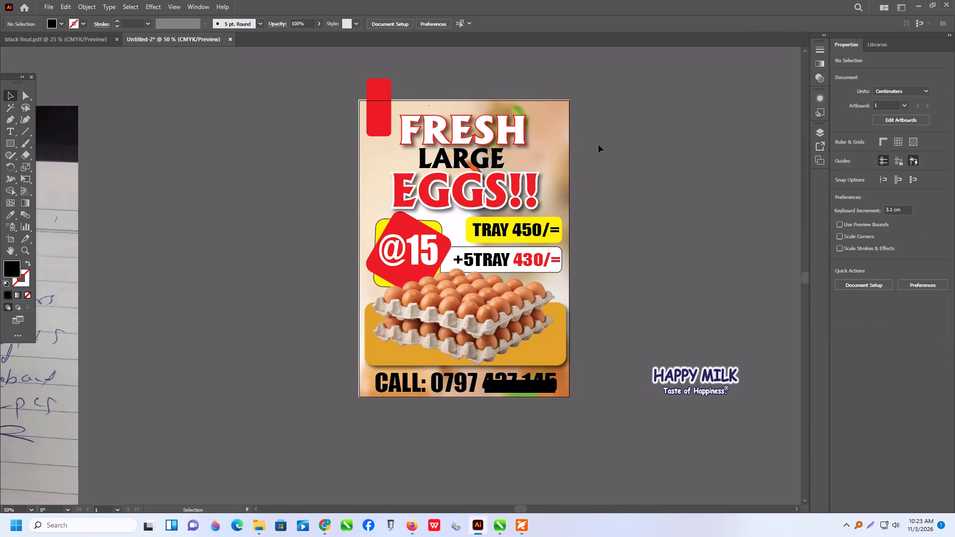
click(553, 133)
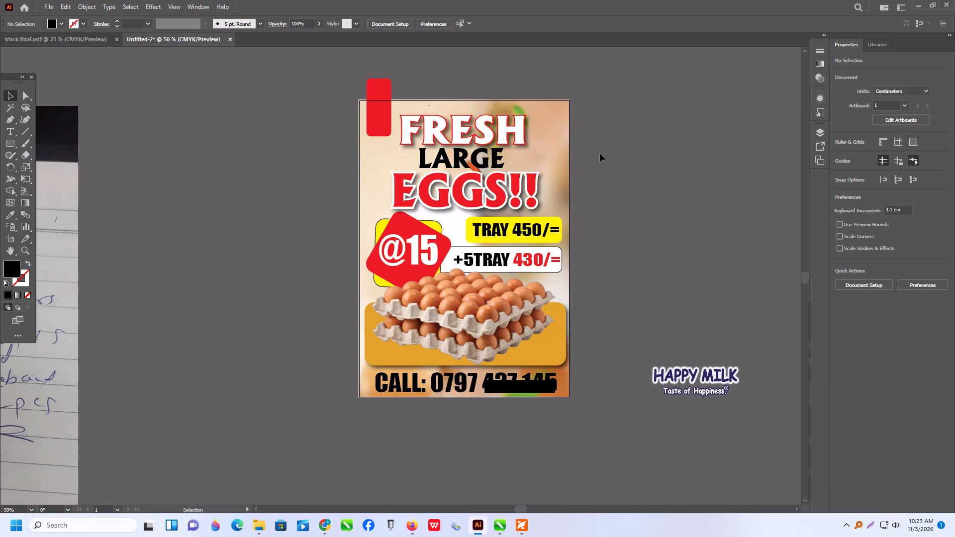
Draw a black rectangle about 22 by 5.4 cm over the call line, spanning the poster's full width.
click(473, 385)
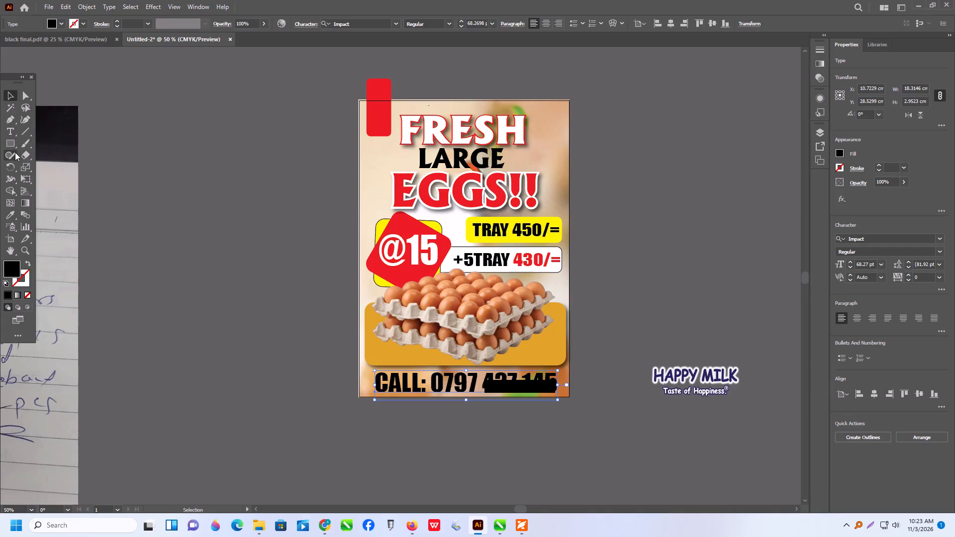
click(10, 145)
drag(357, 370, 394, 397)
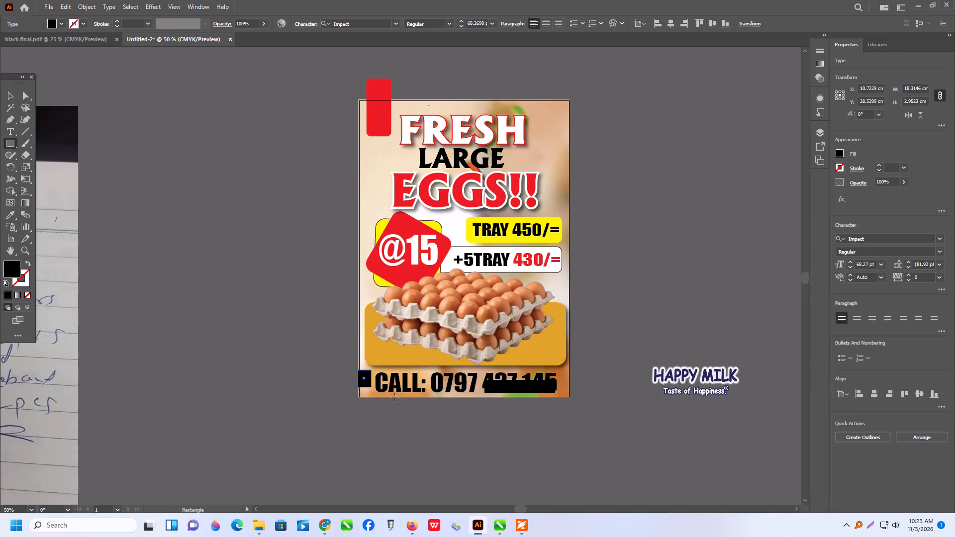
drag(394, 397, 576, 424)
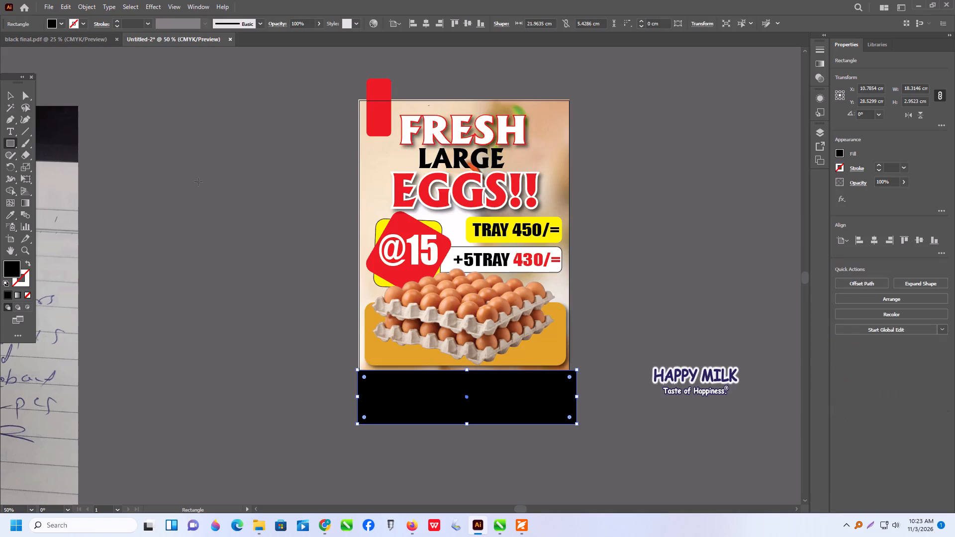
click(5, 89)
click(5, 90)
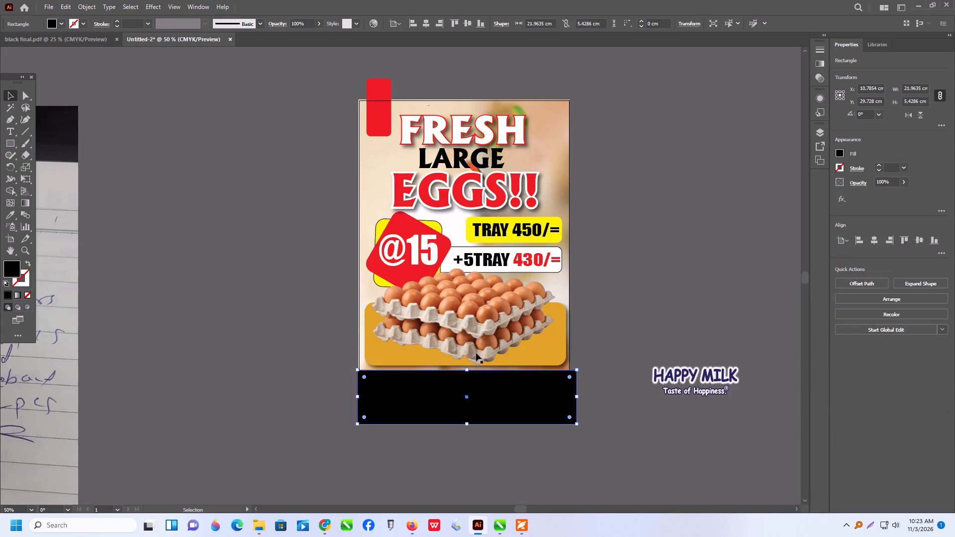
Uncover the call line and move it off the artboard to the empty area left of the poster.
drag(468, 388, 468, 420)
drag(467, 388, 212, 332)
Move the black rectangle back over the poster and align it with the artboard's bottom edge.
drag(449, 441, 449, 409)
click(932, 243)
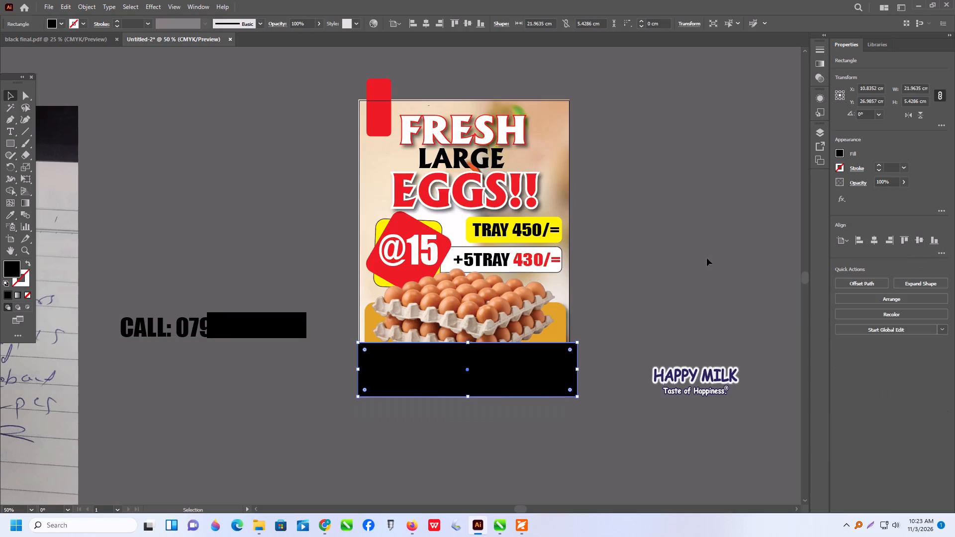
Bend the black rectangle's top edge into a shallow downward curve with the Curvature tool.
click(23, 119)
drag(419, 344, 419, 344)
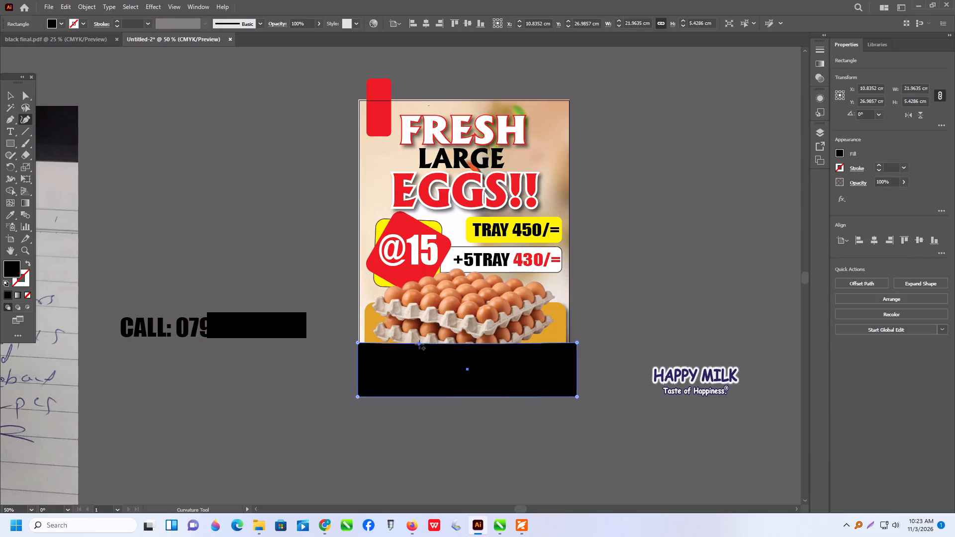
drag(419, 344, 419, 362)
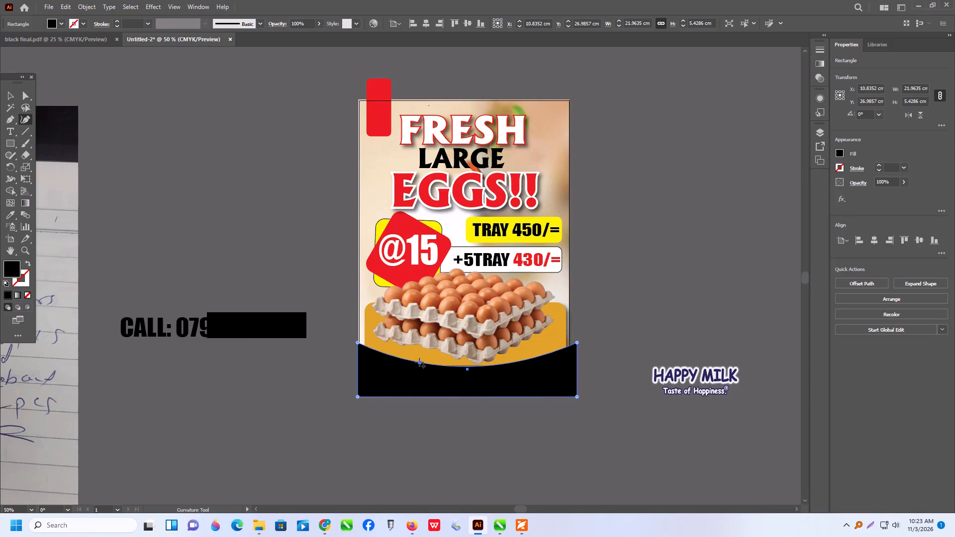
drag(419, 362, 421, 359)
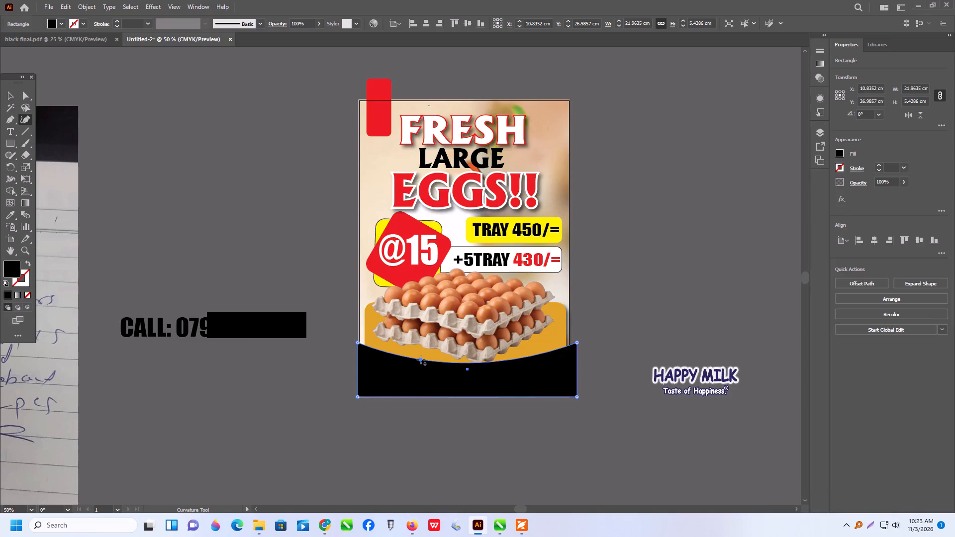
drag(421, 359, 421, 362)
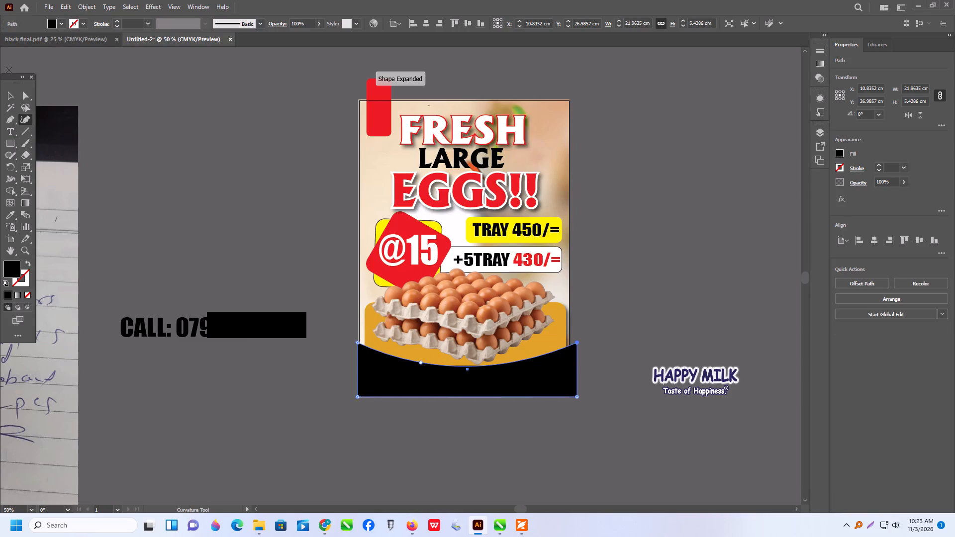
click(4, 100)
click(8, 98)
click(134, 99)
Duplicate the curved black shape, placing the copy slightly lower in front of the original.
scroll(328, 169, down, 8)
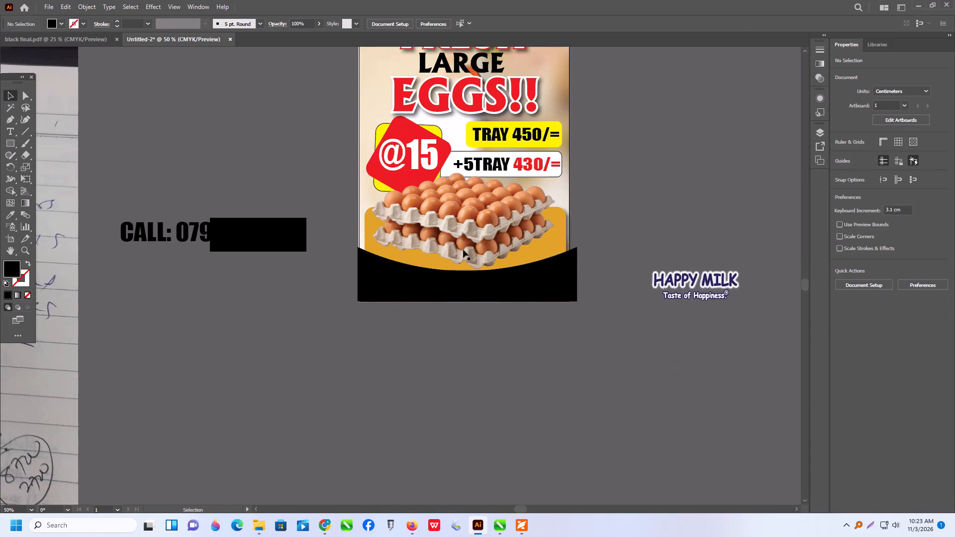
click(512, 280)
alt+drag(472, 292, 473, 299)
click(541, 331)
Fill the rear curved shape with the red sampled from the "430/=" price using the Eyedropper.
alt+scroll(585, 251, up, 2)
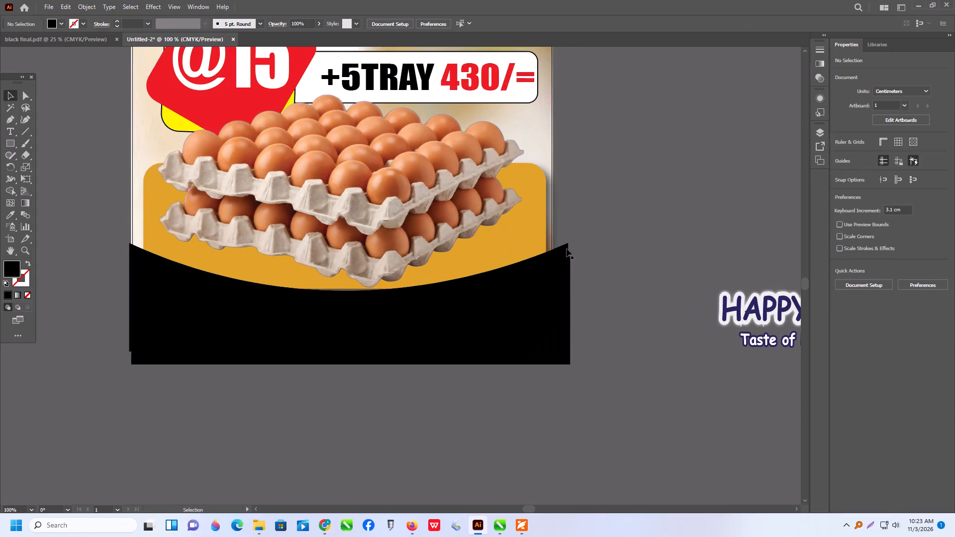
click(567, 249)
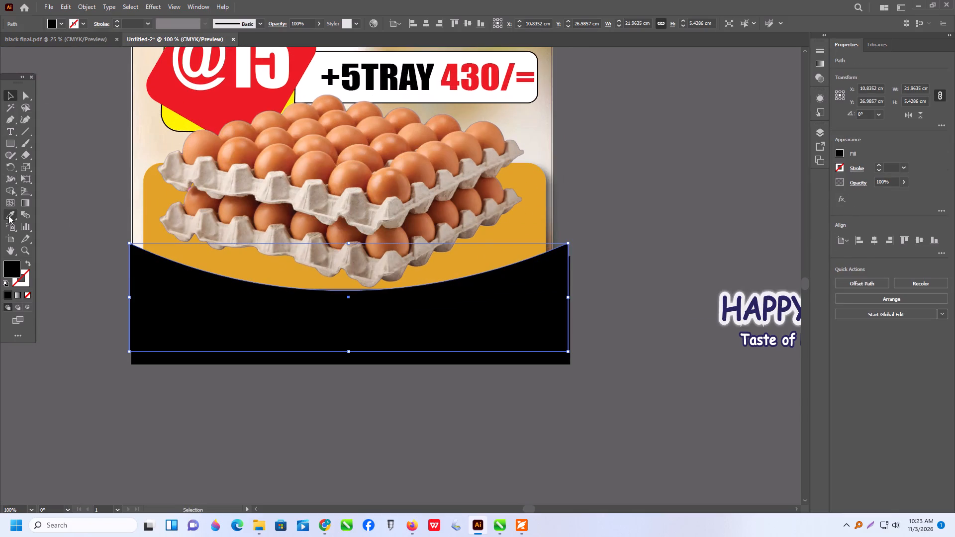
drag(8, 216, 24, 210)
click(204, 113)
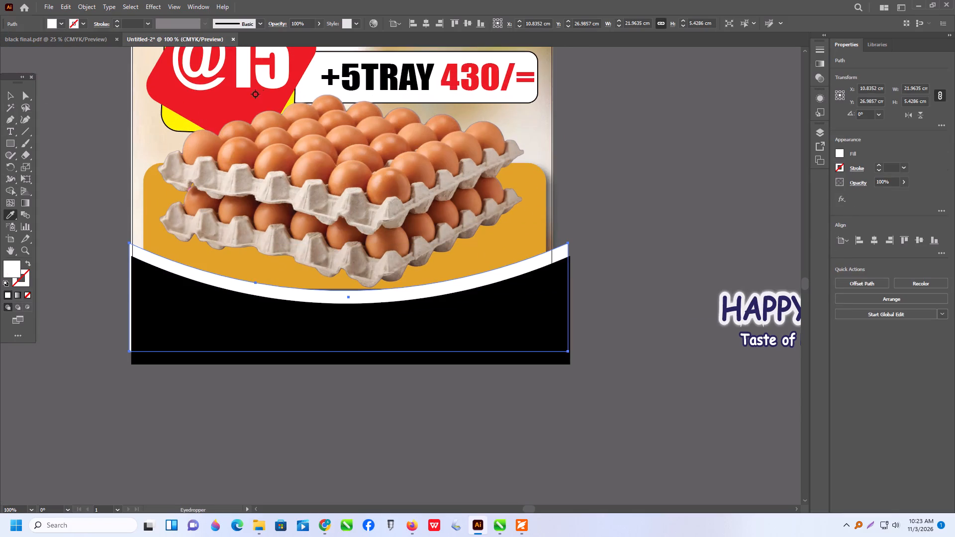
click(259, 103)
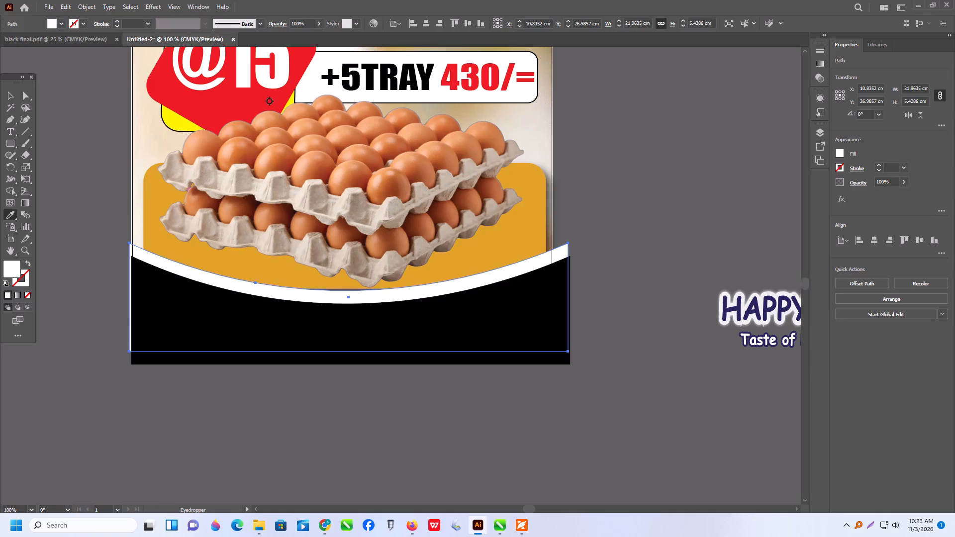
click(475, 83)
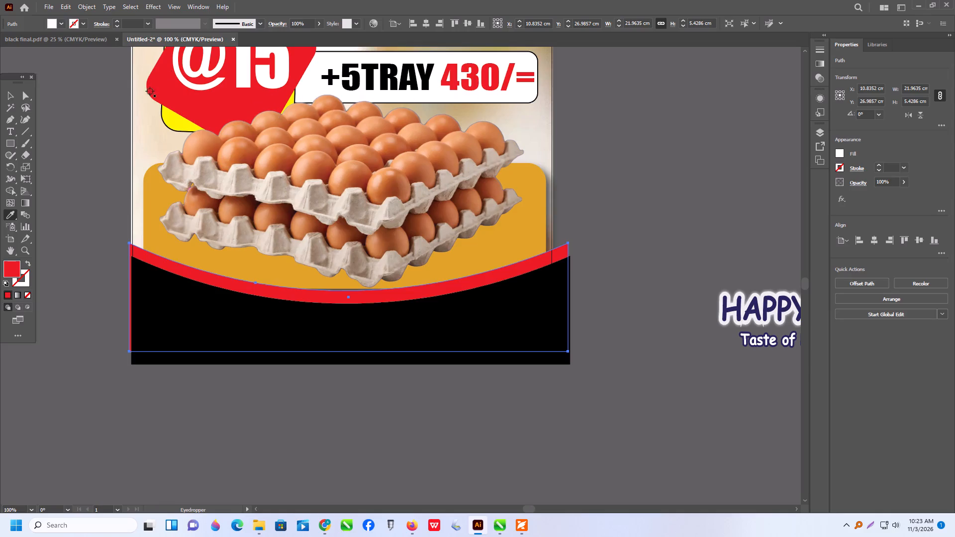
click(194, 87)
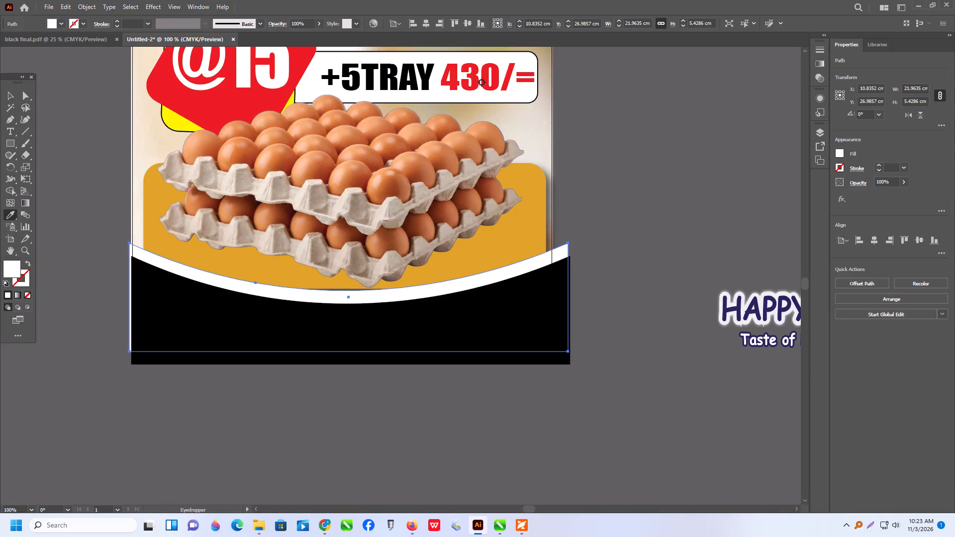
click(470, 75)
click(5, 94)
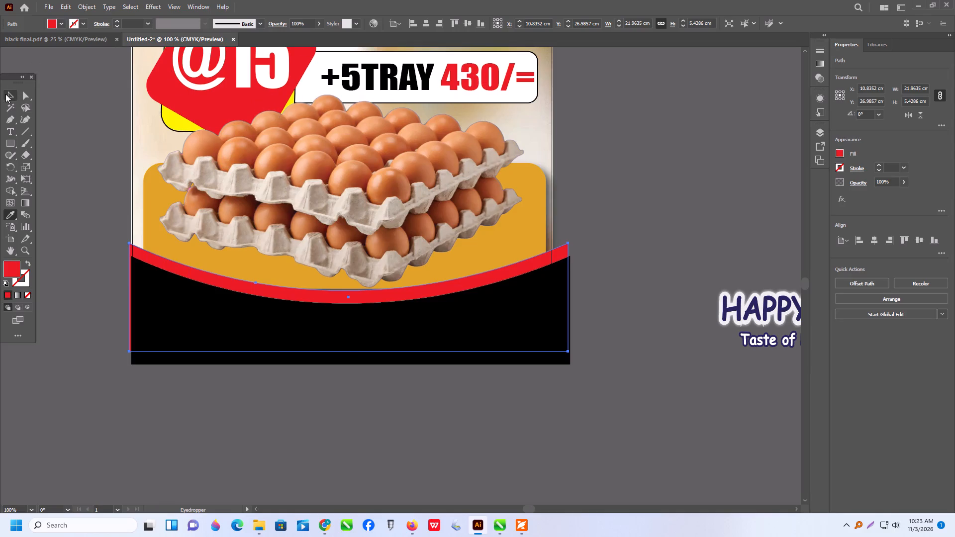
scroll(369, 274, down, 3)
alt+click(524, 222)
Nudge the front black curved shape up to about Y 27.18 cm, leaving only a thin band of the rear shape.
scroll(430, 289, up, 6)
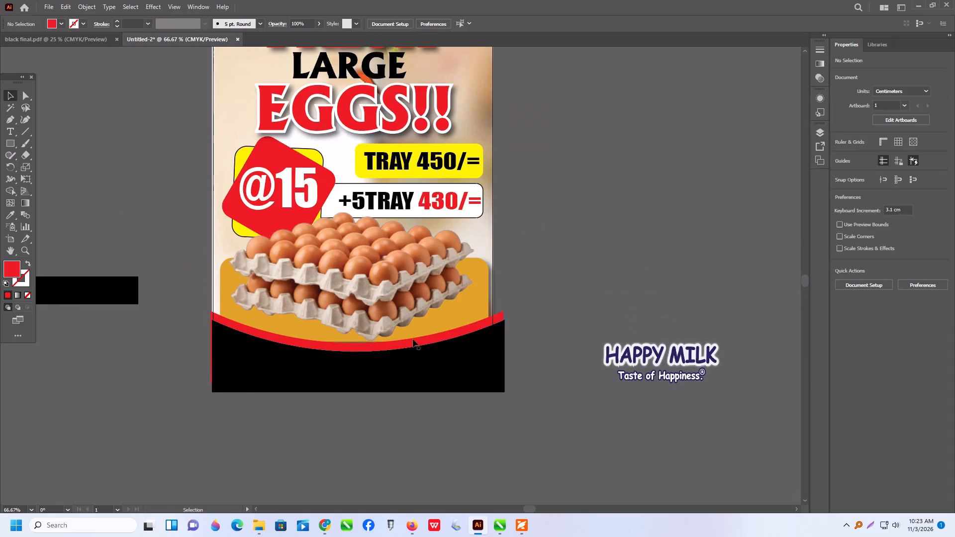
drag(426, 370, 425, 363)
click(519, 302)
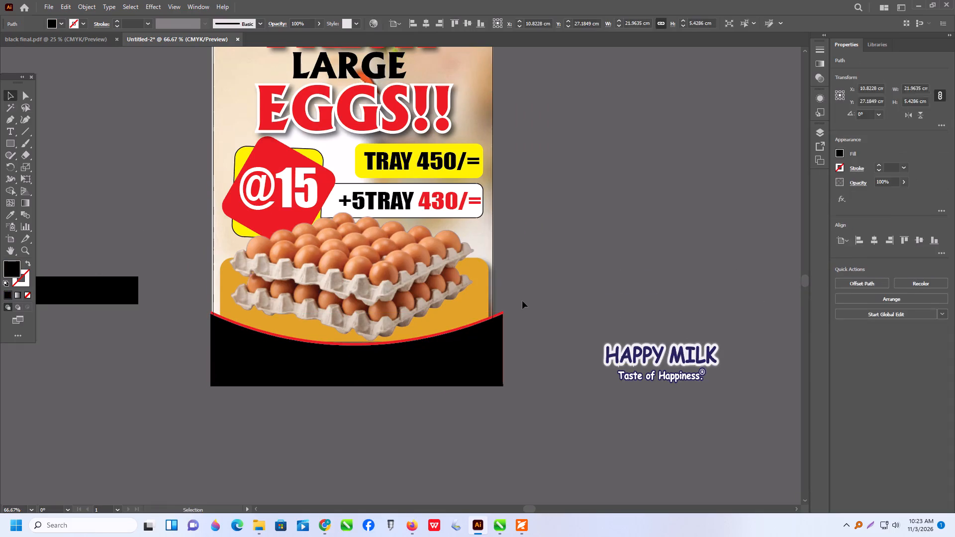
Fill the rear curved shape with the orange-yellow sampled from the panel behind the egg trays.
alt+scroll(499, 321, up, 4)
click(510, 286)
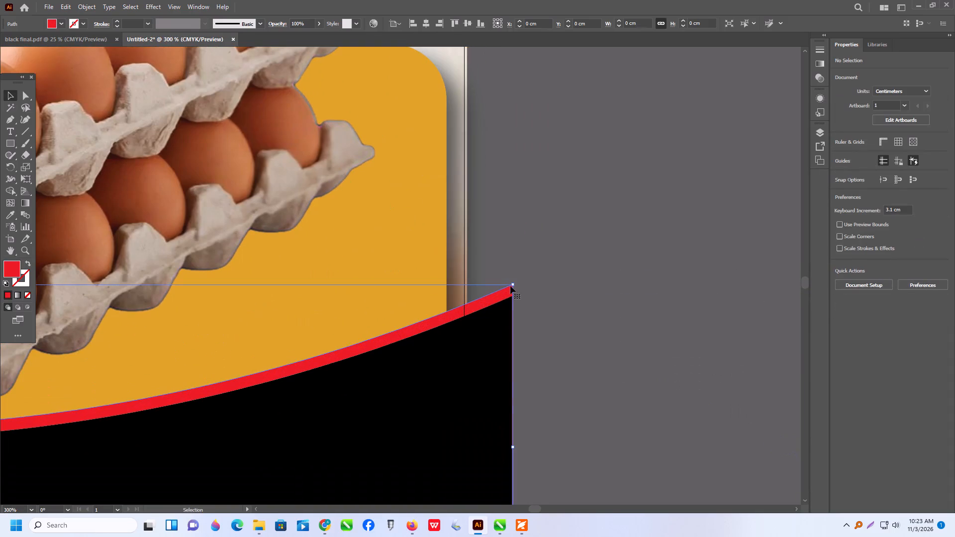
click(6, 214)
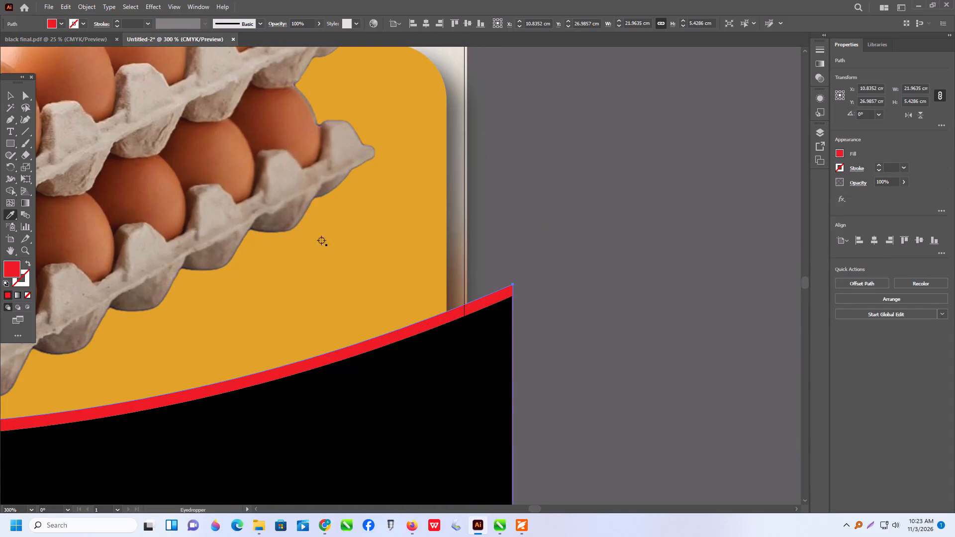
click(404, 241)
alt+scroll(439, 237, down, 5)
scroll(402, 219, up, 1)
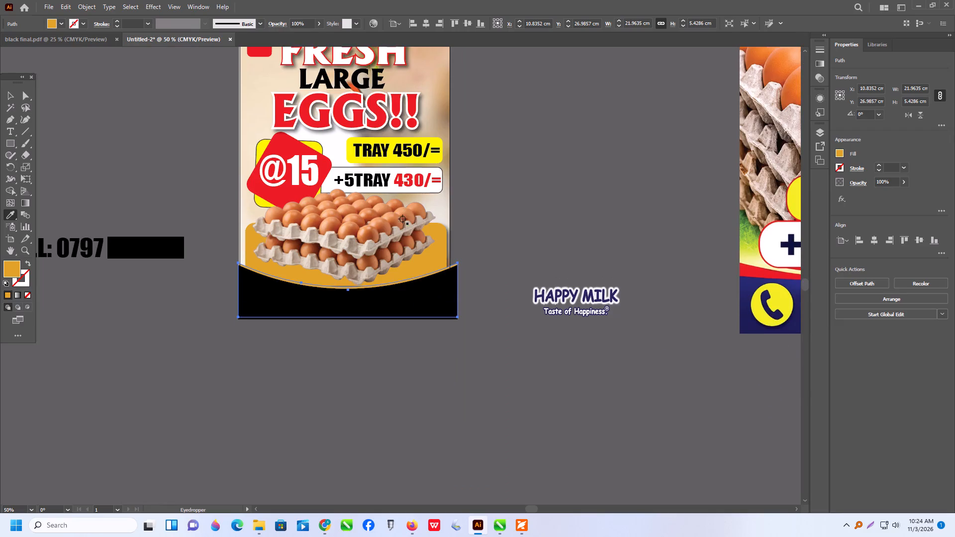
scroll(402, 219, up, 1)
click(421, 170)
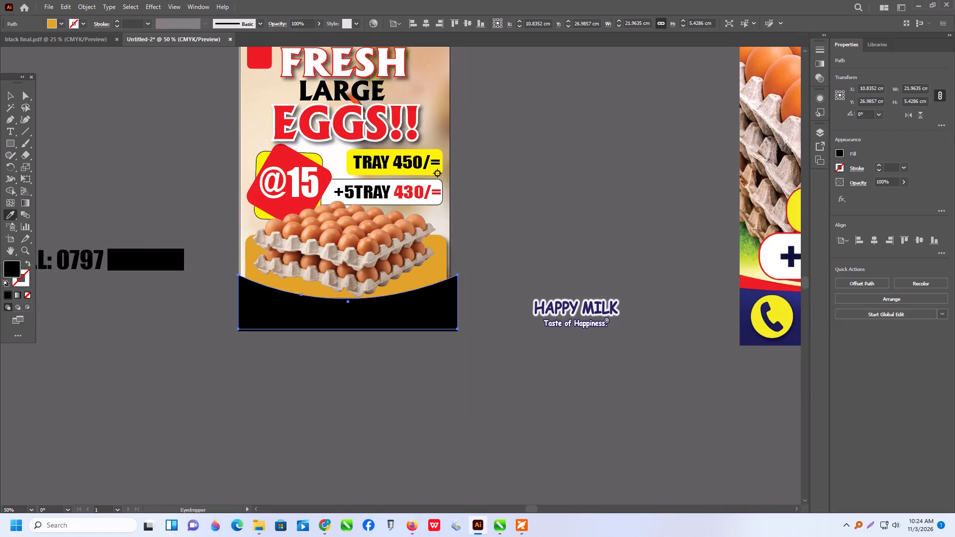
click(437, 173)
click(437, 173)
click(435, 170)
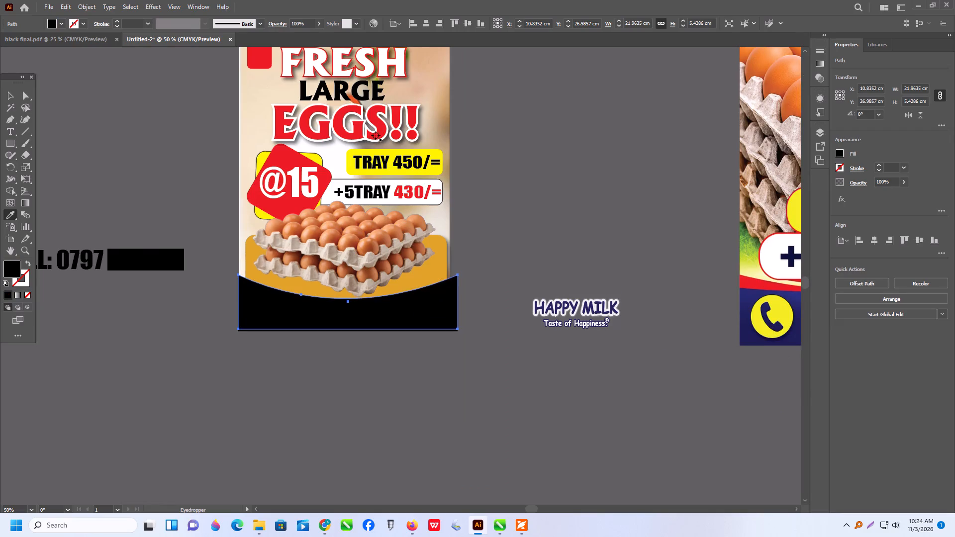
click(376, 135)
click(393, 191)
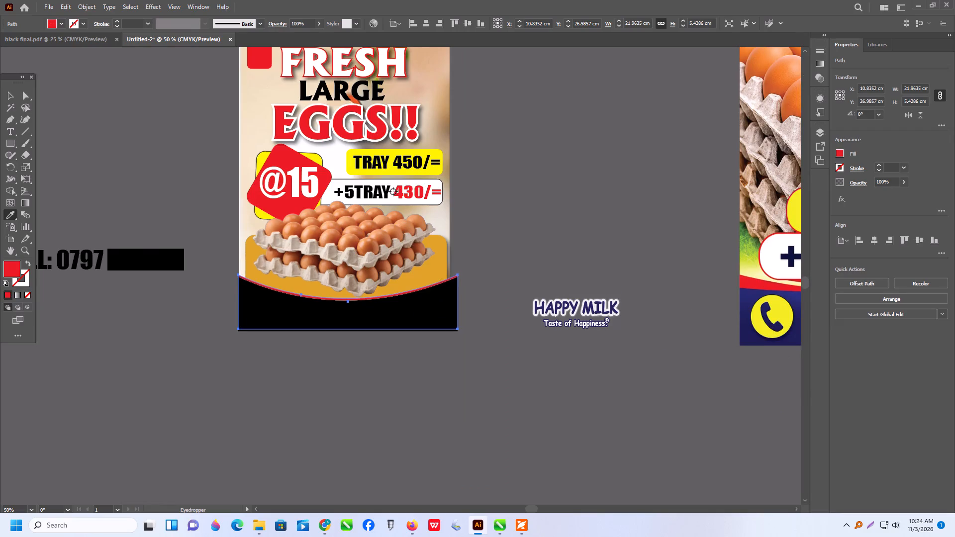
click(299, 179)
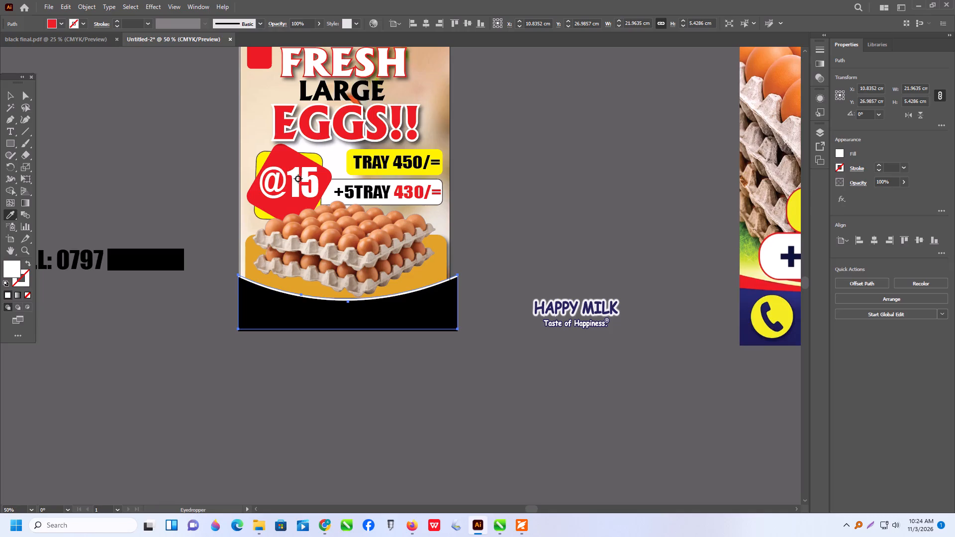
click(12, 98)
click(87, 96)
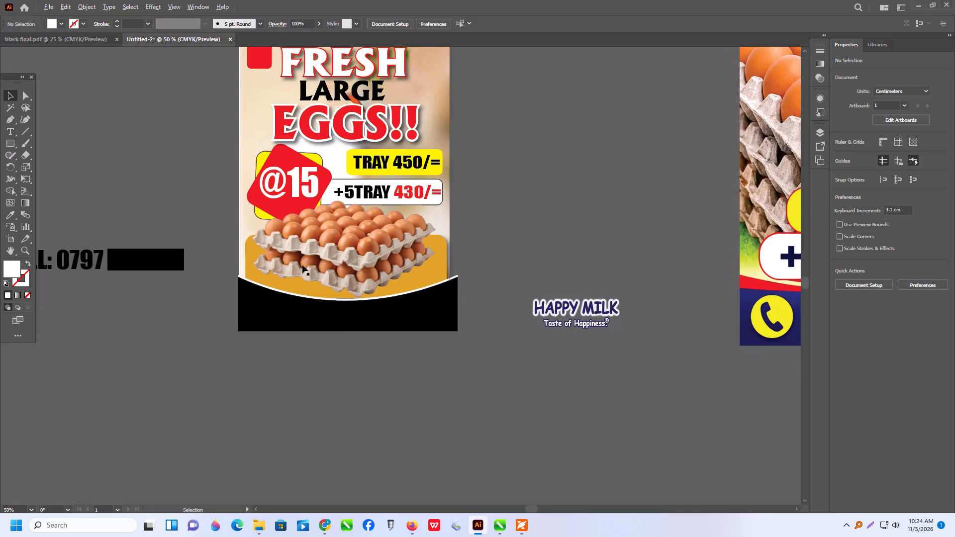
Select both curved footer shapes and shift them together slightly up and to the left.
alt+scroll(309, 286, up, 3)
scroll(384, 297, down, 7)
drag(585, 252, 575, 279)
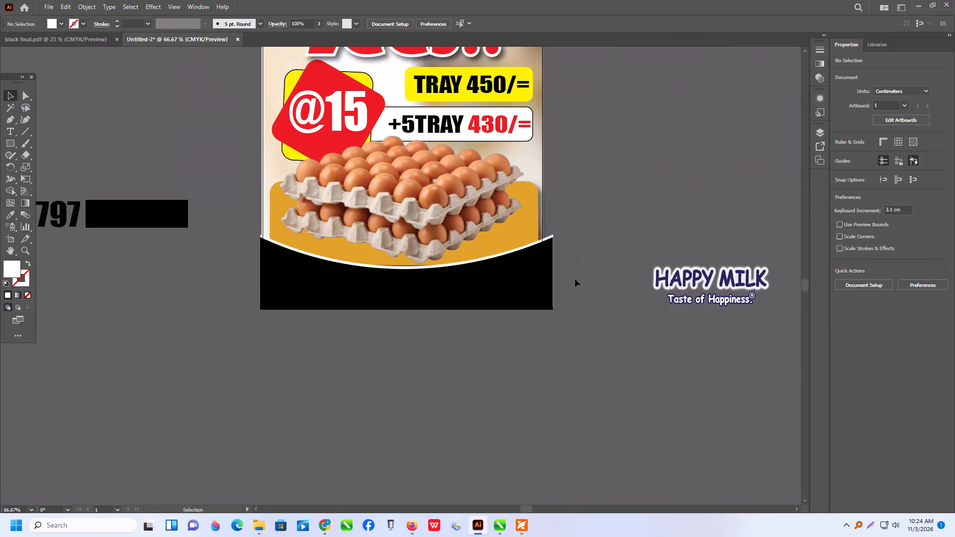
drag(575, 279, 545, 332)
click(538, 299)
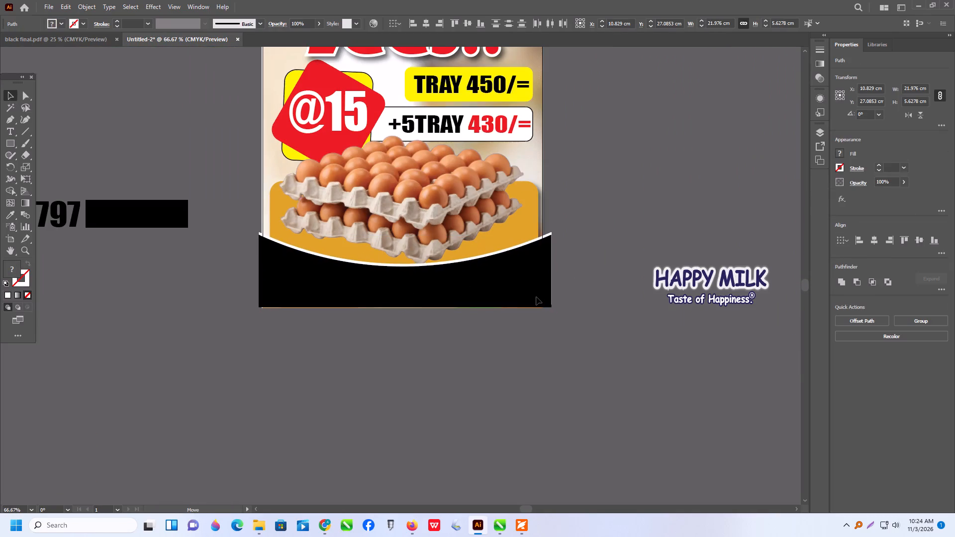
click(603, 263)
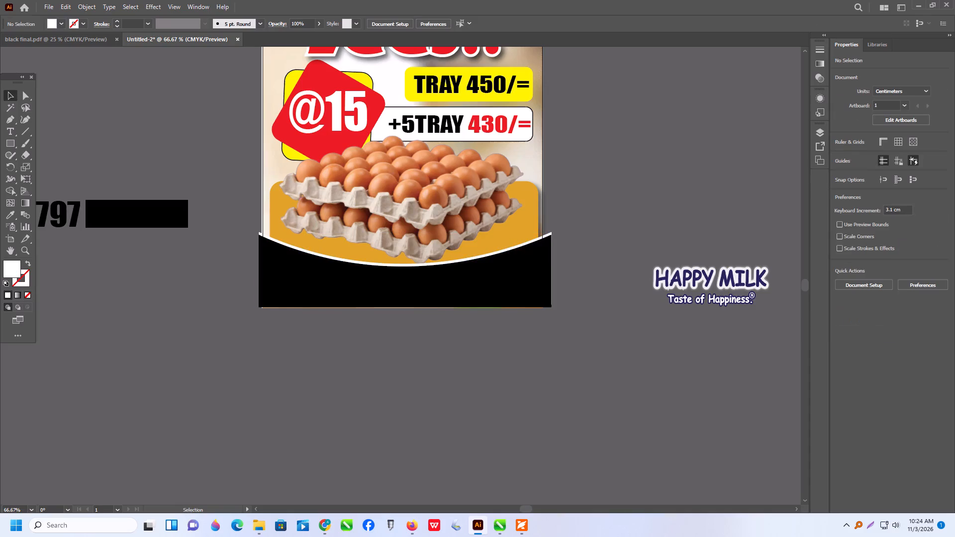
Move the call line text onto the black footer and bring it to the front.
drag(164, 216, 493, 281)
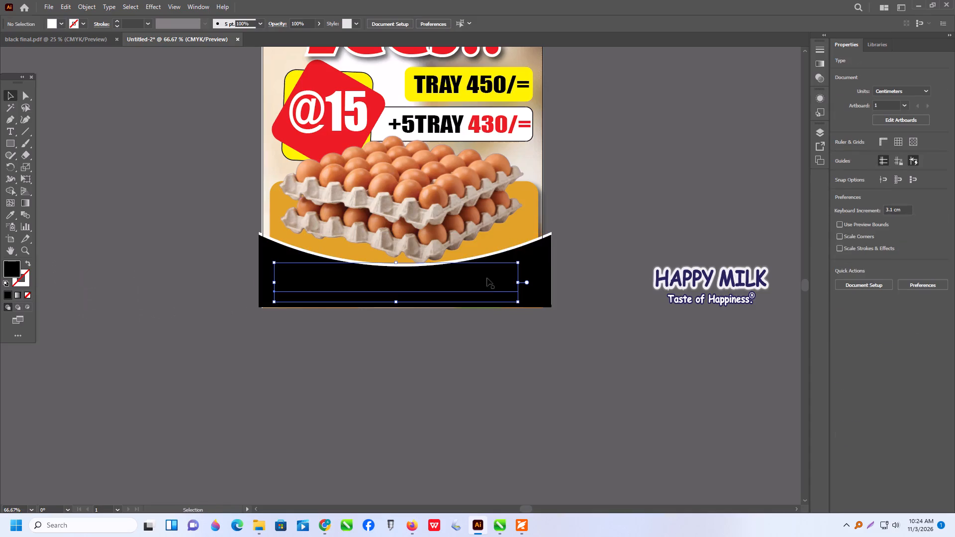
key(ctrl+shift+bracketright)
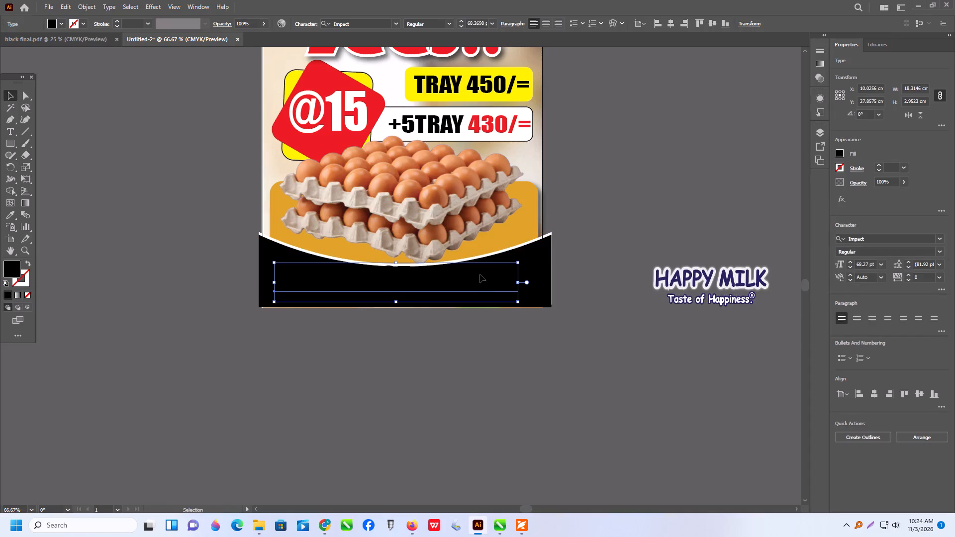
Fill the call line text with yellow from the swatches.
click(62, 23)
click(42, 41)
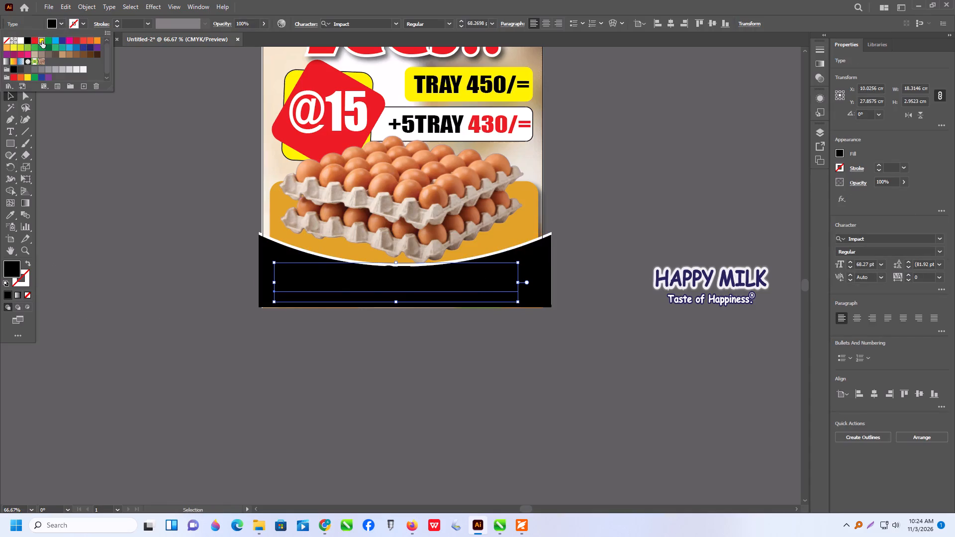
click(321, 359)
Reposition the call line lower in the footer, at about X 10.27 cm and Y 28.47 cm.
alt+scroll(390, 276, up, 2)
drag(418, 286, 423, 307)
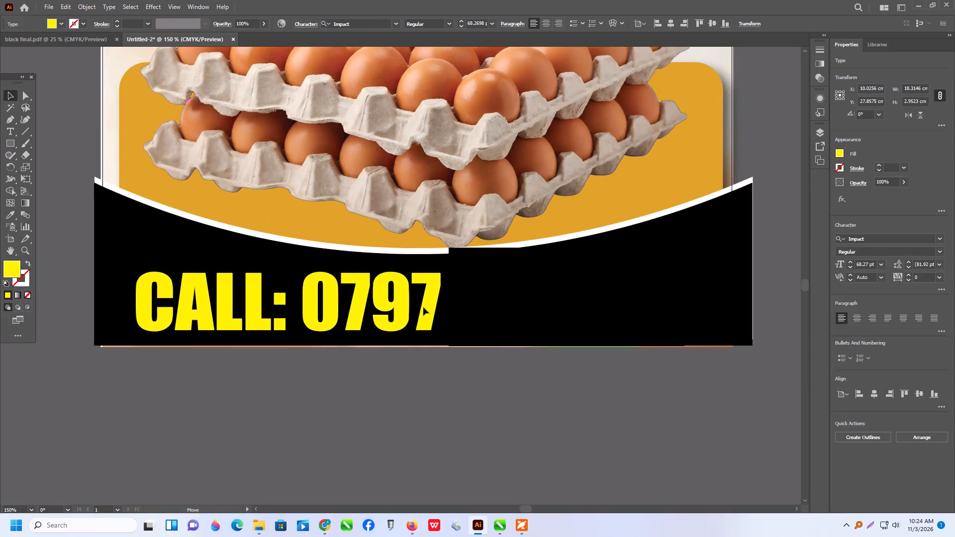
drag(423, 307, 426, 304)
alt+scroll(524, 317, down, 3)
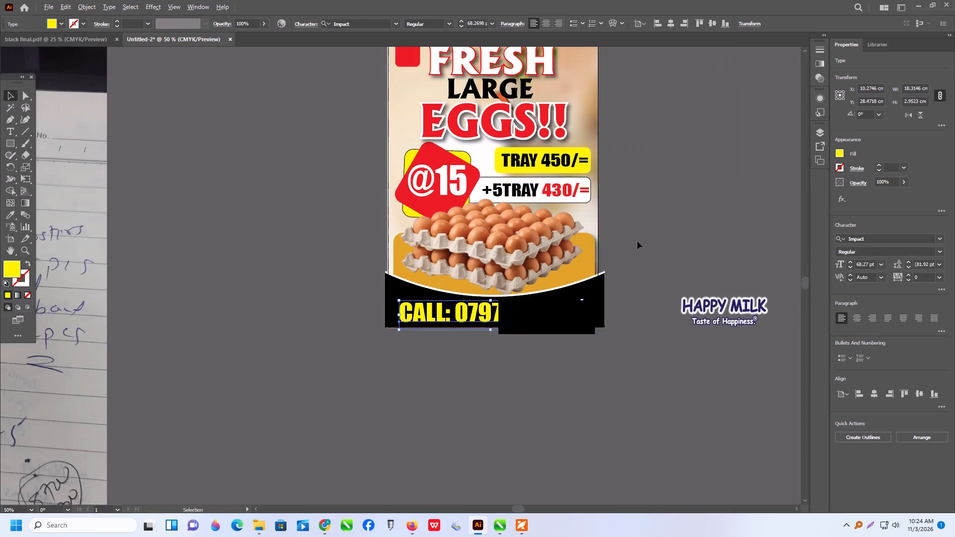
alt+scroll(584, 270, down, 2)
alt+scroll(630, 222, up, 1)
click(629, 222)
Fill the front curved footer shape with the red sampled from the tag beside the headline using the Eyedropper.
alt+scroll(618, 318, up, 1)
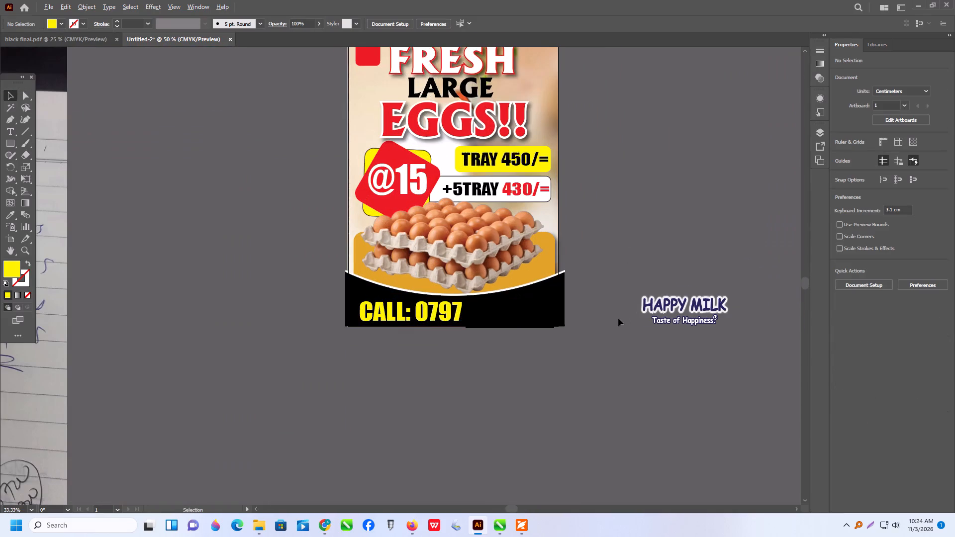
click(559, 306)
drag(7, 217, 12, 217)
click(388, 145)
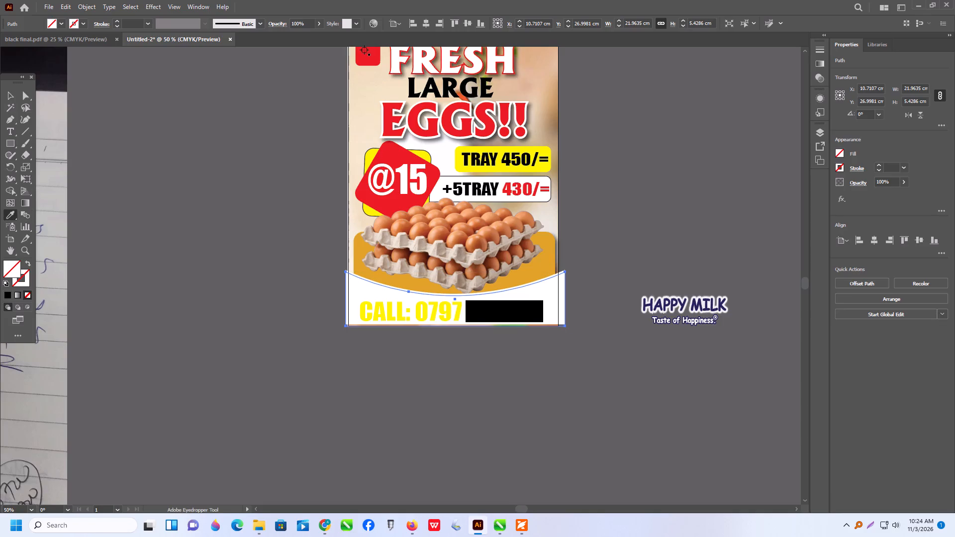
click(370, 60)
click(14, 95)
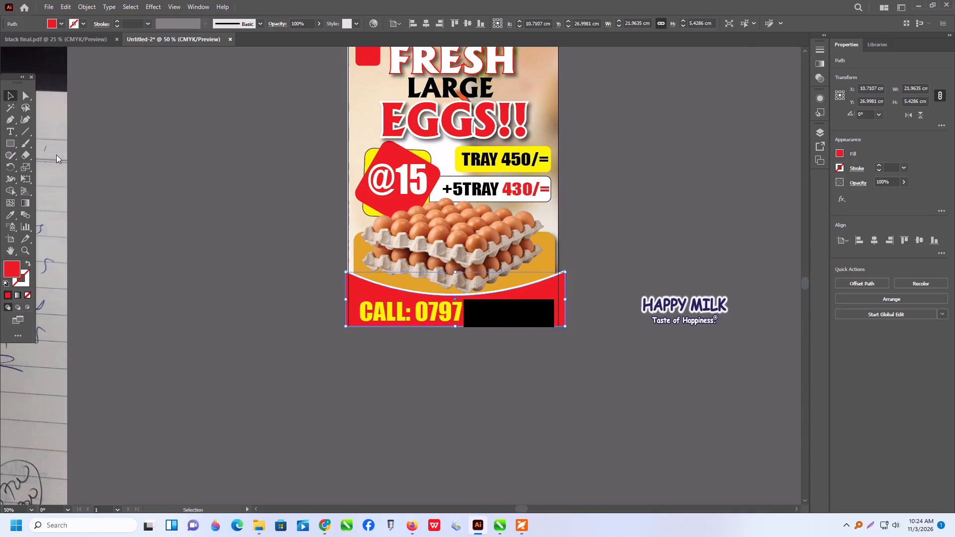
alt+scroll(175, 323, down, 1)
click(418, 345)
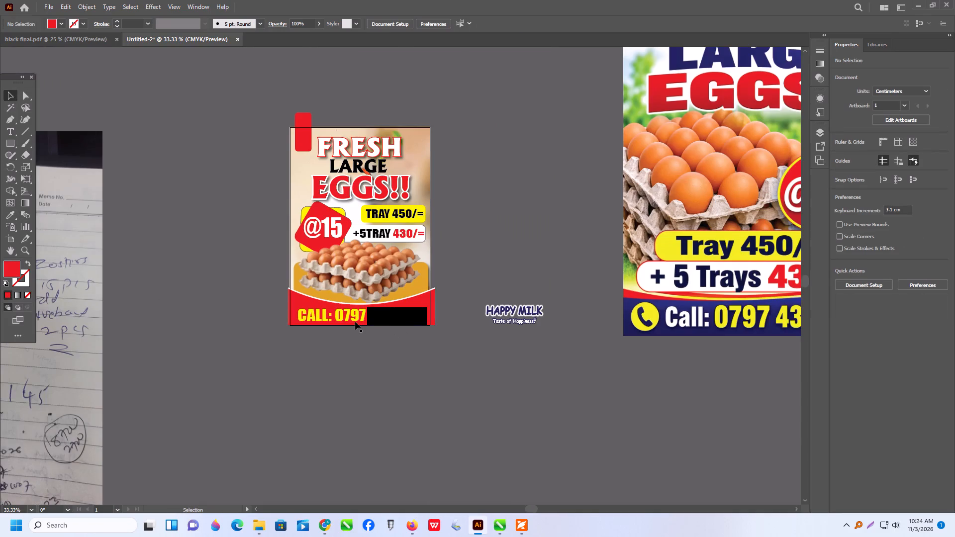
Enlarge the call line to about 72 pt and reposition it across the width of the red footer.
alt+scroll(355, 322, up, 2)
click(372, 313)
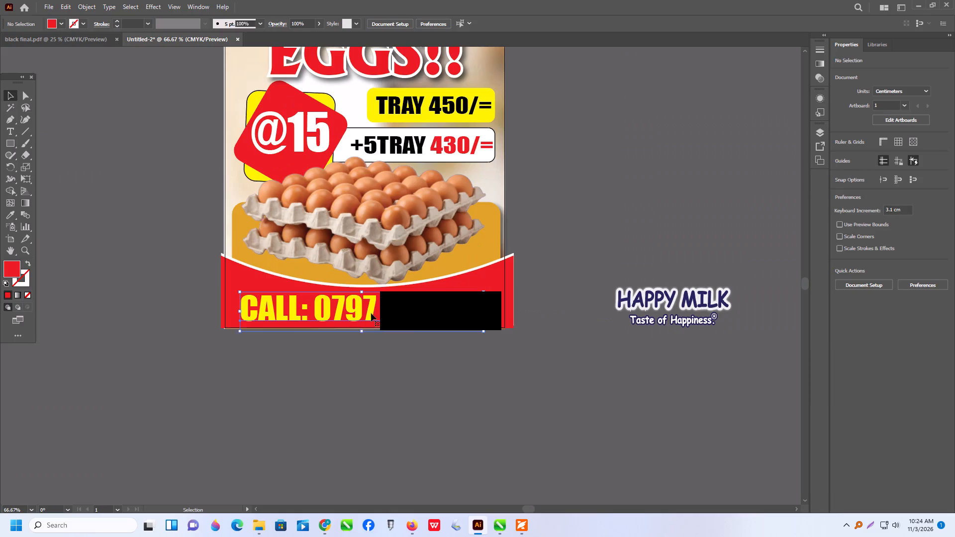
shift+drag(482, 312, 497, 313)
click(379, 310)
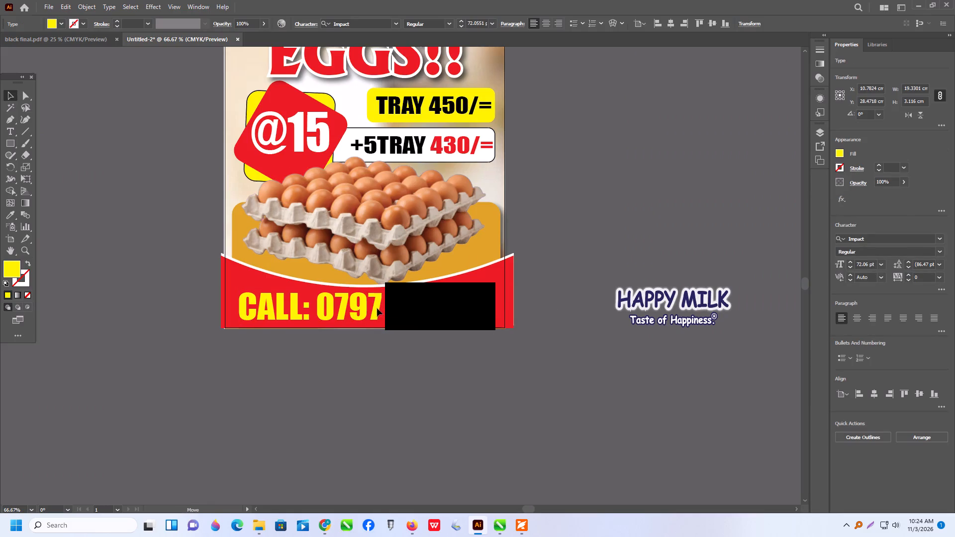
Set the call line's font to Poppins Black.
click(394, 26)
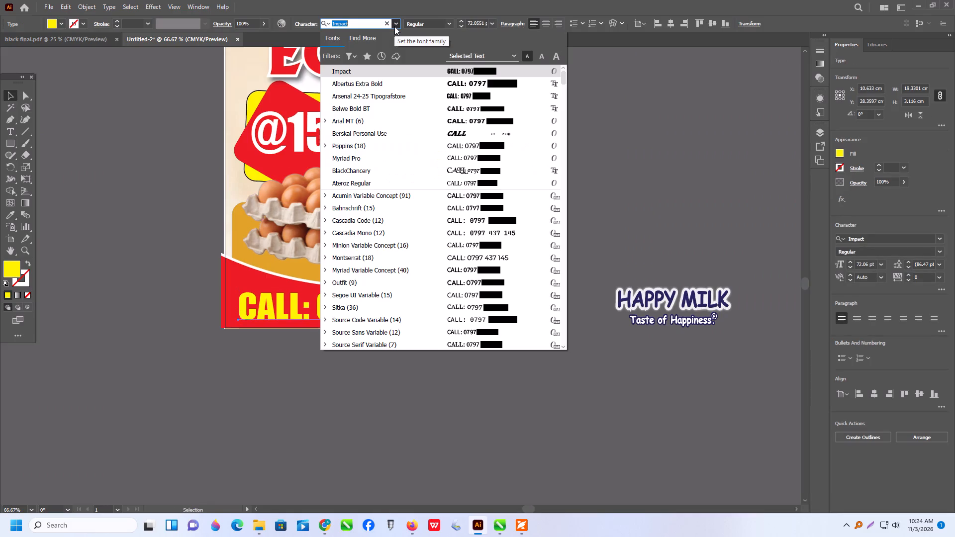
text(POPP)
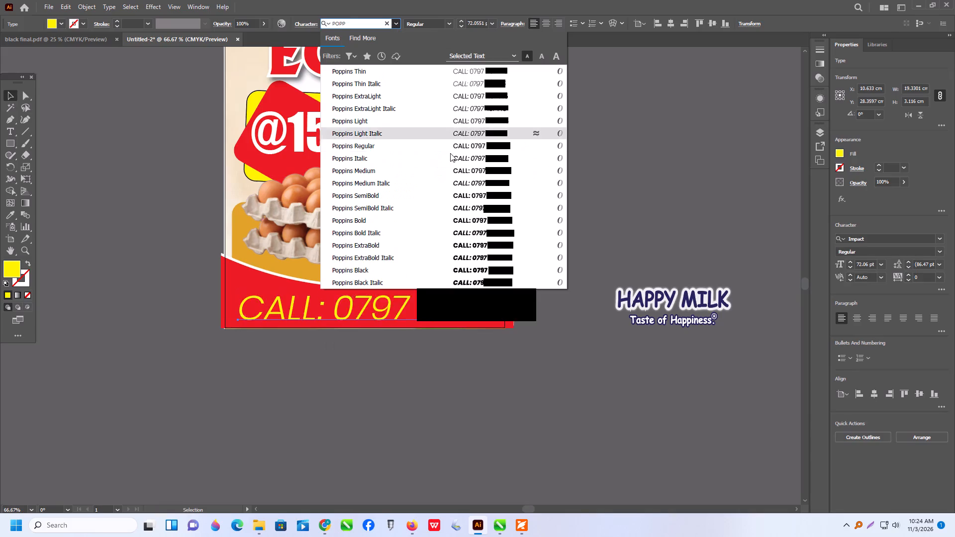
click(500, 268)
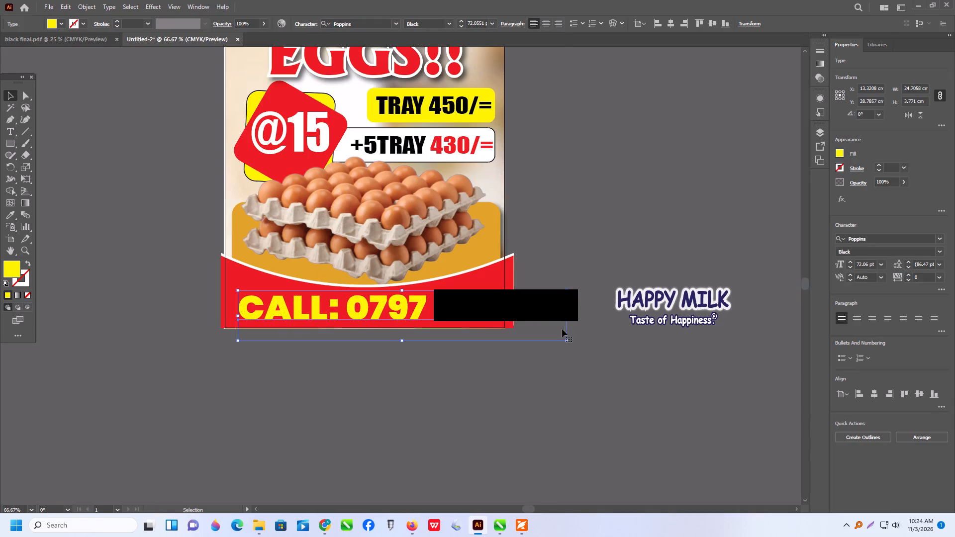
Narrow the call line to about 20.5 cm wide and position it within the red footer.
drag(566, 314, 509, 318)
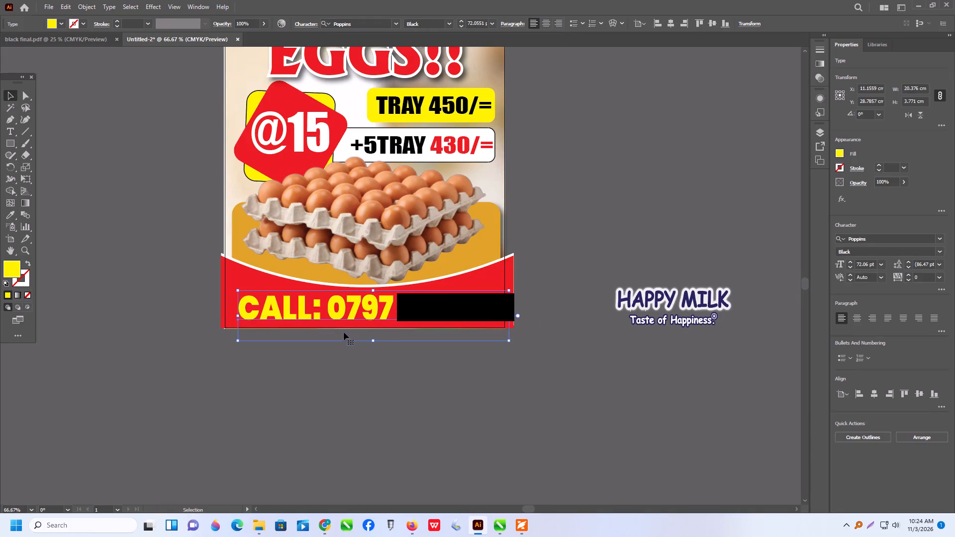
drag(348, 312, 340, 312)
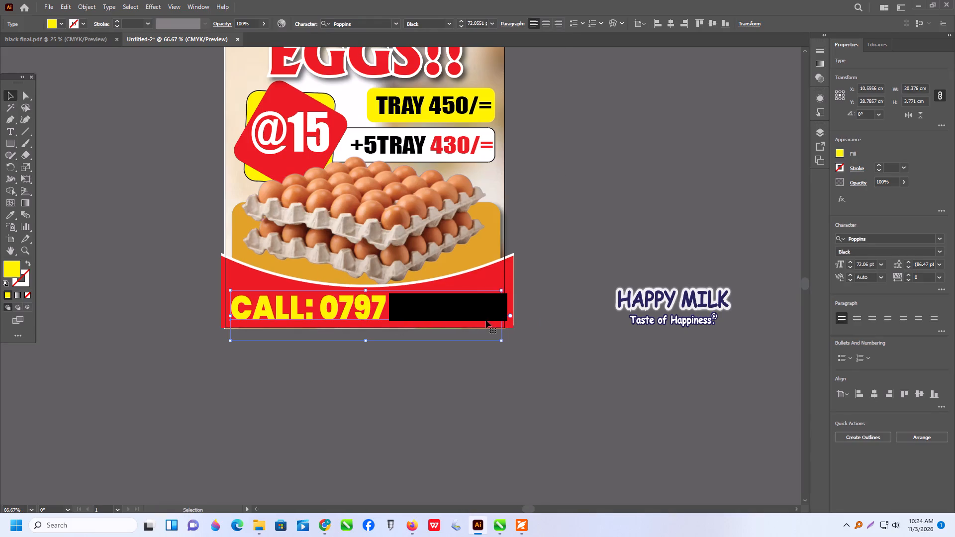
click(501, 316)
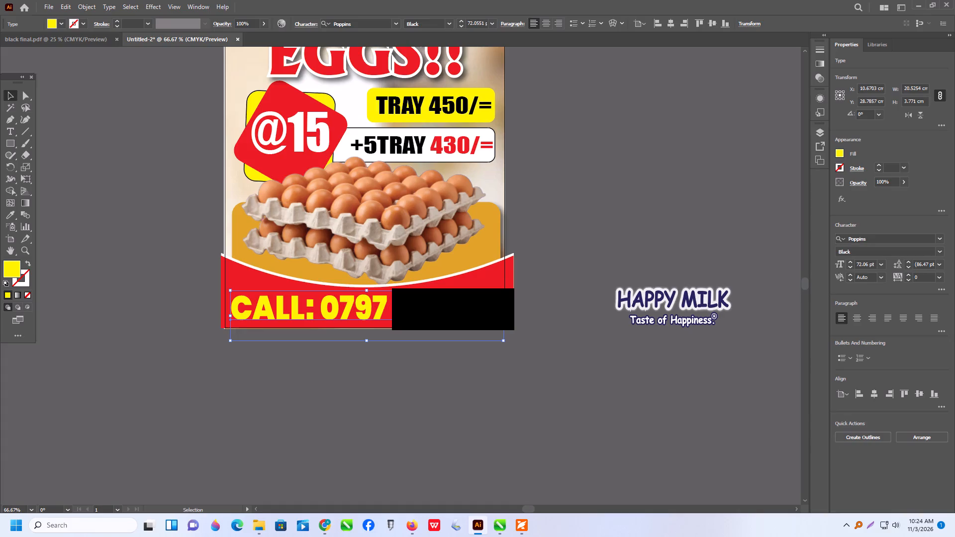
click(415, 315)
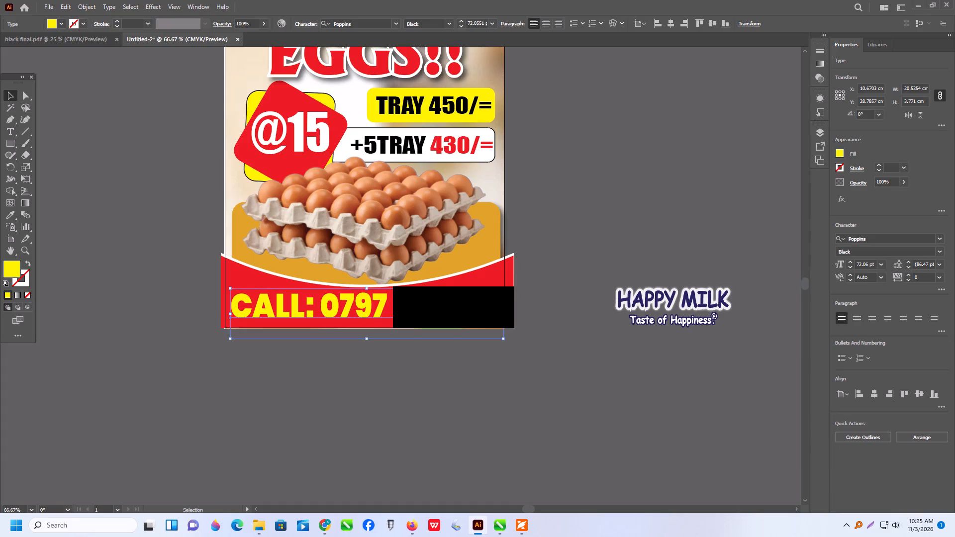
click(584, 248)
alt+drag(577, 230, 597, 254)
Cut the Happy Milk logo group from beside the poster.
scroll(578, 262, up, 6)
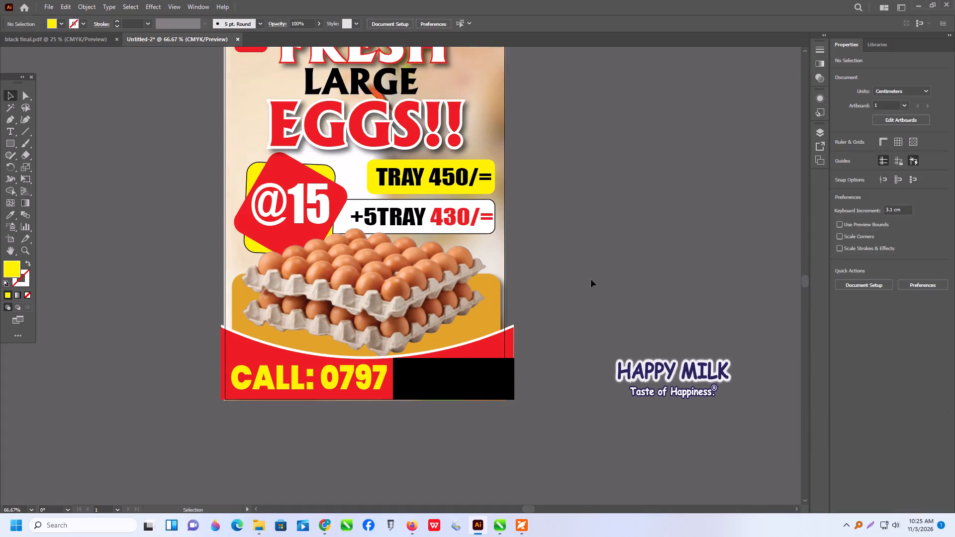
scroll(591, 279, up, 1)
alt+scroll(609, 319, down, 2)
drag(593, 308, 664, 411)
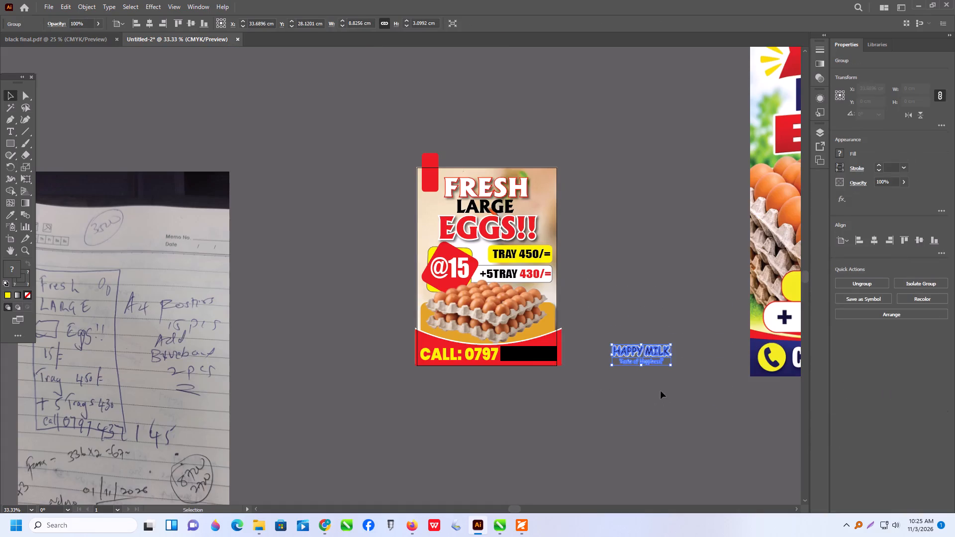
key(ctrl+x)
Delete the handwritten note photo and the reference eggs poster beside the artboard.
click(210, 290)
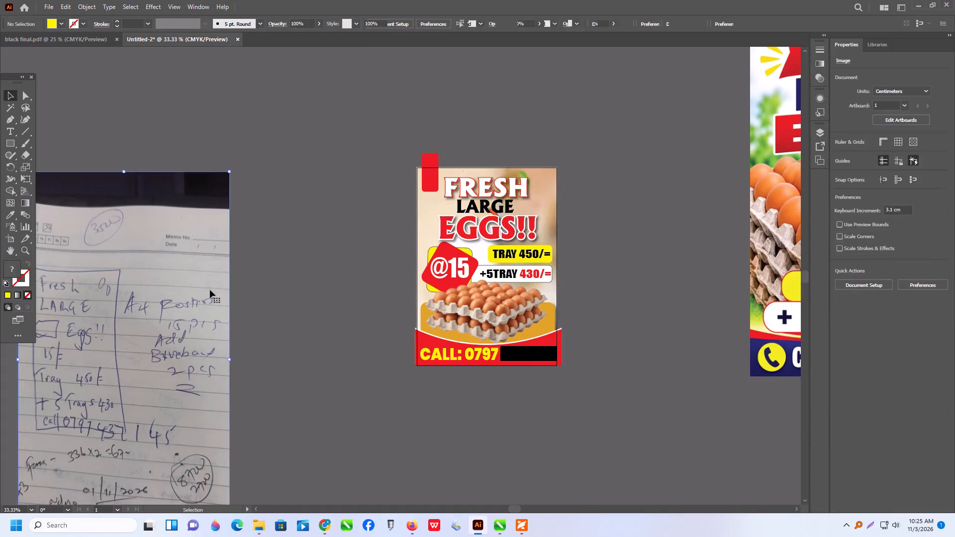
key(Delete)
click(756, 265)
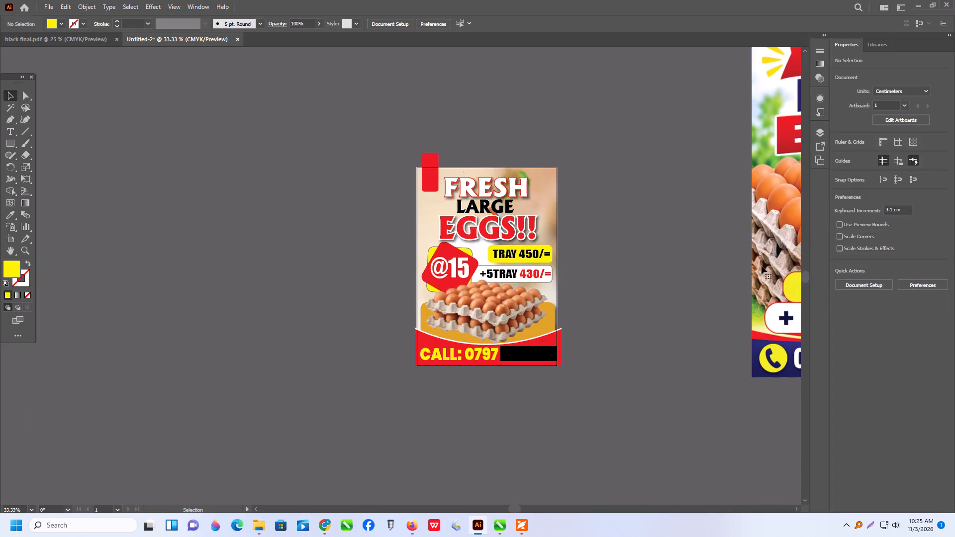
key(Delete)
Unlock the background image and group it with all the poster artwork.
scroll(600, 286, up, 1)
click(323, 127)
drag(283, 113, 638, 459)
key(ctrl+g)
click(313, 245)
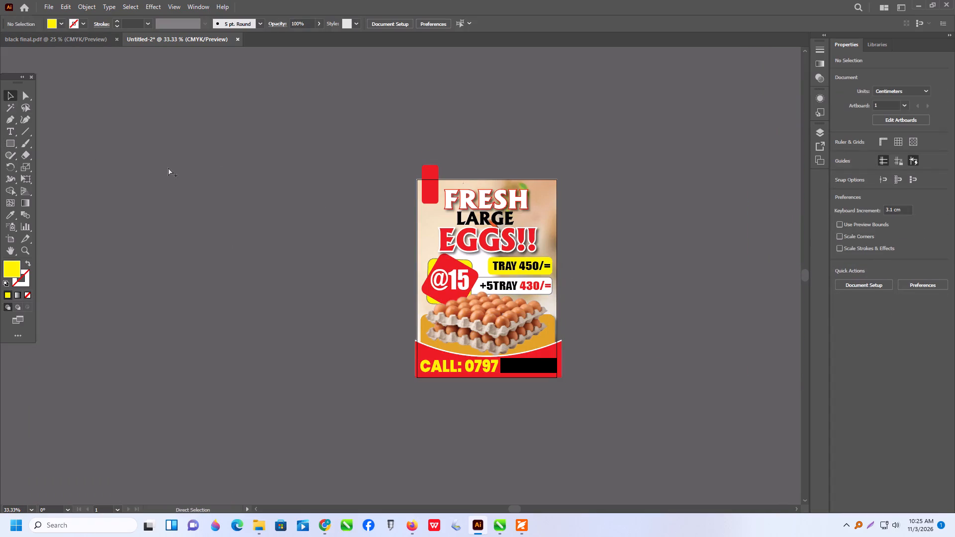
key(ctrl+alt+2)
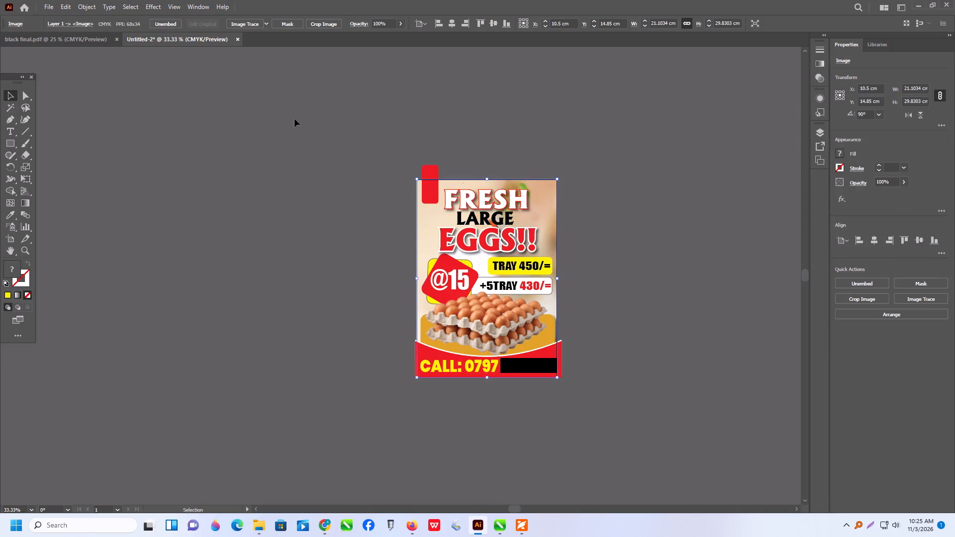
drag(295, 121, 753, 498)
key(ctrl+g)
click(297, 224)
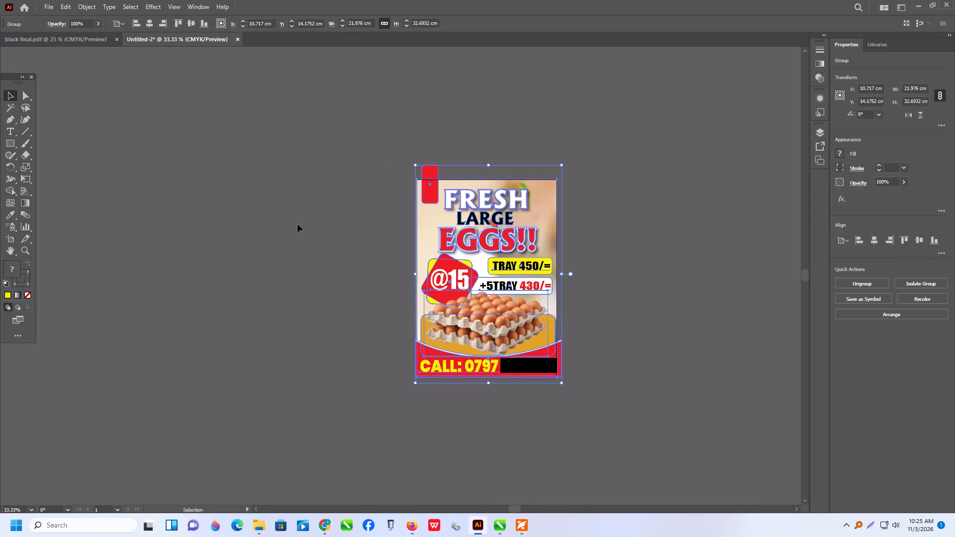
Create a 21 cm by 29.7 cm rectangle and align it to the artboard's left and top edges, covering the poster.
click(13, 145)
click(203, 153)
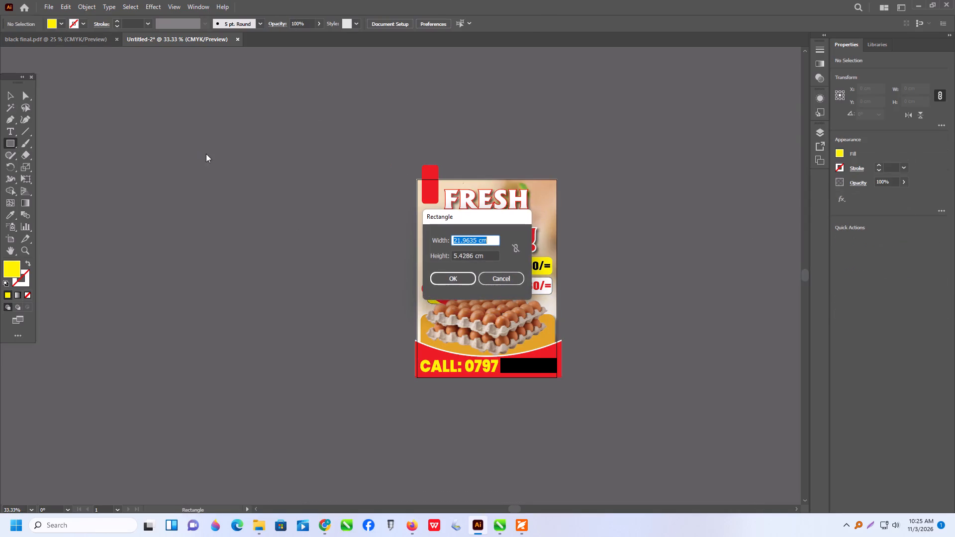
text(21)
key(Tab)
text(29.7)
key(Return)
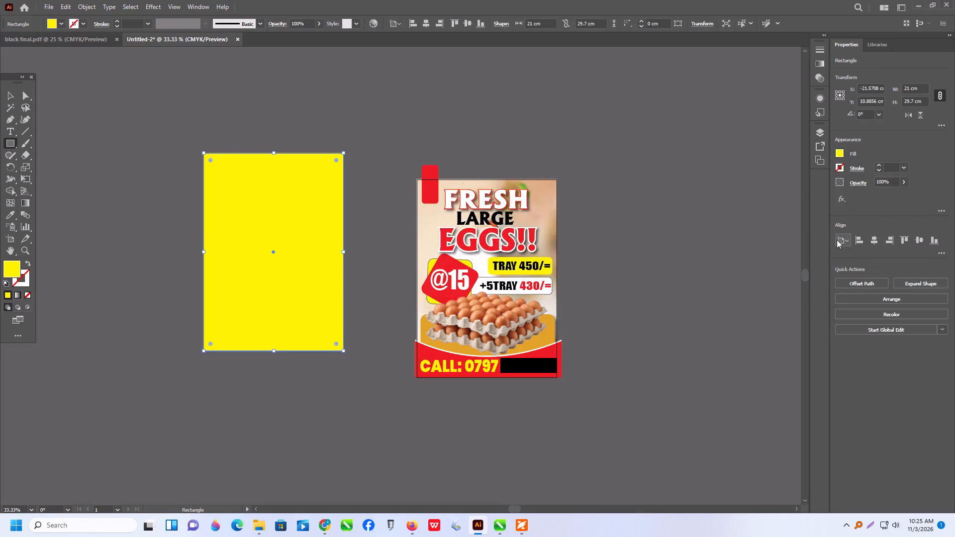
click(857, 242)
click(904, 243)
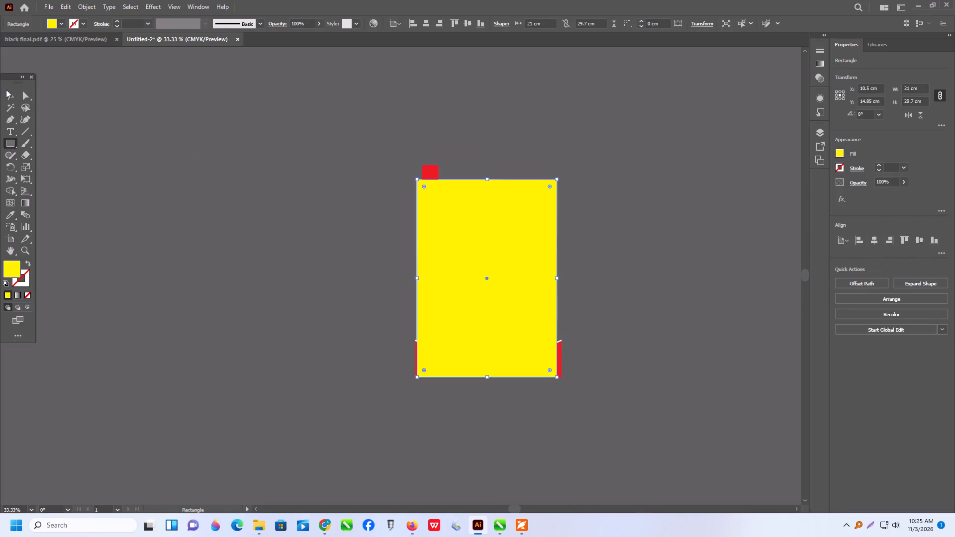
Make a clipping mask from the A4 rectangle and the poster group to trim the artwork overhanging the artboard.
click(9, 90)
drag(242, 135, 577, 400)
right_click(507, 251)
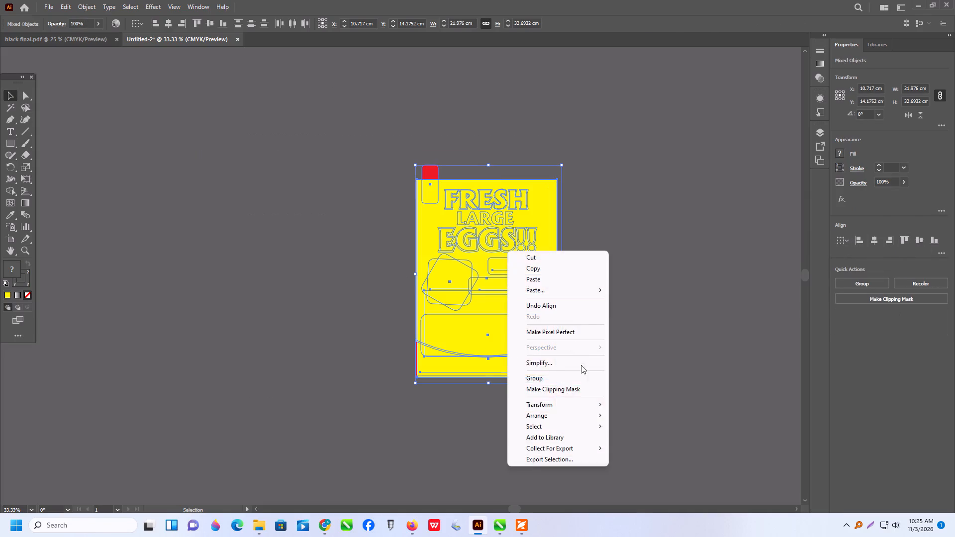
click(565, 389)
click(599, 360)
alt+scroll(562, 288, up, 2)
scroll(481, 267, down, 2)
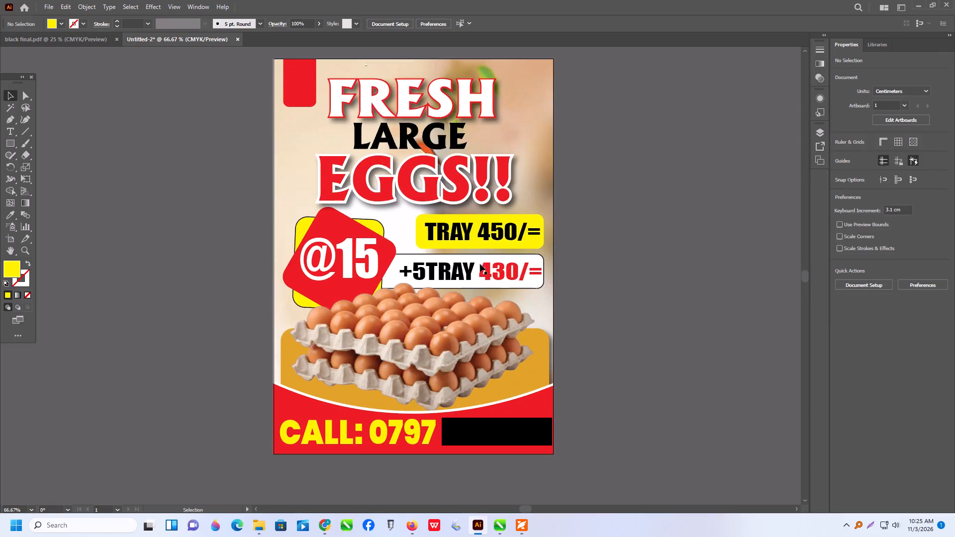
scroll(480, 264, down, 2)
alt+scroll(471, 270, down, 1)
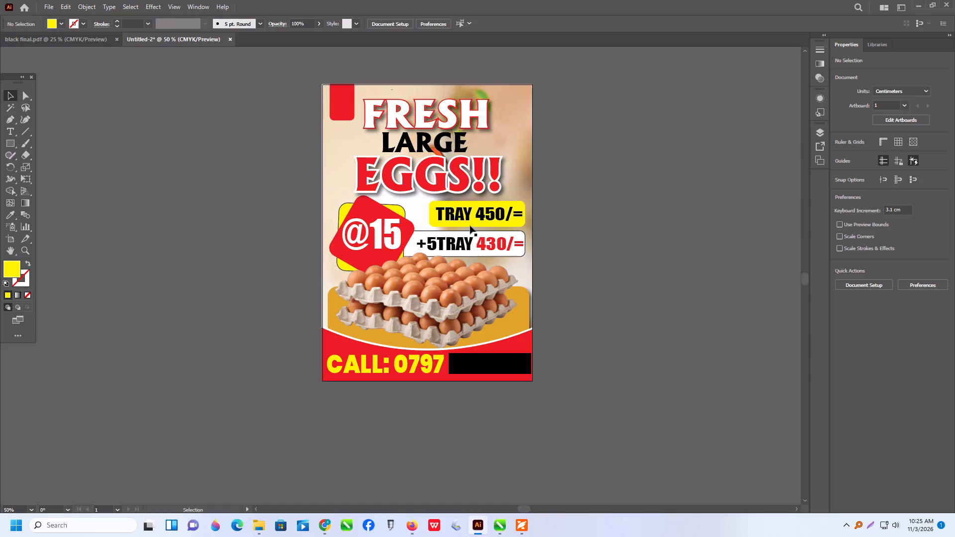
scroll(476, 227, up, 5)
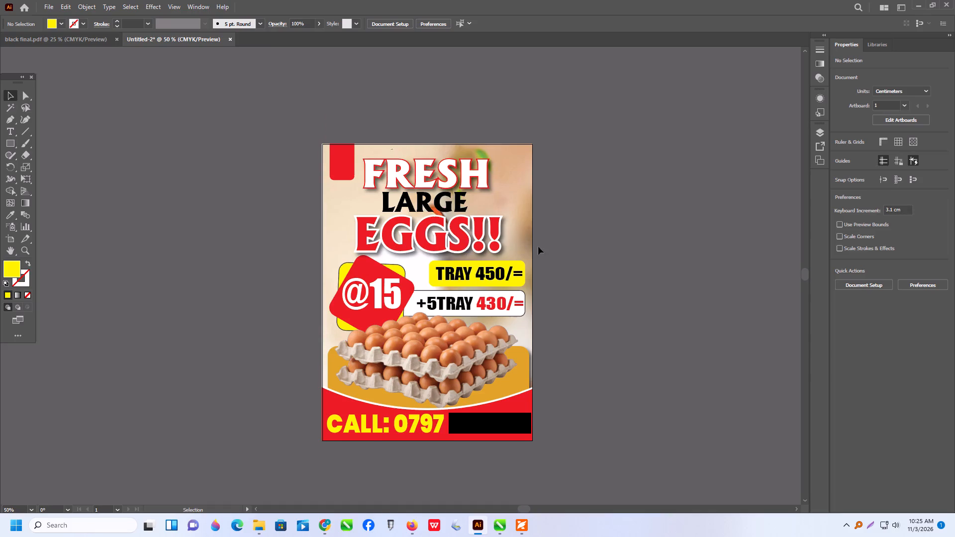
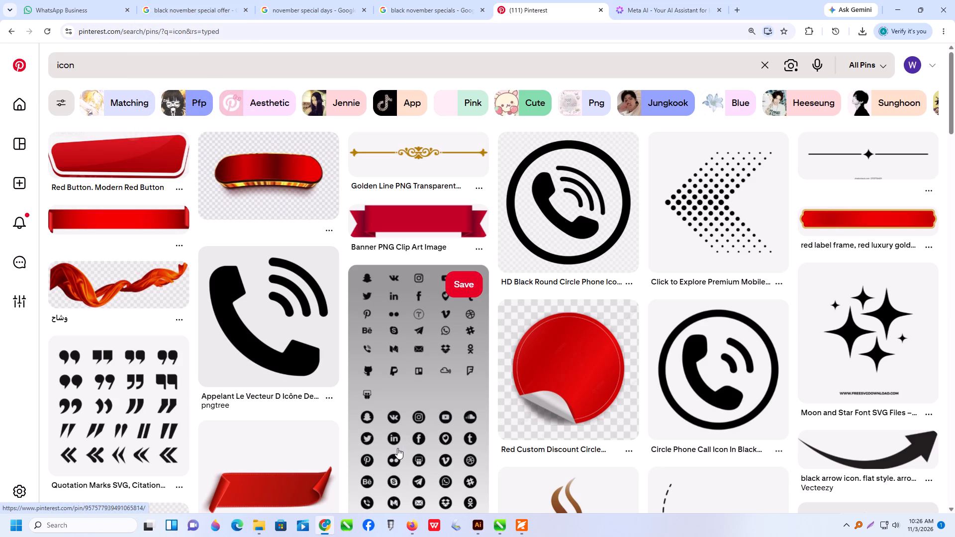
Find the red blank price tag ribbon with curled ends among the Pinterest icon results and copy its image.
scroll(407, 443, down, 1)
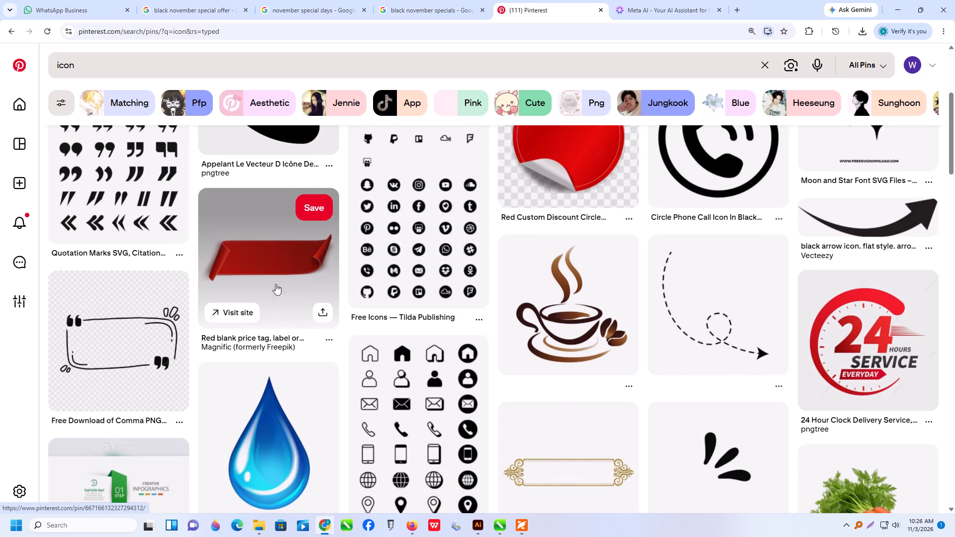
click(263, 263)
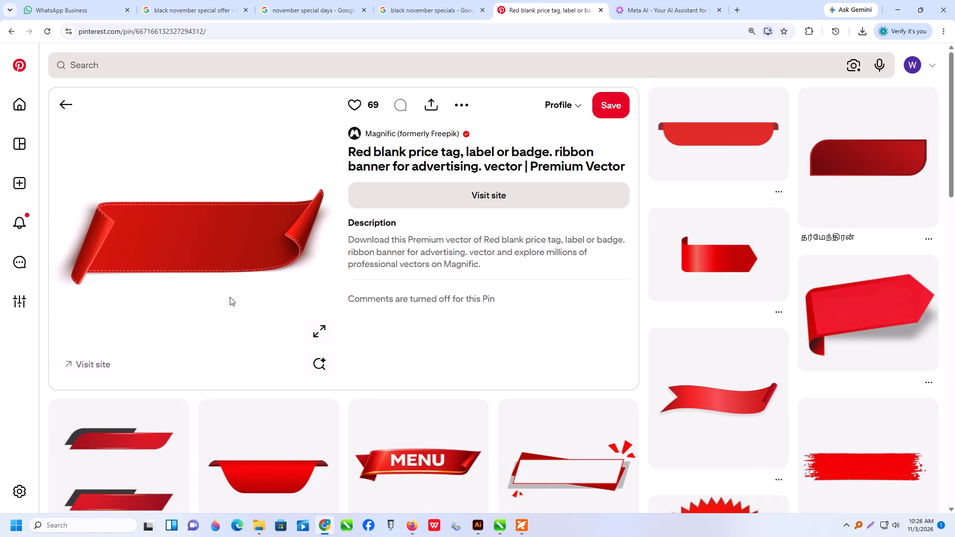
right_click(216, 235)
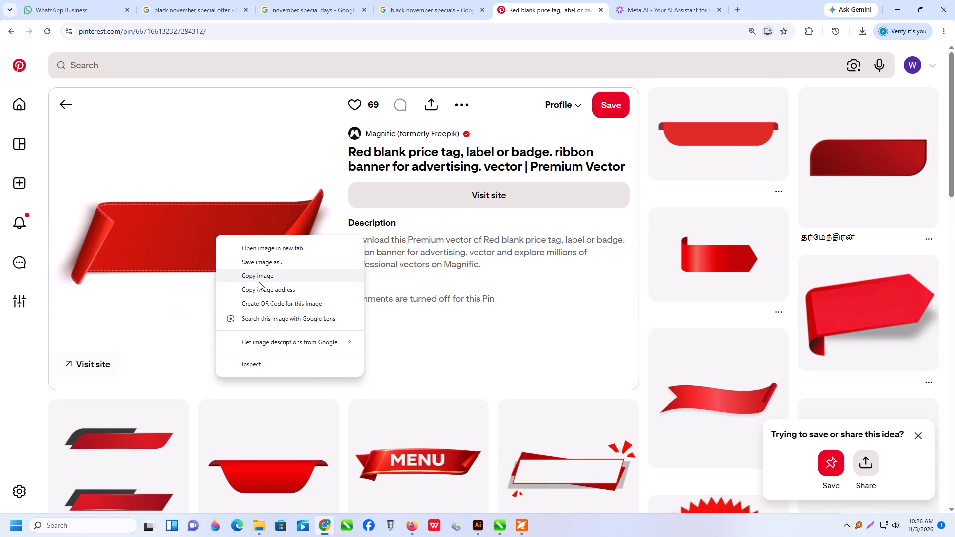
click(261, 278)
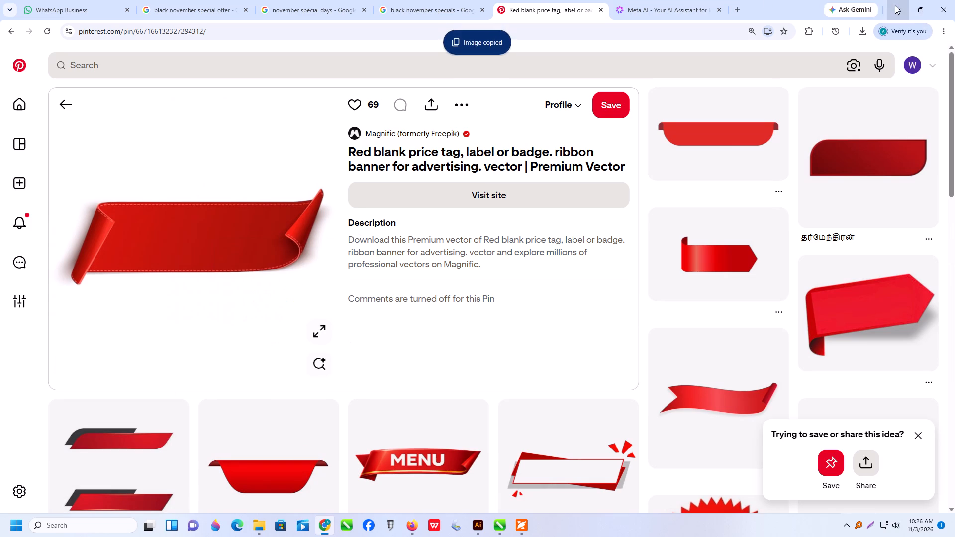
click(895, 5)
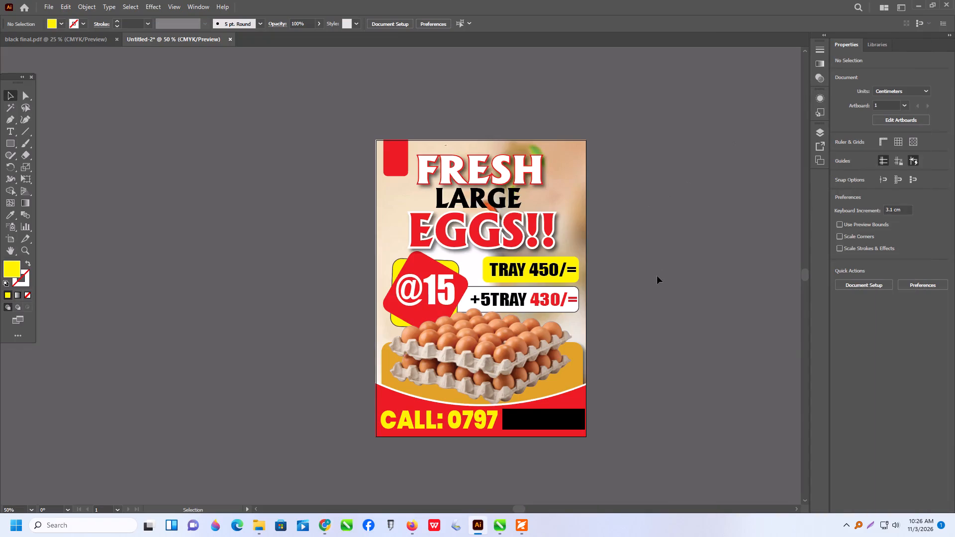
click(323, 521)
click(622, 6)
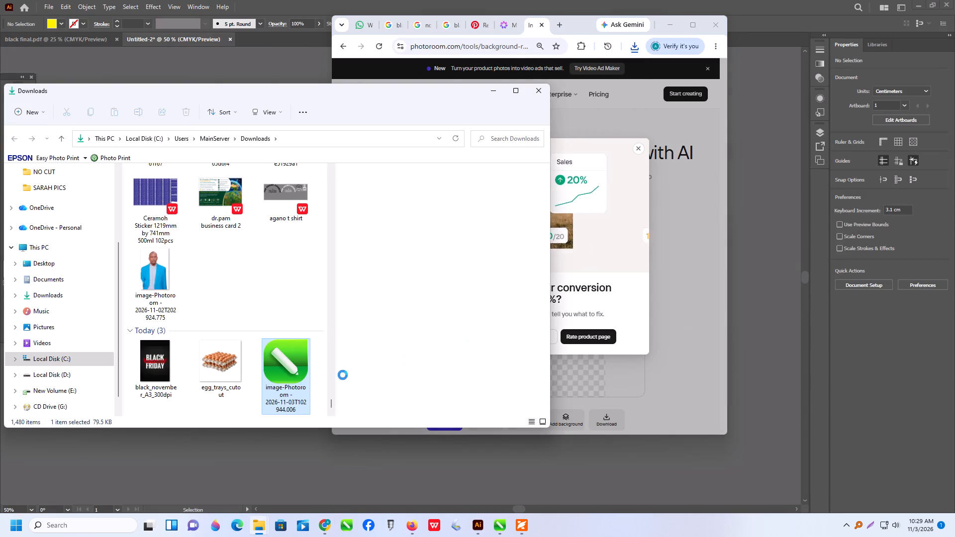
drag(288, 367, 683, 474)
click(642, 470)
drag(663, 472, 613, 384)
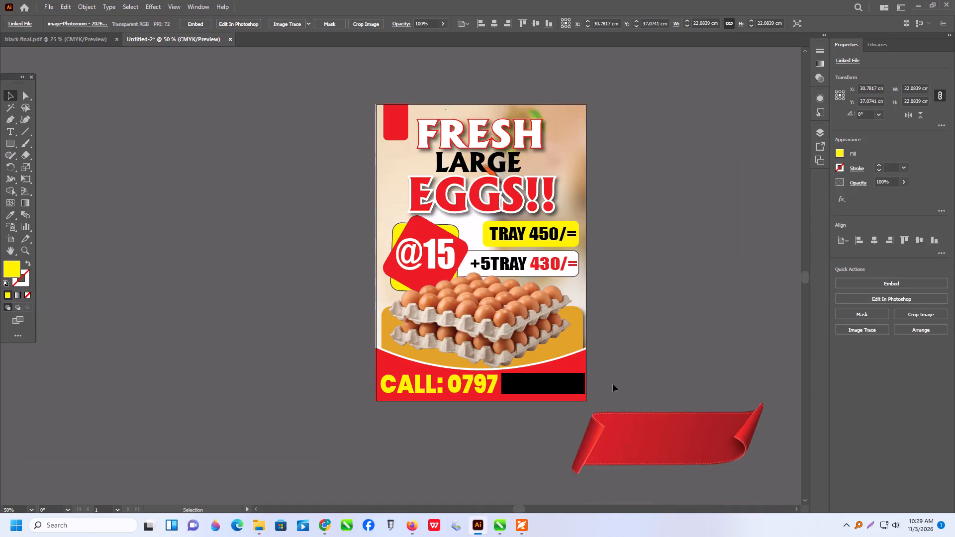
drag(613, 384, 527, 284)
drag(588, 284, 282, 274)
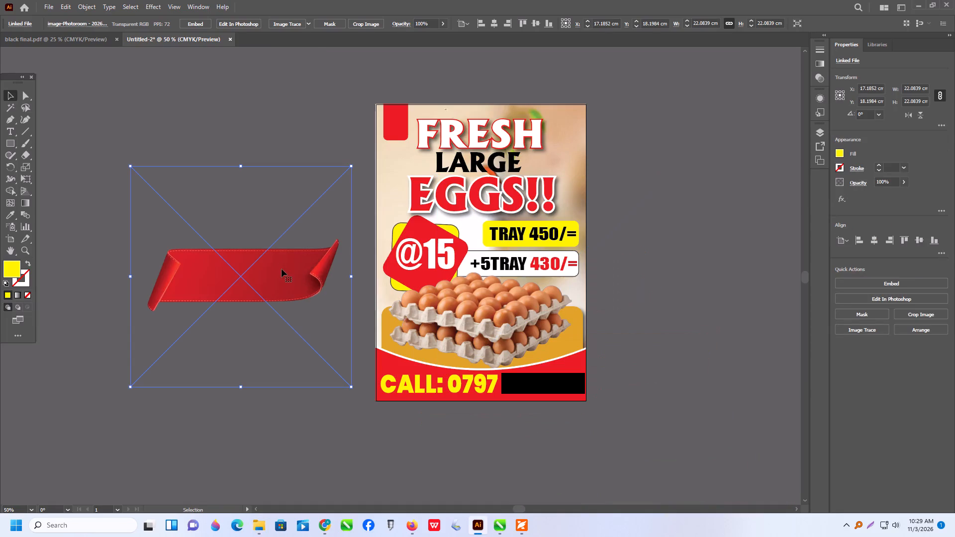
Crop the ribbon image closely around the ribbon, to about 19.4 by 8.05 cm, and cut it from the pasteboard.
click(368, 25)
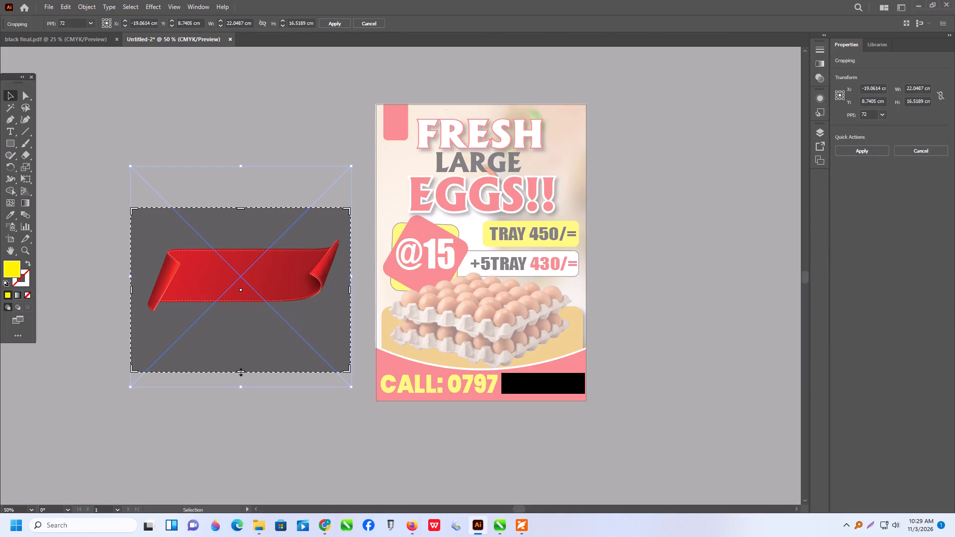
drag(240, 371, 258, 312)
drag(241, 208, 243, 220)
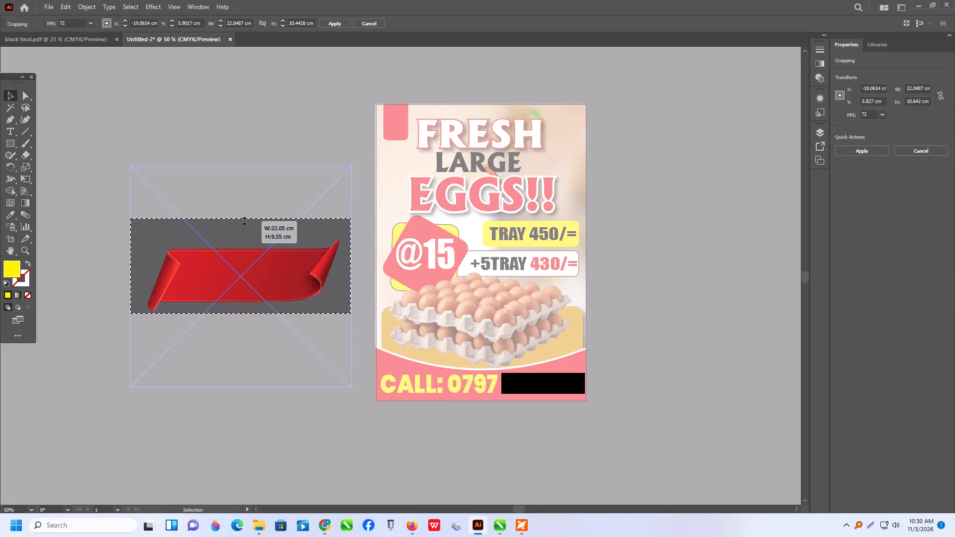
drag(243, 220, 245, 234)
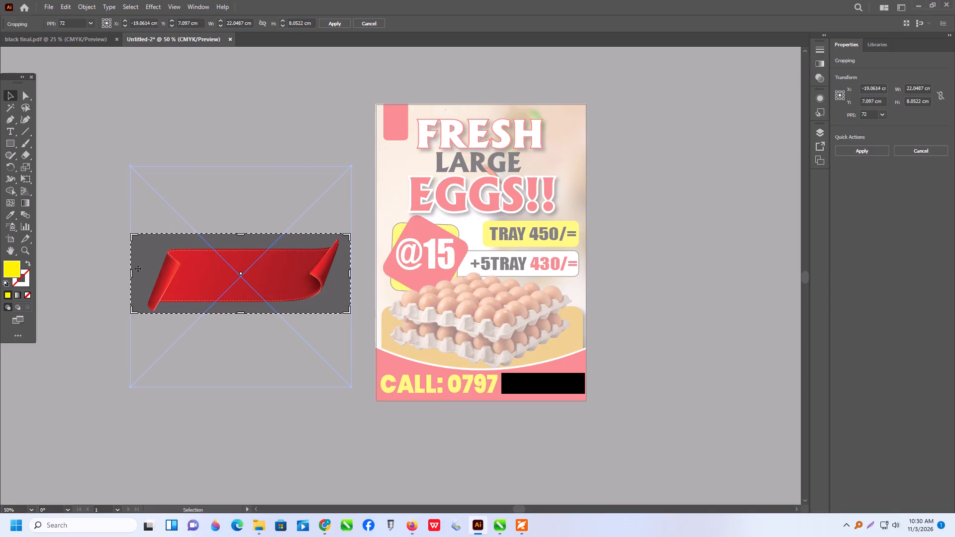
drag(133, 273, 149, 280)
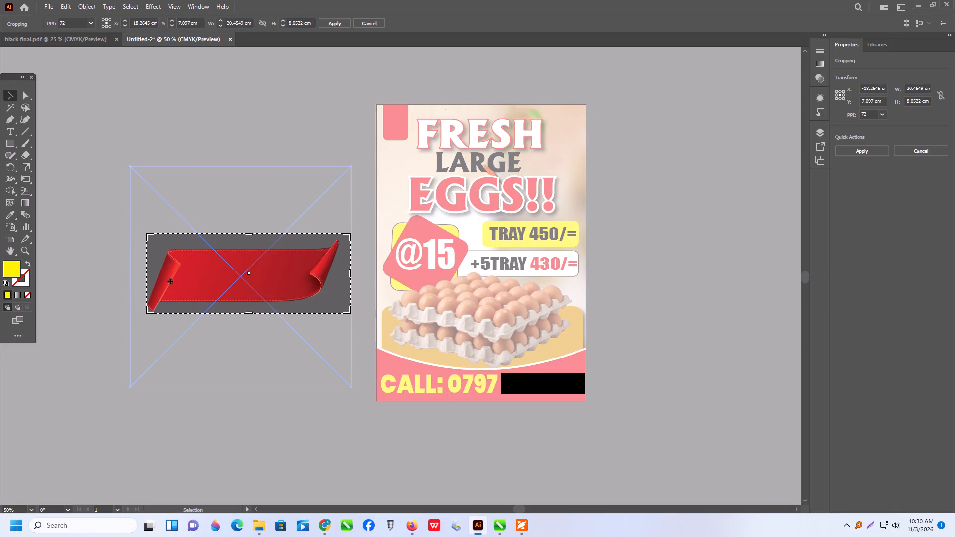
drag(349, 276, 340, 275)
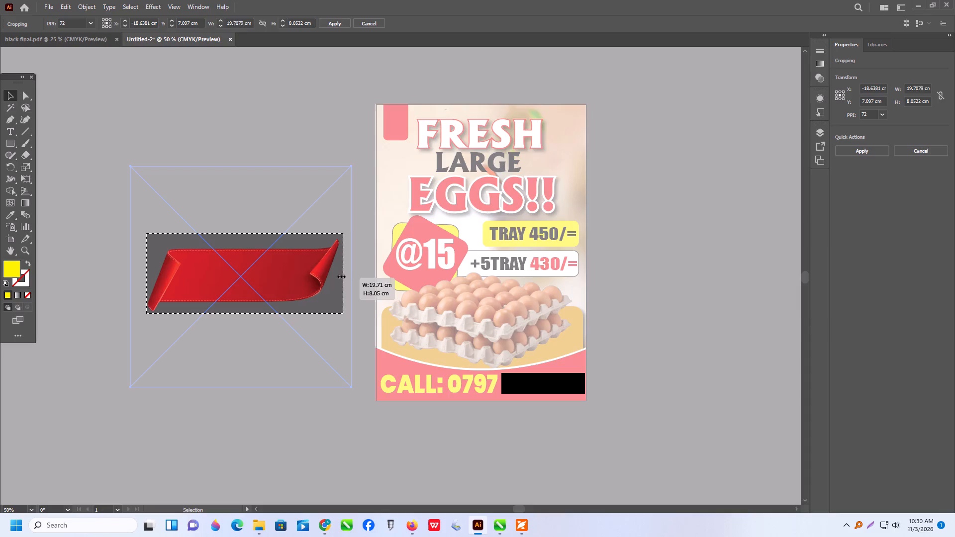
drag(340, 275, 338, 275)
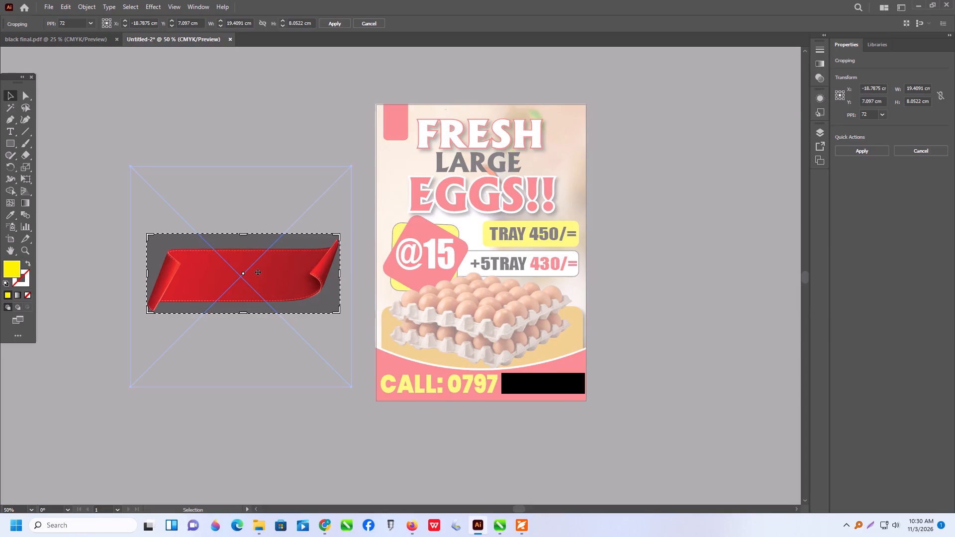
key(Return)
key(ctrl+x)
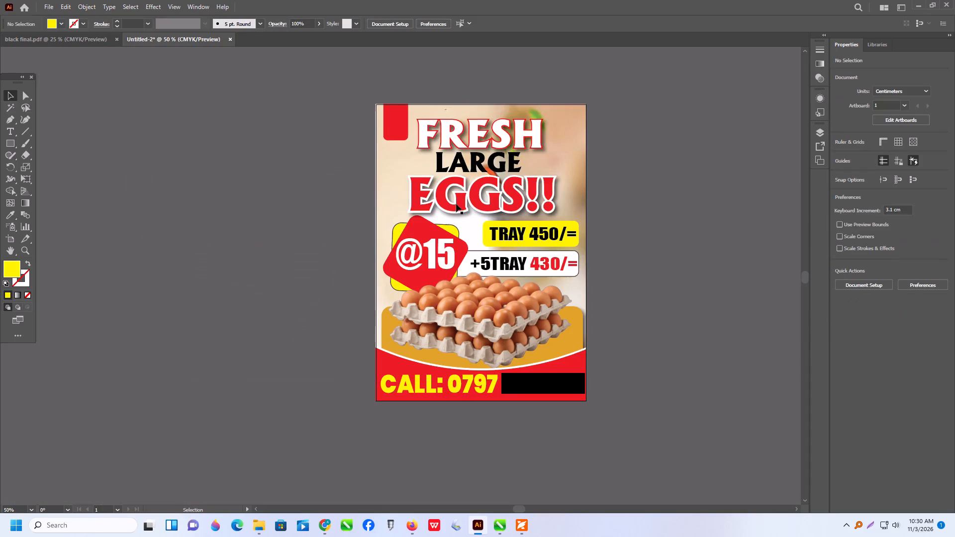
Isolate the poster's nested group and delete the yellow rounded rectangle behind the "TRAY 450/=" text.
alt+scroll(568, 243, up, 2)
click(568, 236)
triple_click(567, 239)
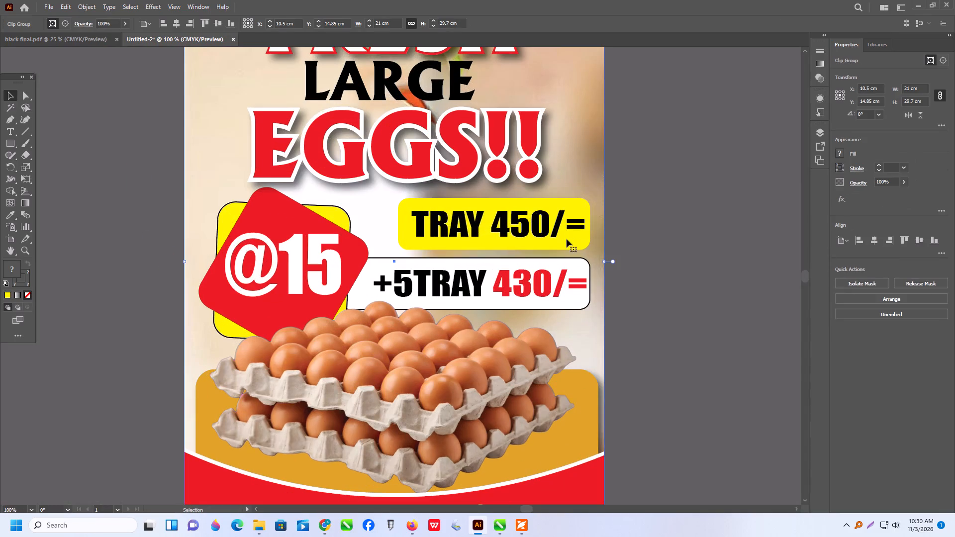
double_click(567, 239)
triple_click(573, 237)
click(573, 237)
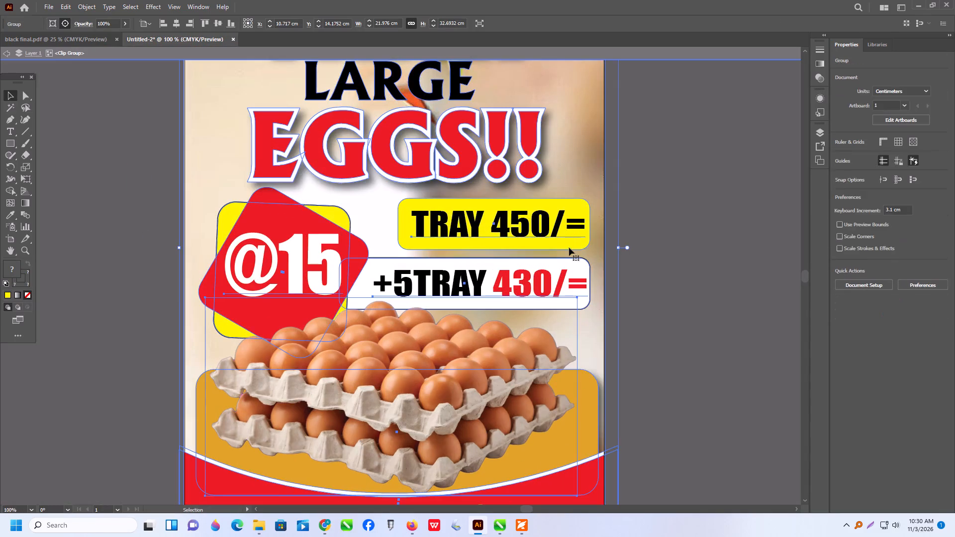
click(569, 248)
triple_click(570, 243)
click(570, 243)
triple_click(570, 243)
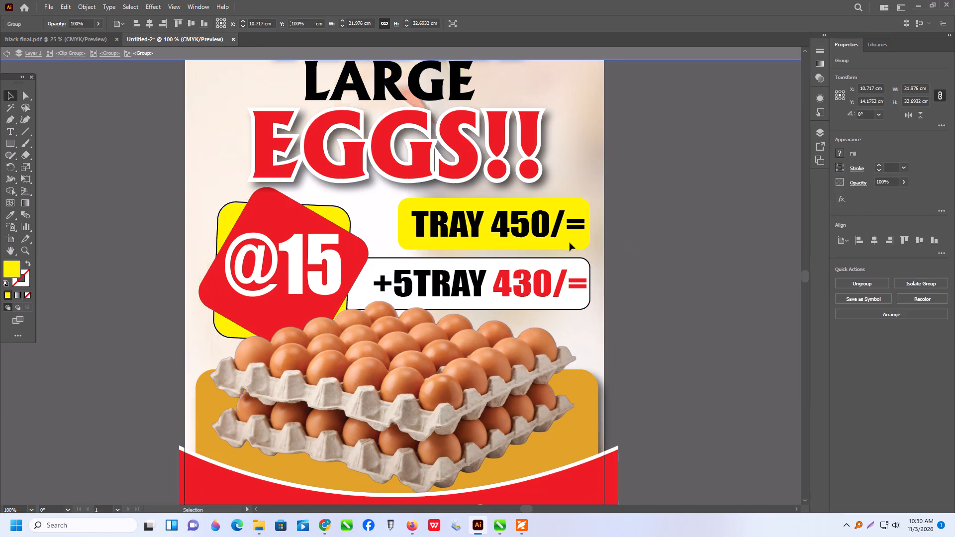
click(570, 243)
click(521, 200)
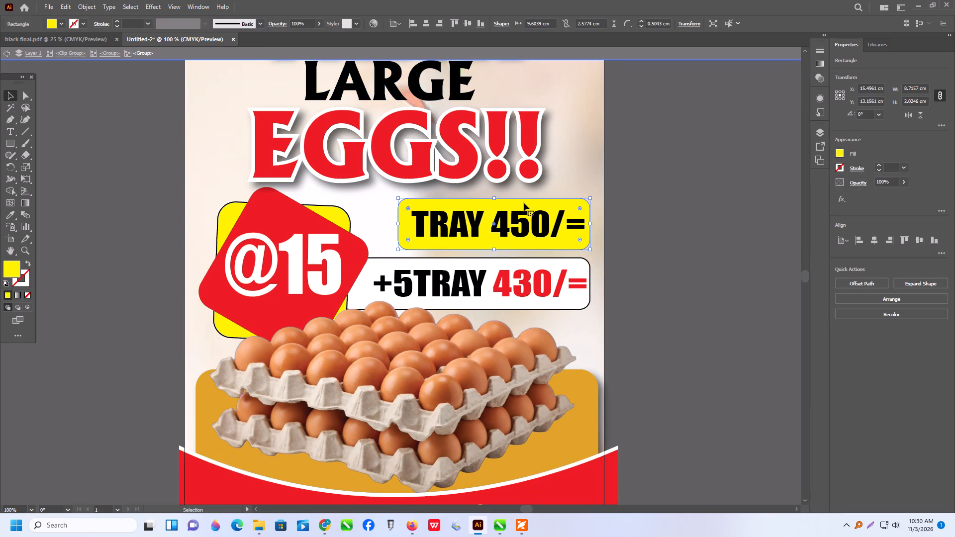
key(Delete)
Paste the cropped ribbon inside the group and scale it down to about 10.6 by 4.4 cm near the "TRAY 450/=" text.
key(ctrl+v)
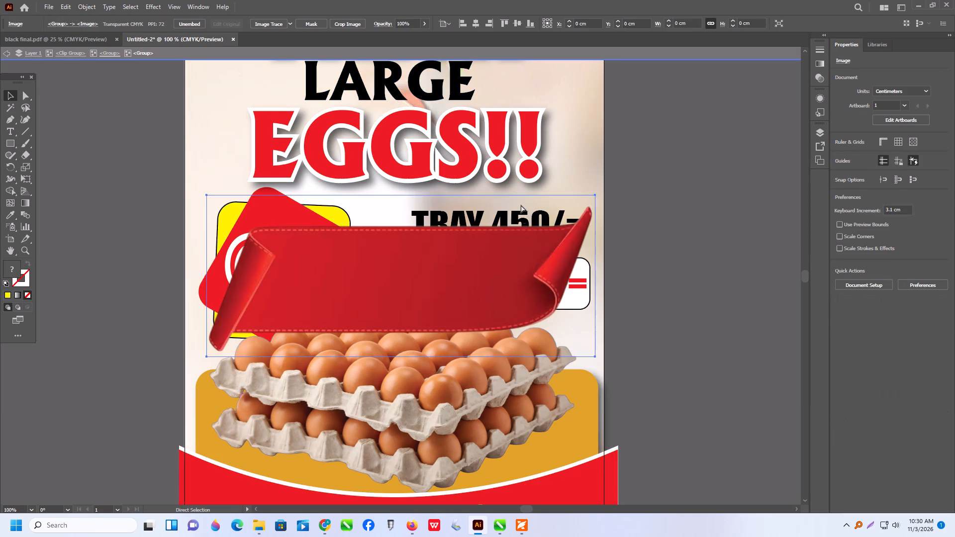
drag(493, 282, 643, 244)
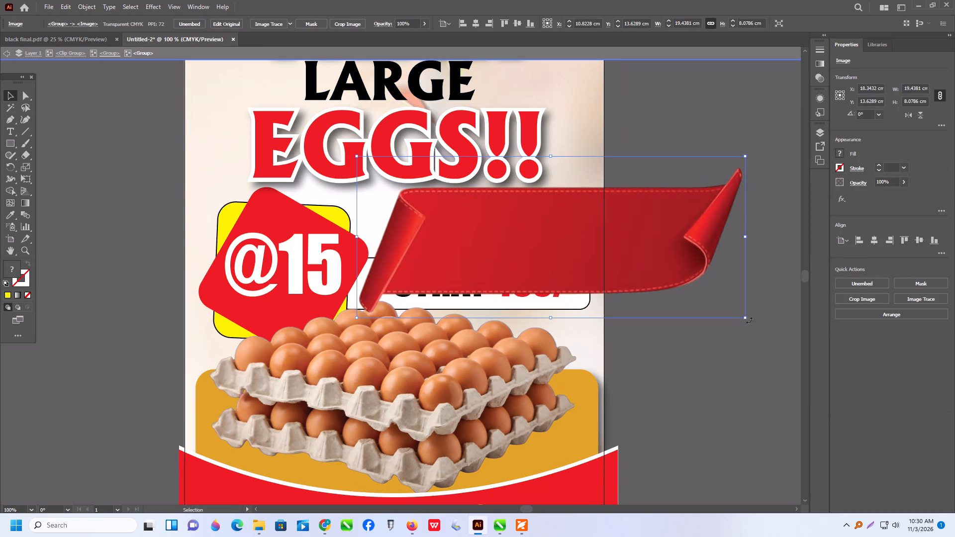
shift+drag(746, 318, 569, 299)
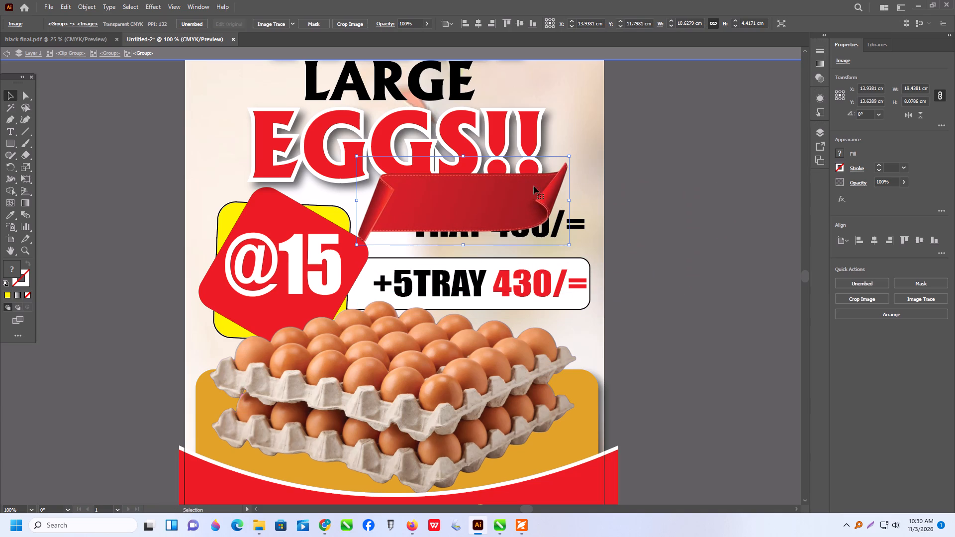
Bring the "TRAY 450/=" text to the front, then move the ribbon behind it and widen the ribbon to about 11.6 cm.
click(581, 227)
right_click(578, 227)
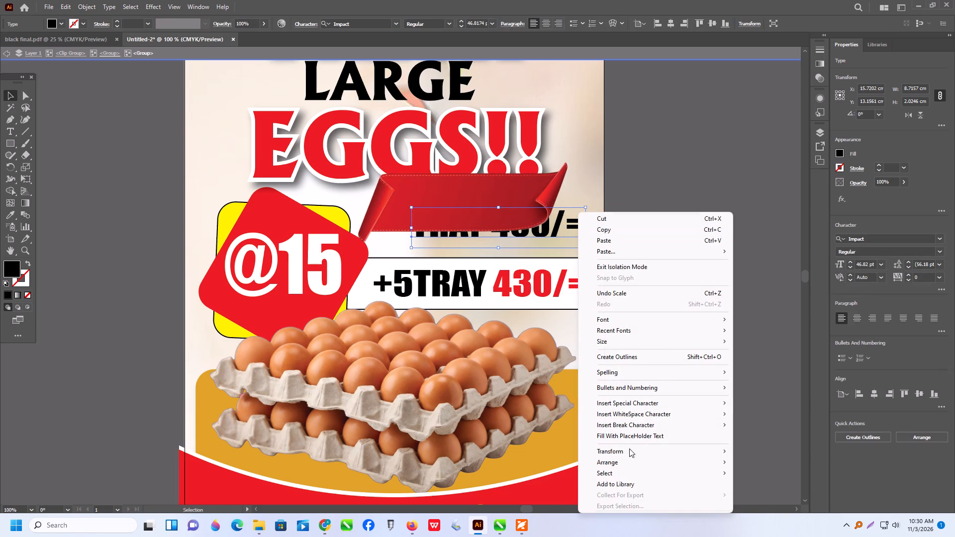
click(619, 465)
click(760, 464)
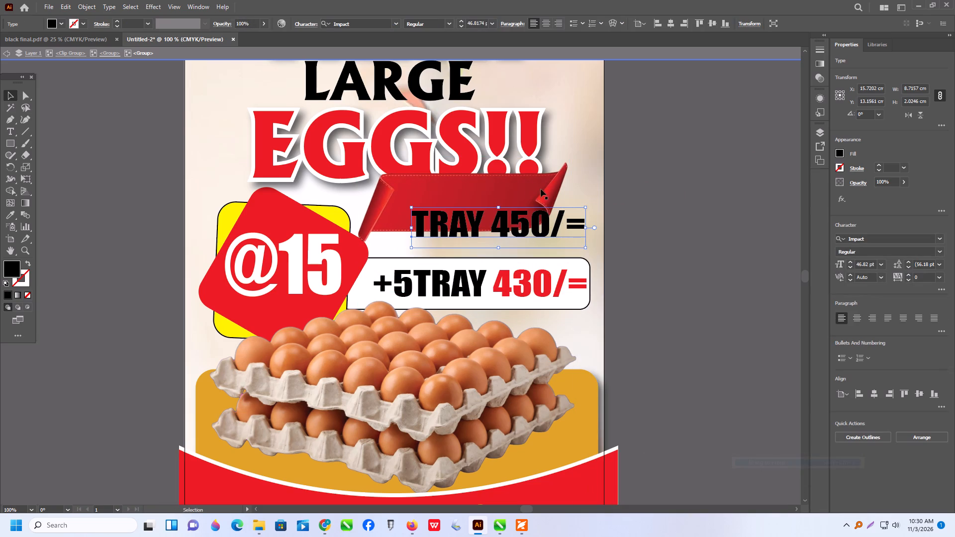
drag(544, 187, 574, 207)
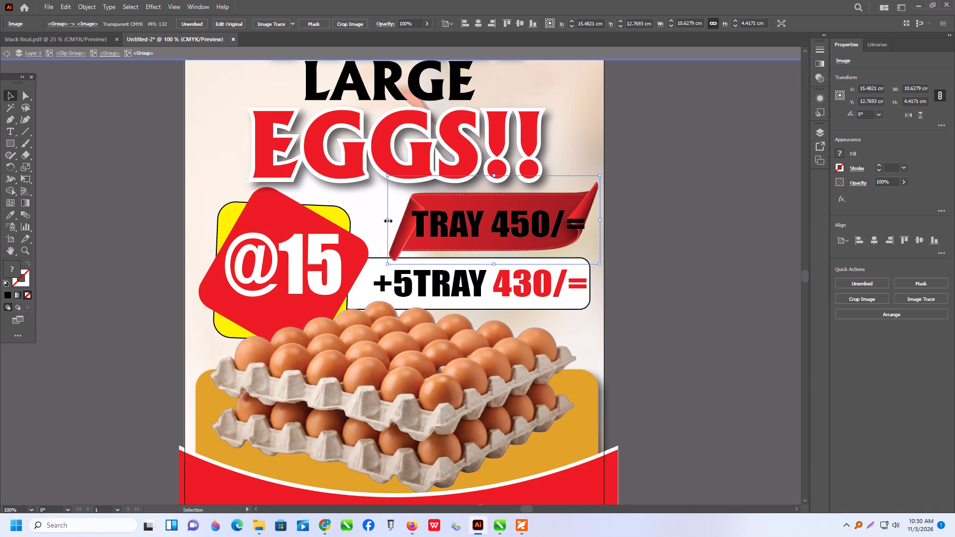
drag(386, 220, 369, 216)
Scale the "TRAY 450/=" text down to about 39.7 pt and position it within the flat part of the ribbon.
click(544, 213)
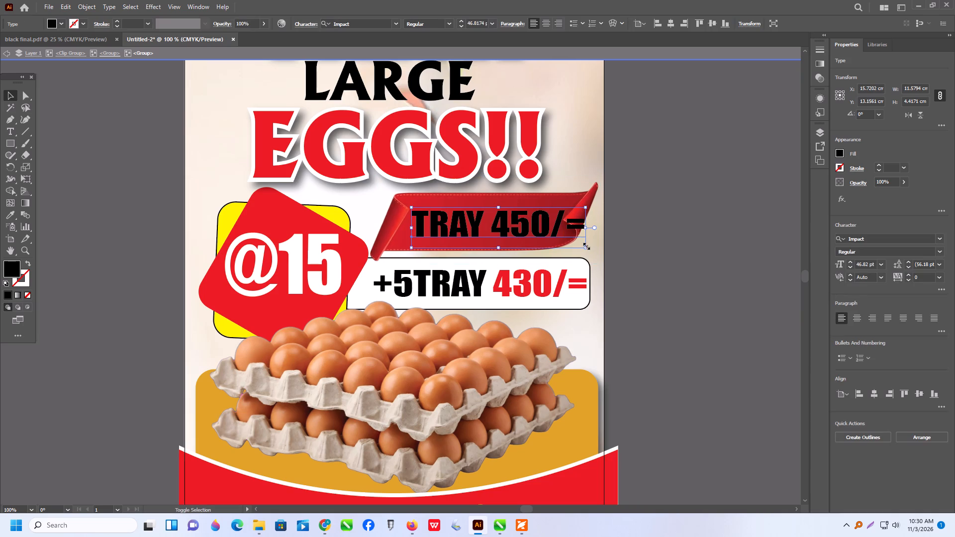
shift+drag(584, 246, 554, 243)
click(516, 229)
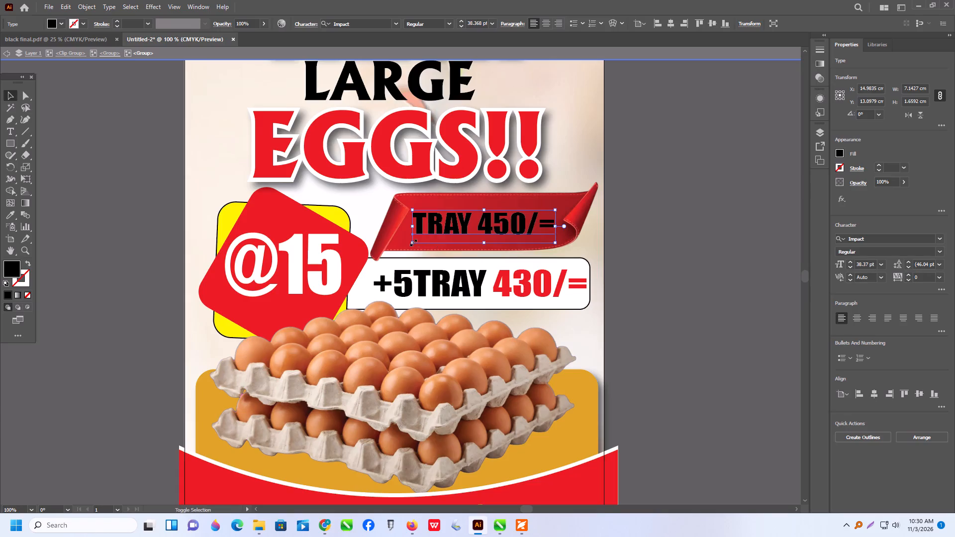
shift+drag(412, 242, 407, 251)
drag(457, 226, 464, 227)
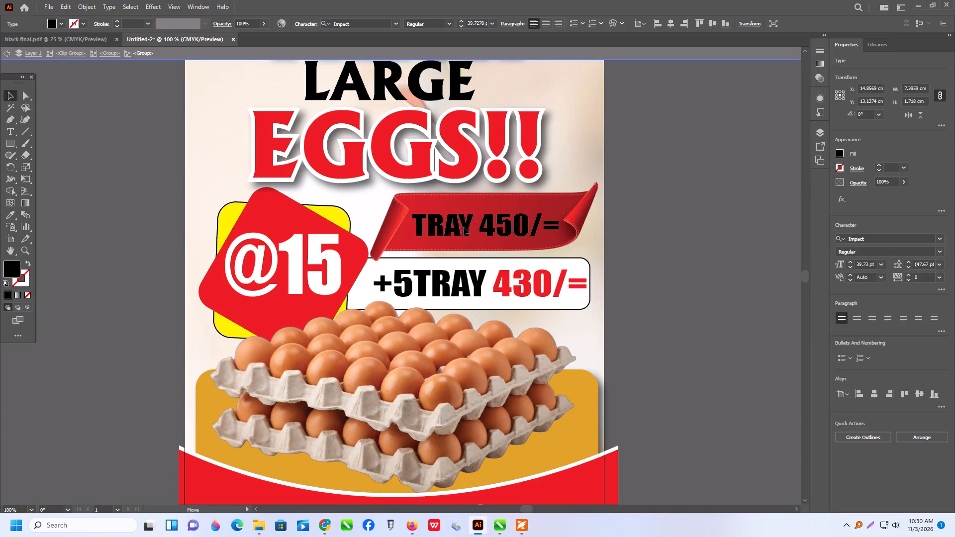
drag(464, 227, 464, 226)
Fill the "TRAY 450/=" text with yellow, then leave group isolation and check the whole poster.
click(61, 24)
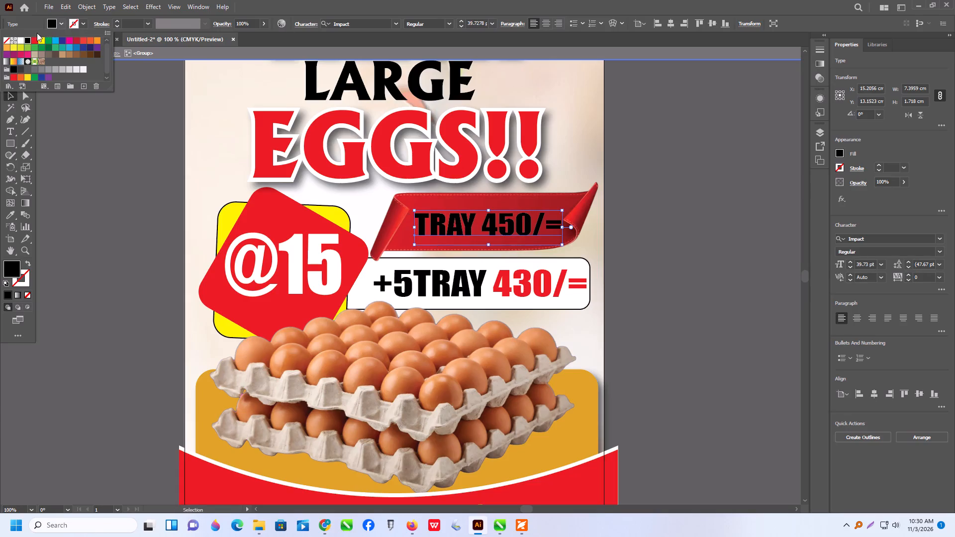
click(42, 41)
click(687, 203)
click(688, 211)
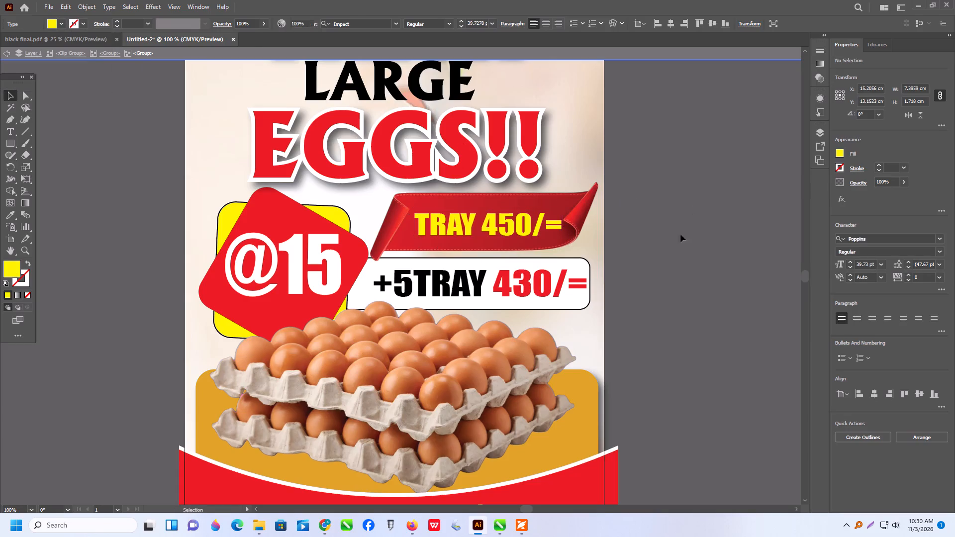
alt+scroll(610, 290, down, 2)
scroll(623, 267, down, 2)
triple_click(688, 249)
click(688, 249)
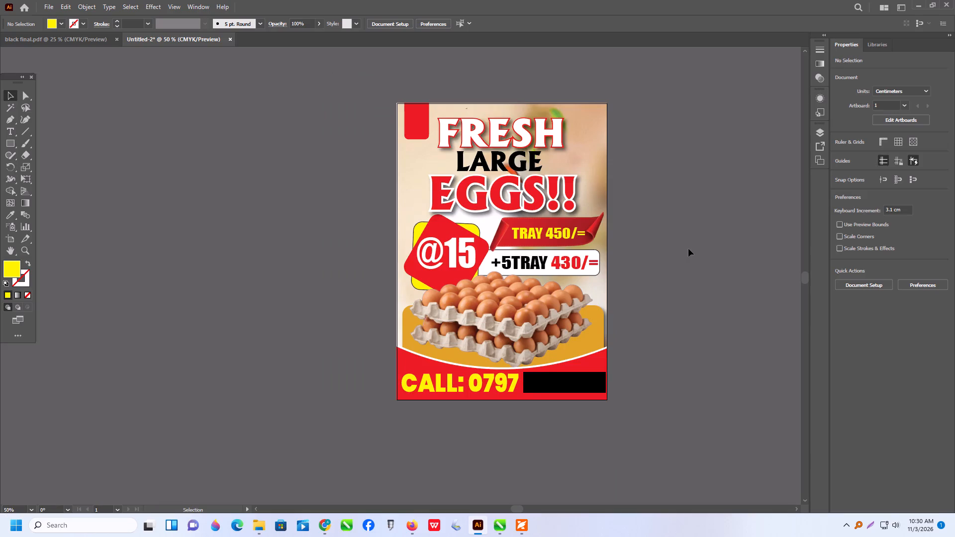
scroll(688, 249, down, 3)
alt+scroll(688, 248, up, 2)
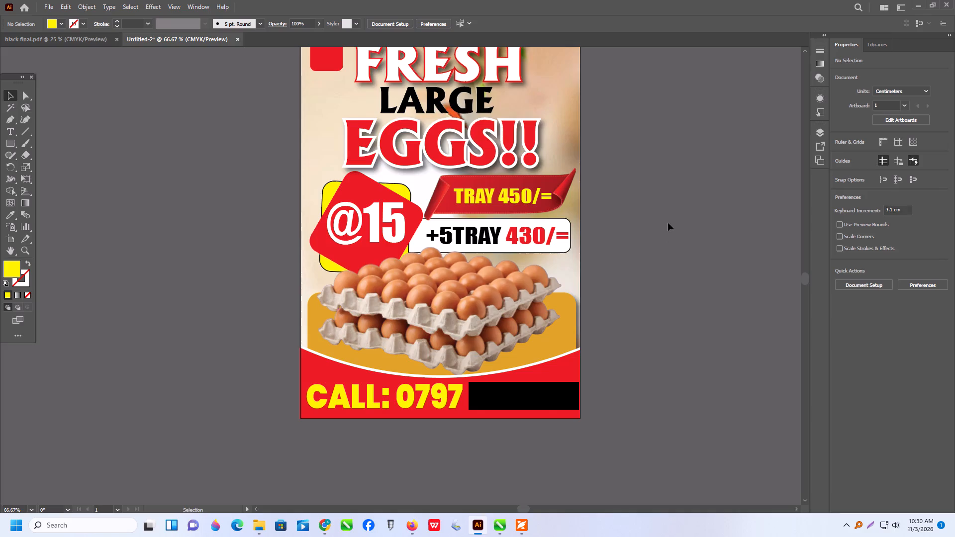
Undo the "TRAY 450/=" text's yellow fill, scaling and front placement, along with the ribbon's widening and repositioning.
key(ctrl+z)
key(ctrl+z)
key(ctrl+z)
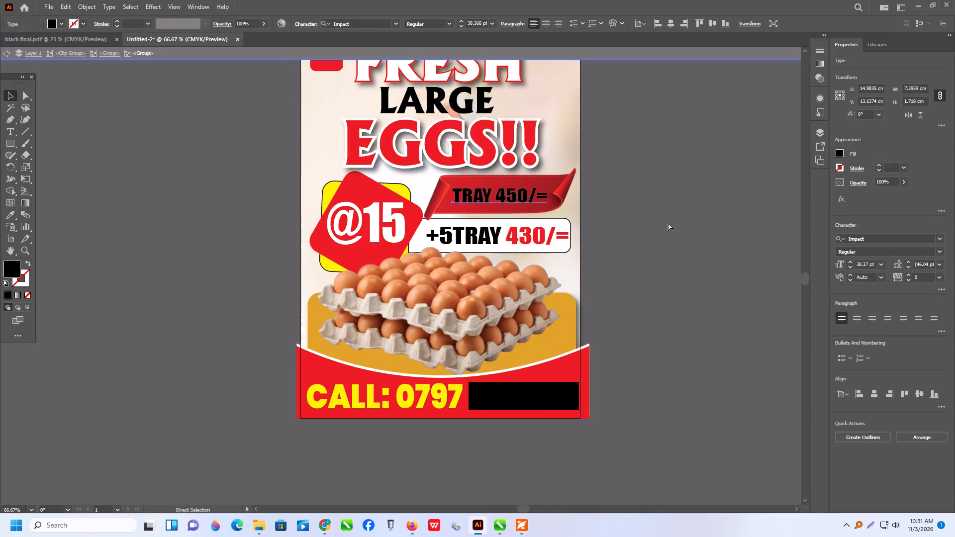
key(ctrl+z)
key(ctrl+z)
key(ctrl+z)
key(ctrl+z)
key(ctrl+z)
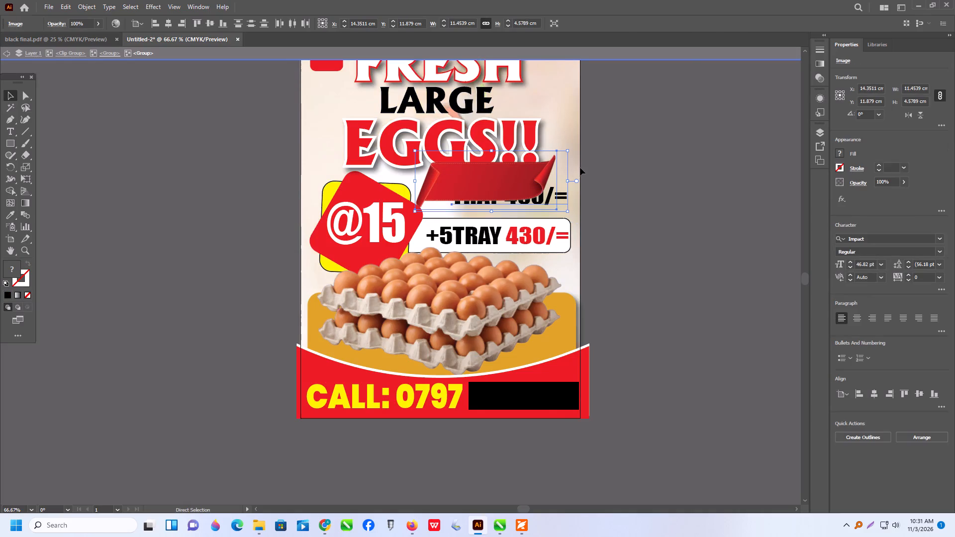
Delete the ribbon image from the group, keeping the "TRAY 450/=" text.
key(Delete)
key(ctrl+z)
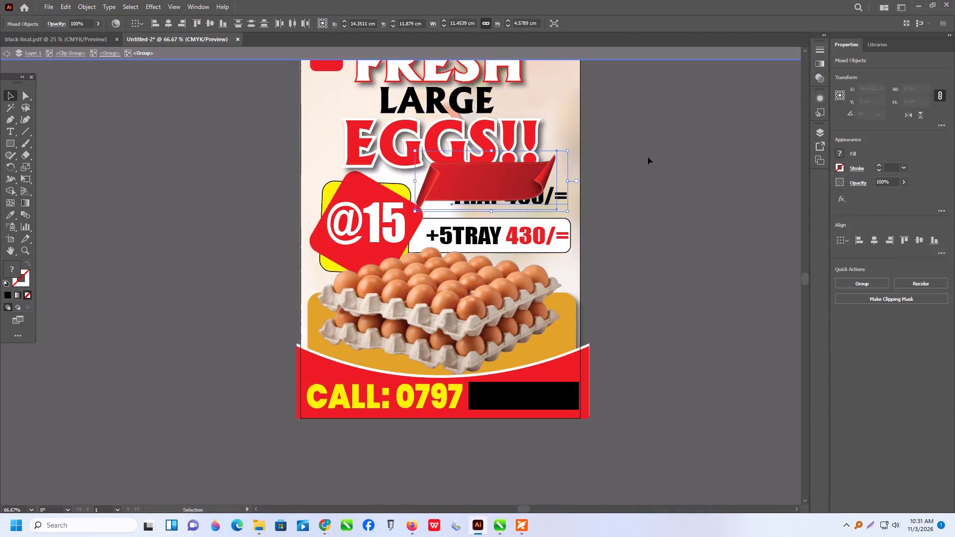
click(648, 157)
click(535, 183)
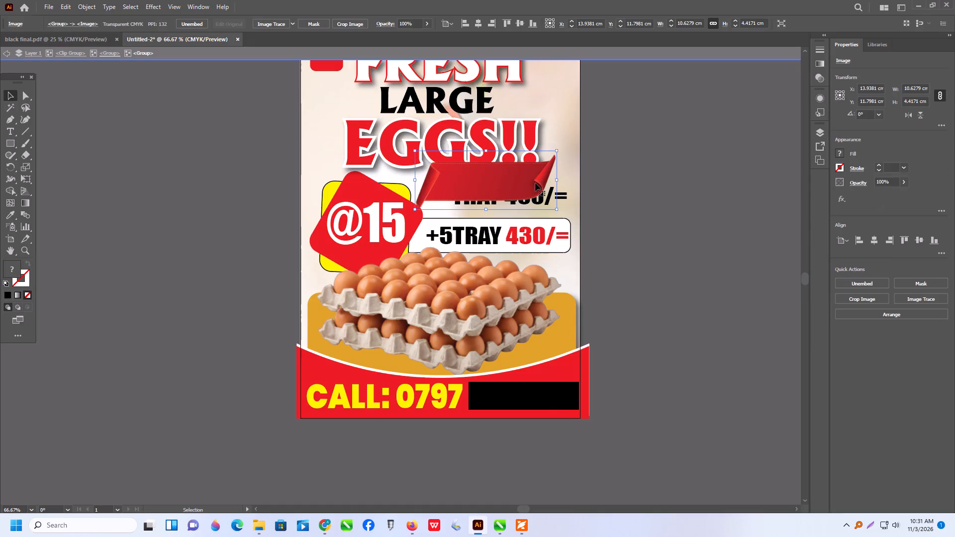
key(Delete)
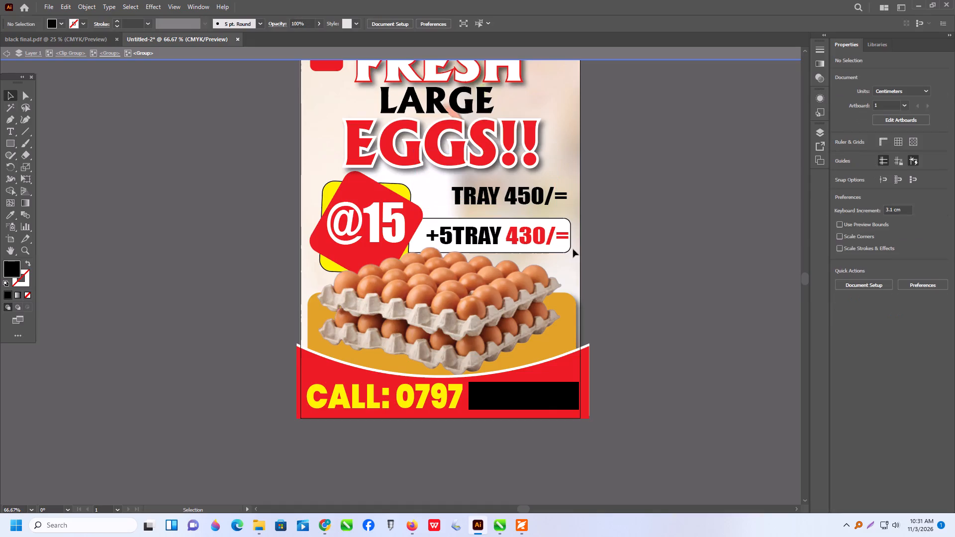
Switch to the browser, examine the red ribbon and label designs on the Pinterest pin, and return to Illustrator.
click(324, 522)
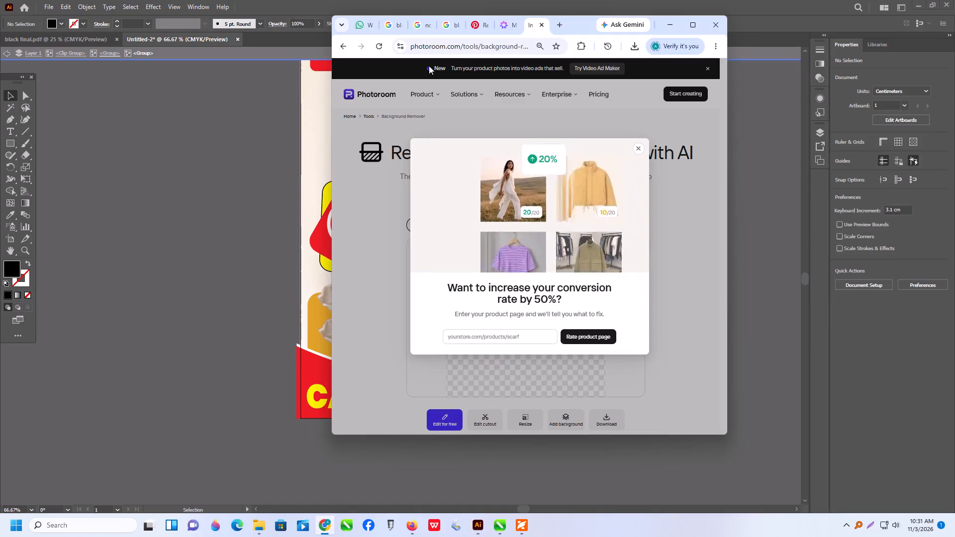
click(472, 29)
click(689, 26)
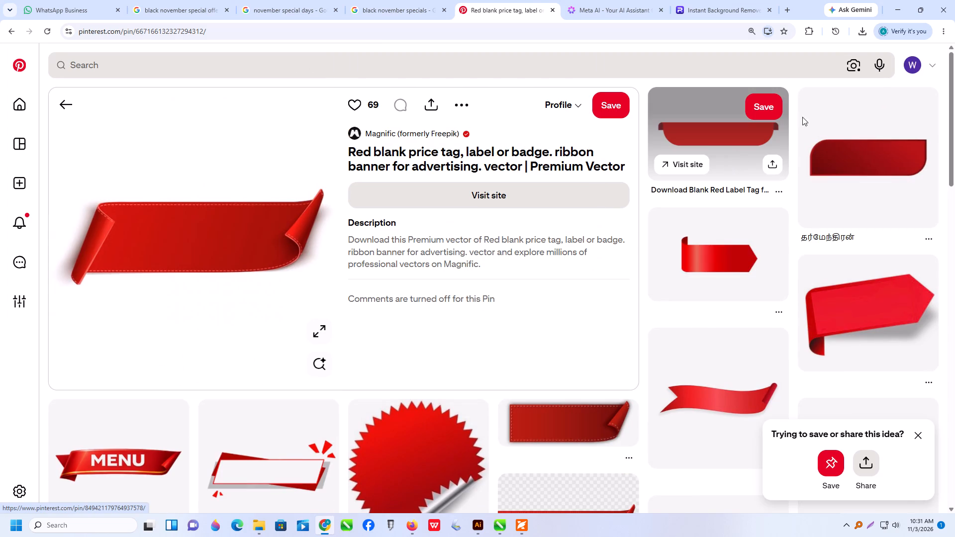
click(893, 10)
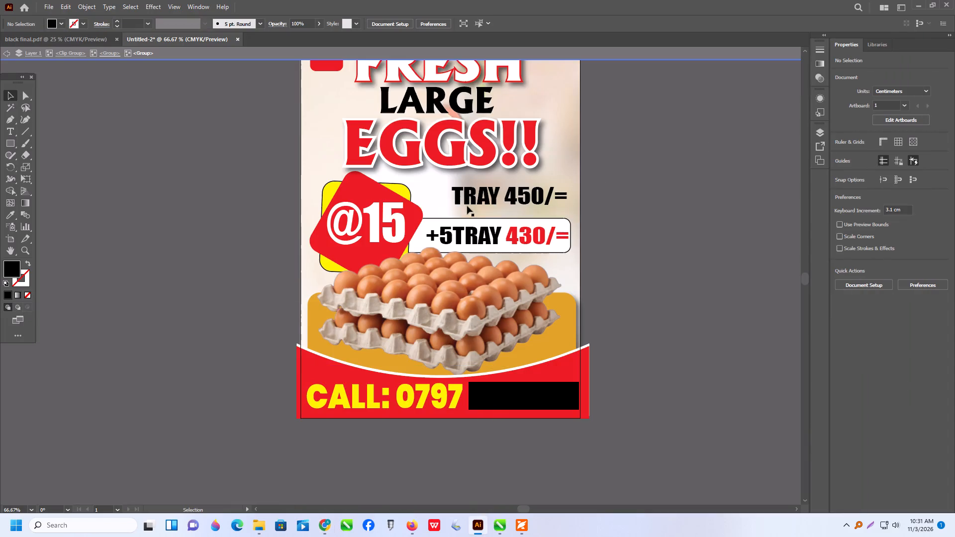
Draw a black rectangle about 10.36 by 2.03 cm over the "TRAY 450/=" text with the Rectangle tool.
click(8, 144)
alt+scroll(453, 189, up, 1)
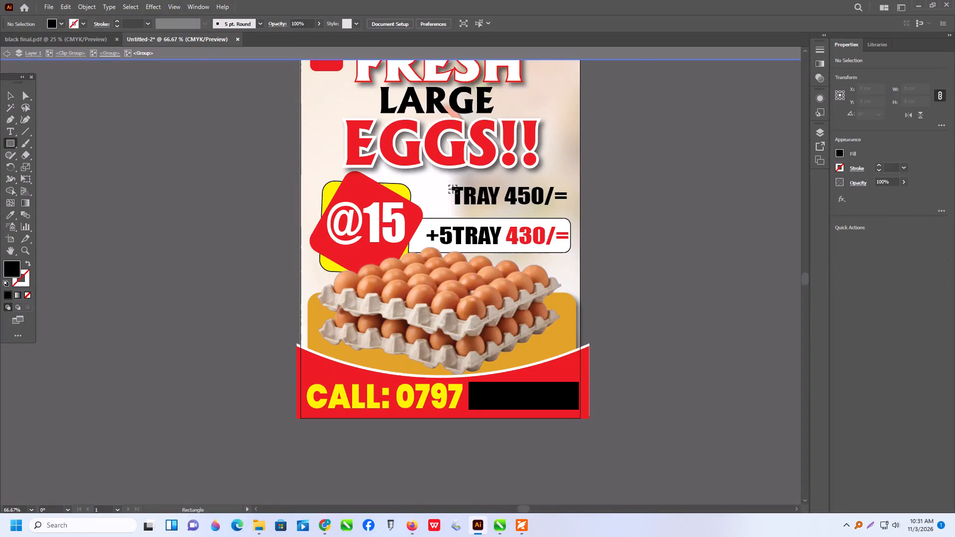
drag(411, 177, 569, 225)
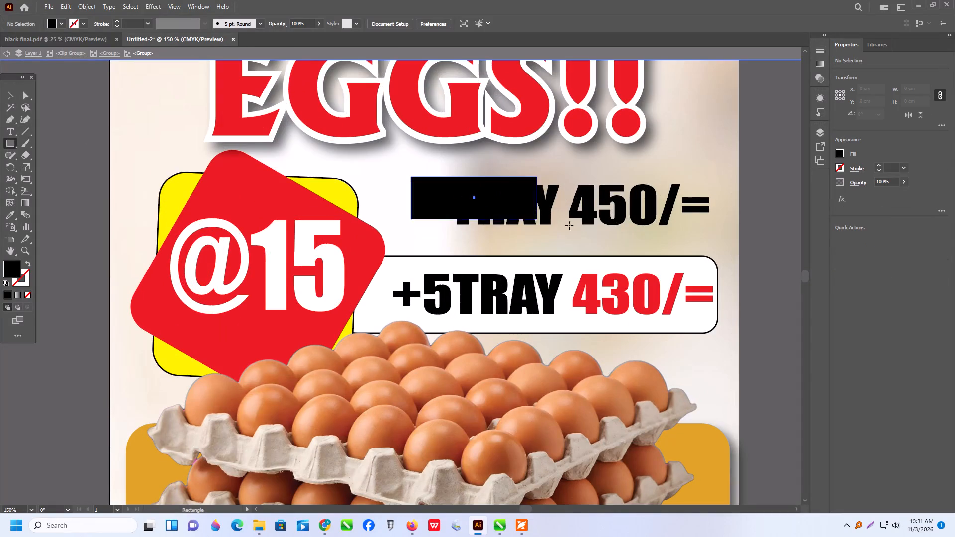
drag(569, 225, 720, 236)
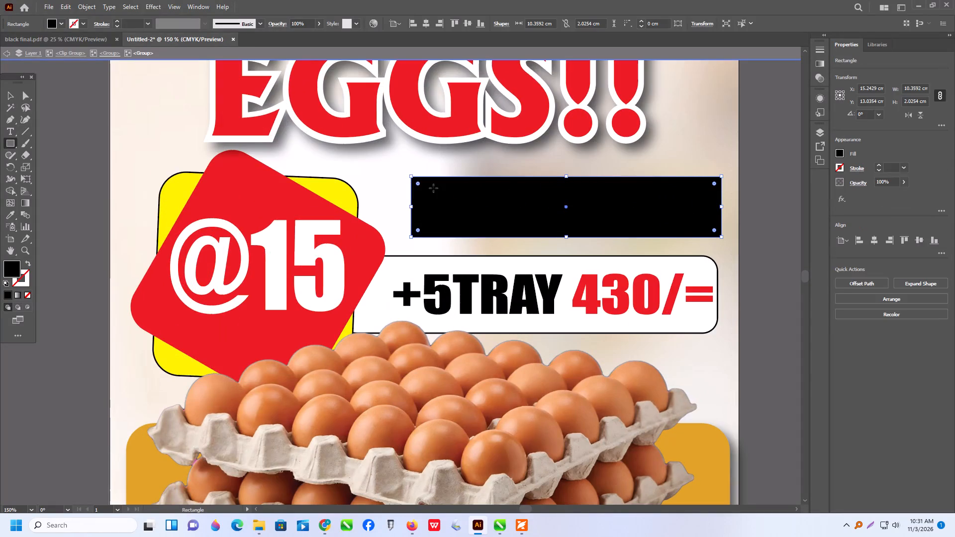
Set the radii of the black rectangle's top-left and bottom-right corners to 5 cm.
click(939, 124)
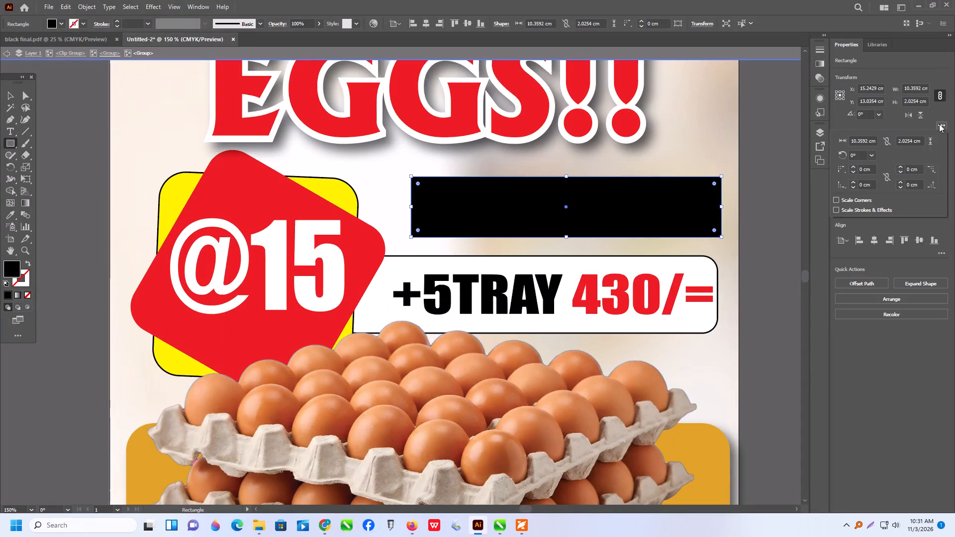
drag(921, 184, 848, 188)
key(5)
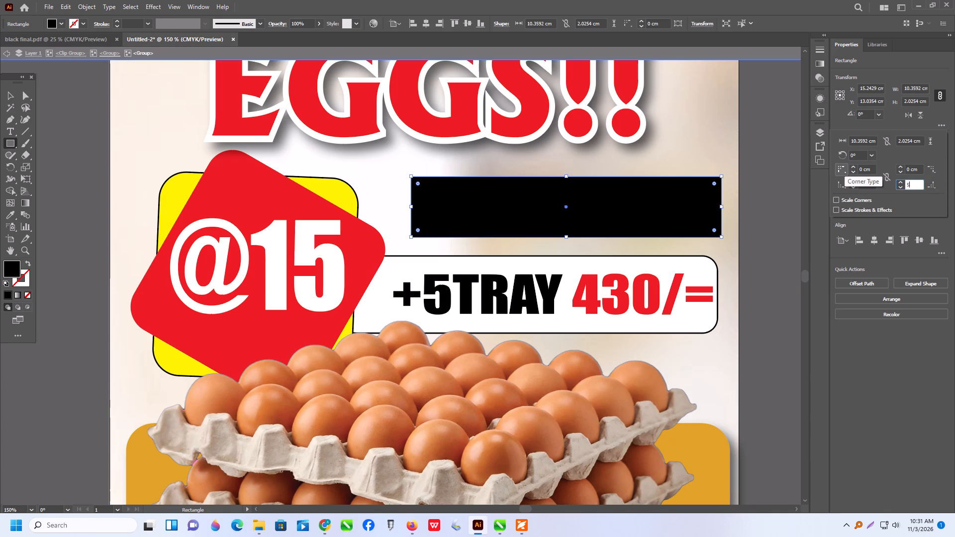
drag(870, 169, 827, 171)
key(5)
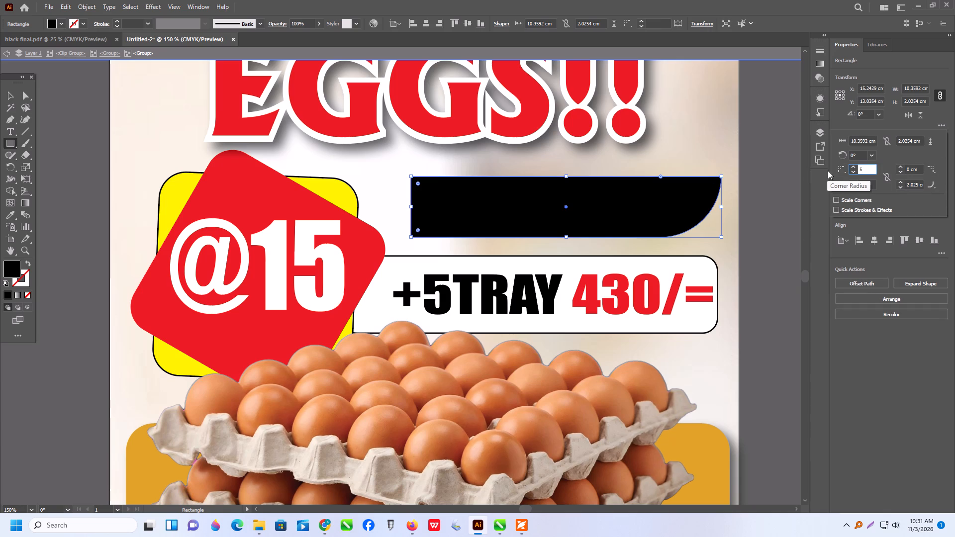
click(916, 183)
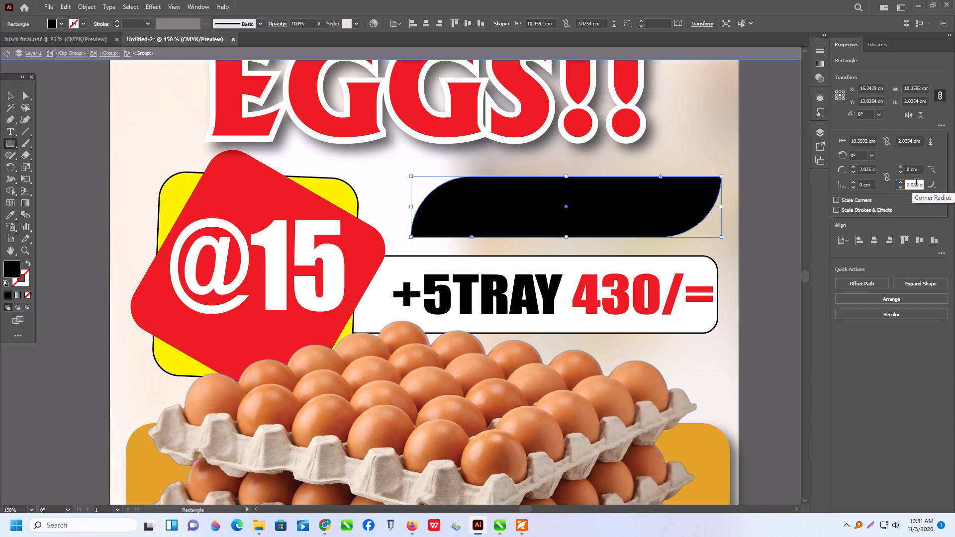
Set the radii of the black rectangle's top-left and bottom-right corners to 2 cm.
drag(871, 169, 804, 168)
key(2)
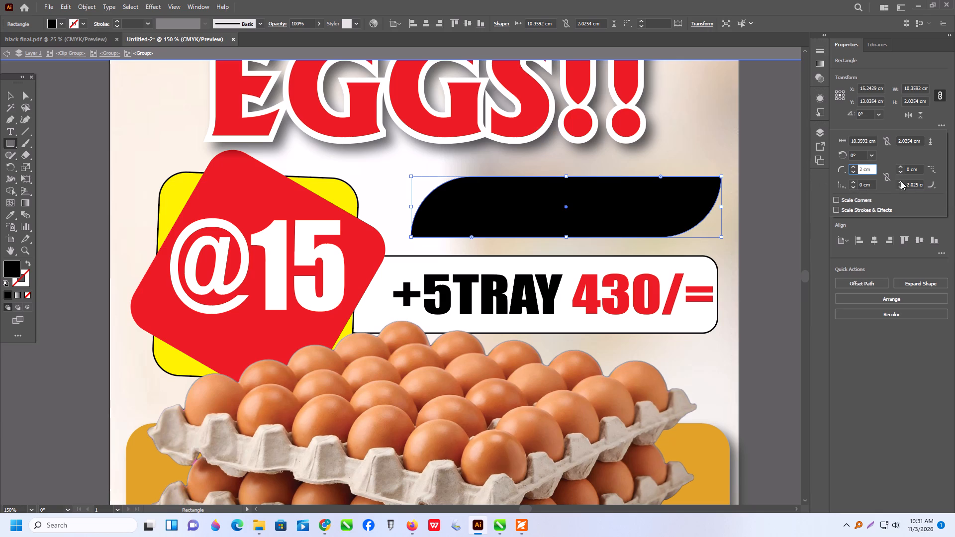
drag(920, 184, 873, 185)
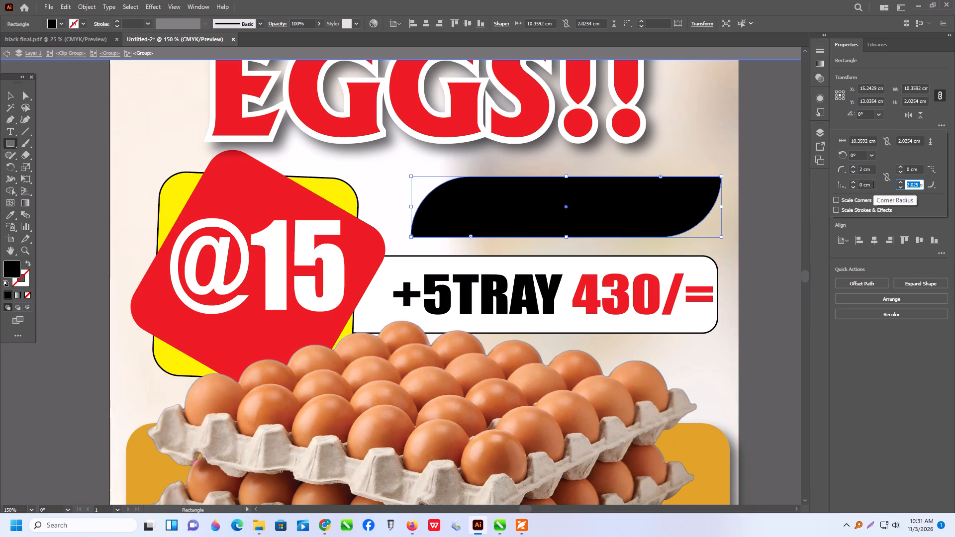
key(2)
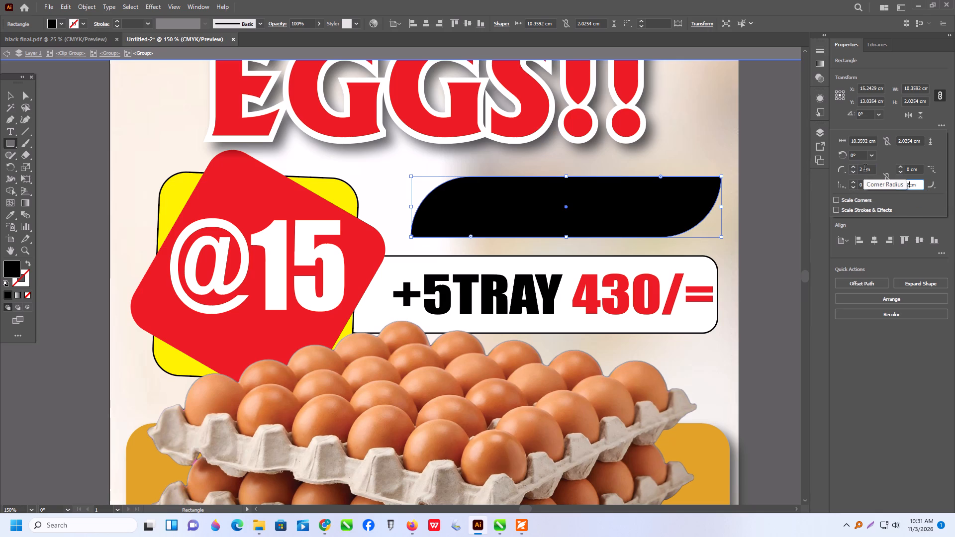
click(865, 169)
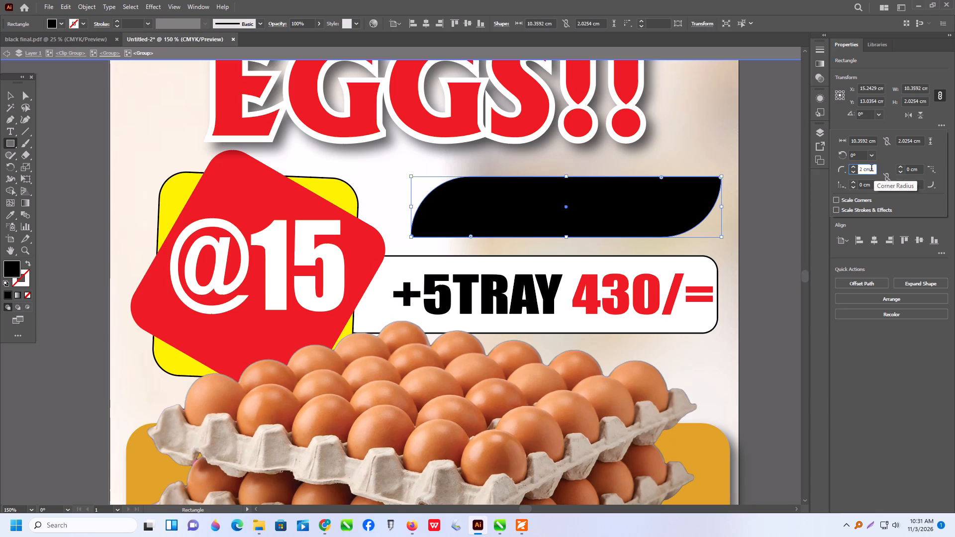
Set the radii of the black rectangle's top-left and bottom-right corners to 1 cm.
drag(871, 169, 806, 164)
key(1)
drag(918, 184, 877, 183)
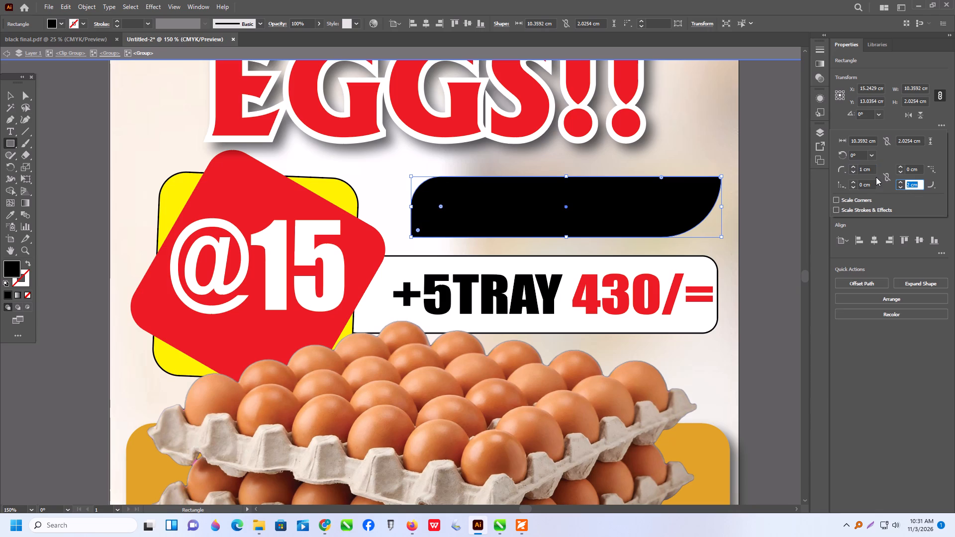
key(1)
click(860, 170)
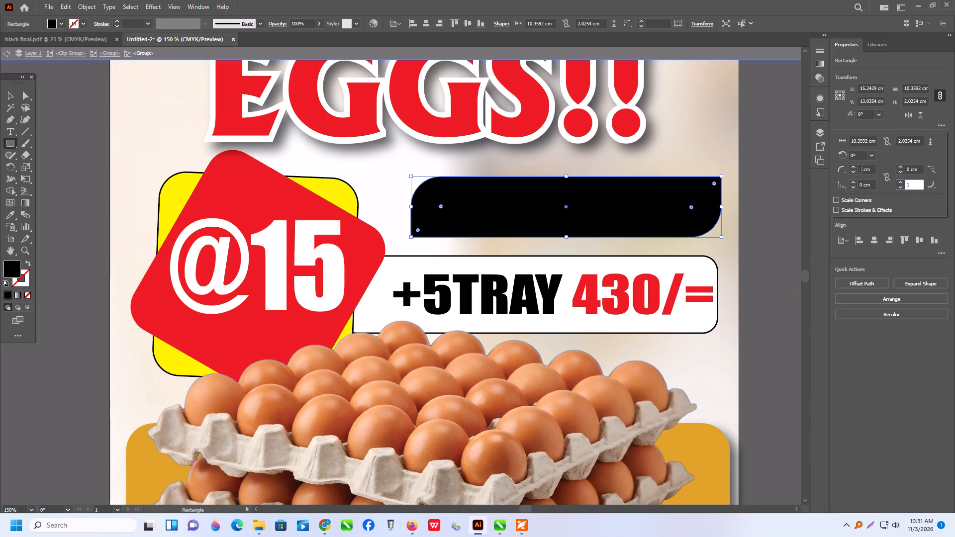
click(5, 96)
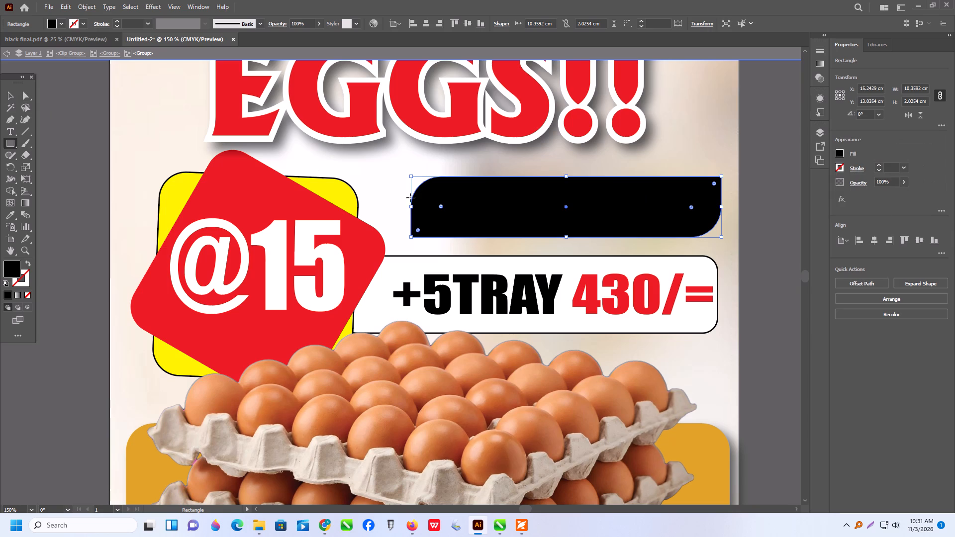
Duplicate the rounded black shape, placing the copy slightly lower so that it overlaps the original.
click(8, 93)
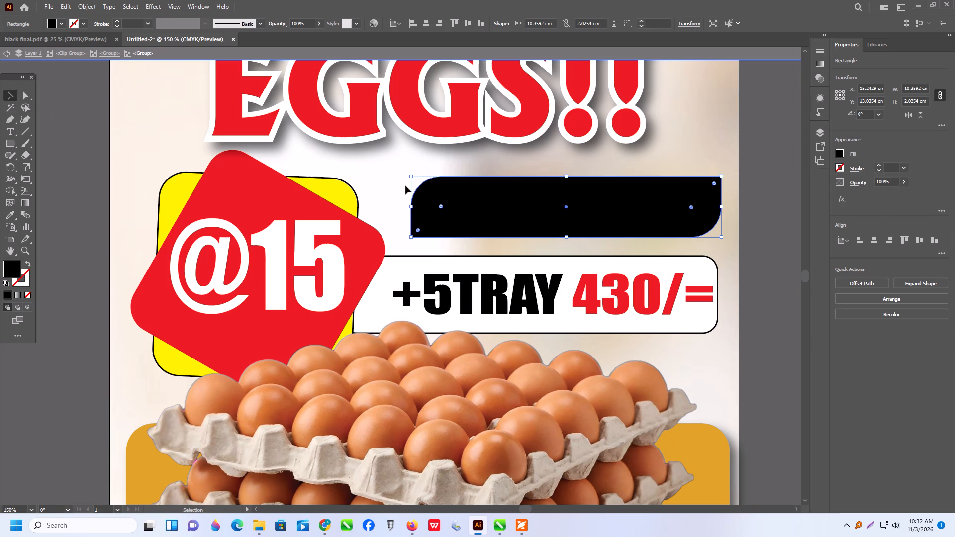
alt+drag(505, 212, 515, 238)
click(586, 190)
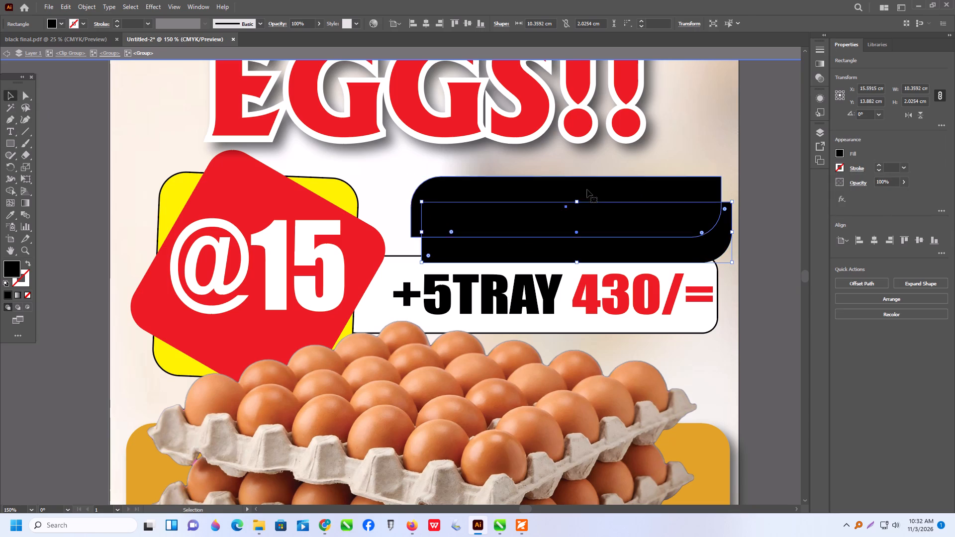
drag(10, 214, 16, 213)
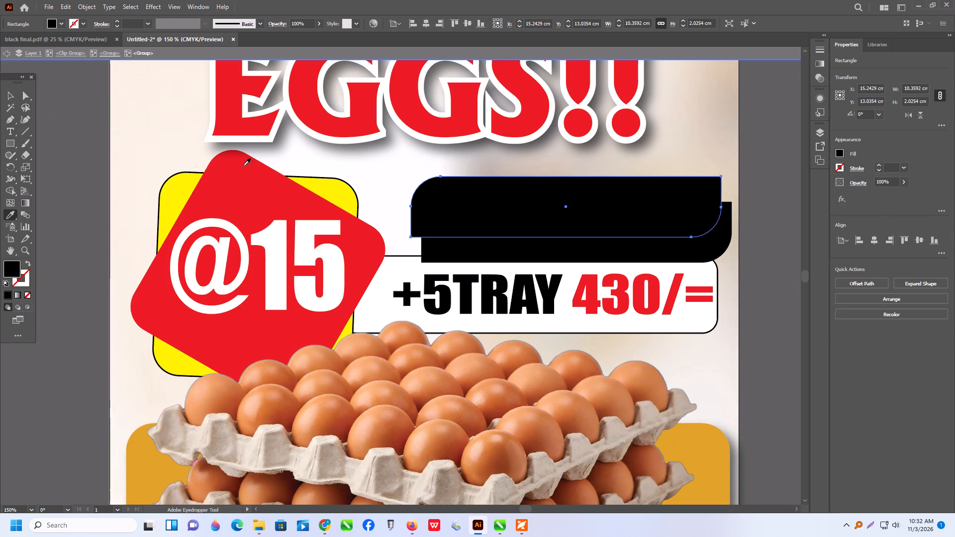
click(235, 176)
Move the black copy up so that it nearly covers the red shape, at about X 15.36 cm, Y 13.02 cm.
click(8, 93)
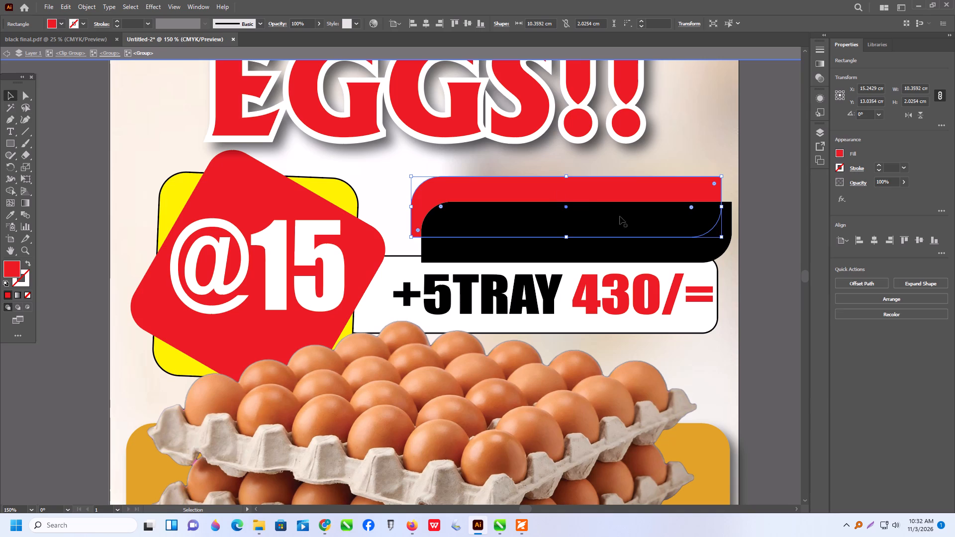
click(765, 223)
drag(689, 230, 678, 206)
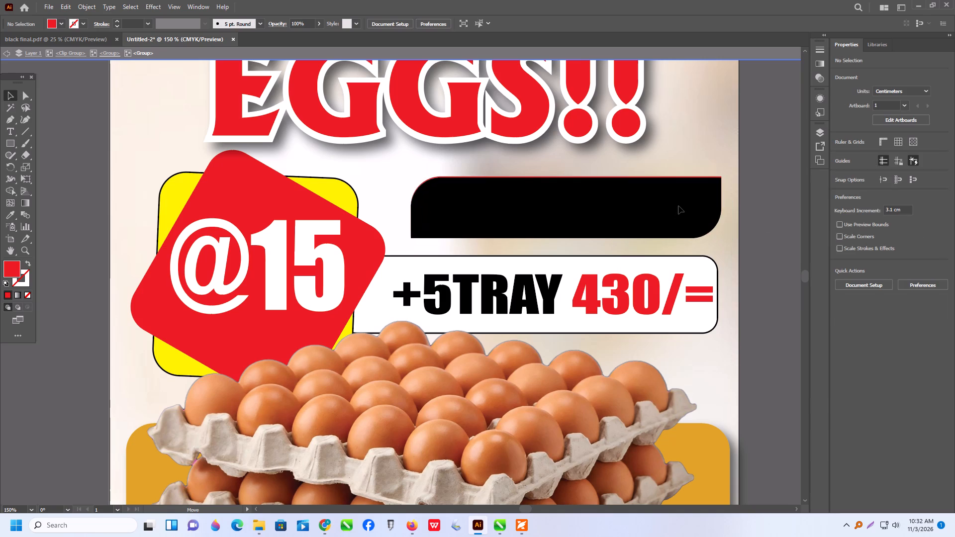
drag(678, 206, 682, 204)
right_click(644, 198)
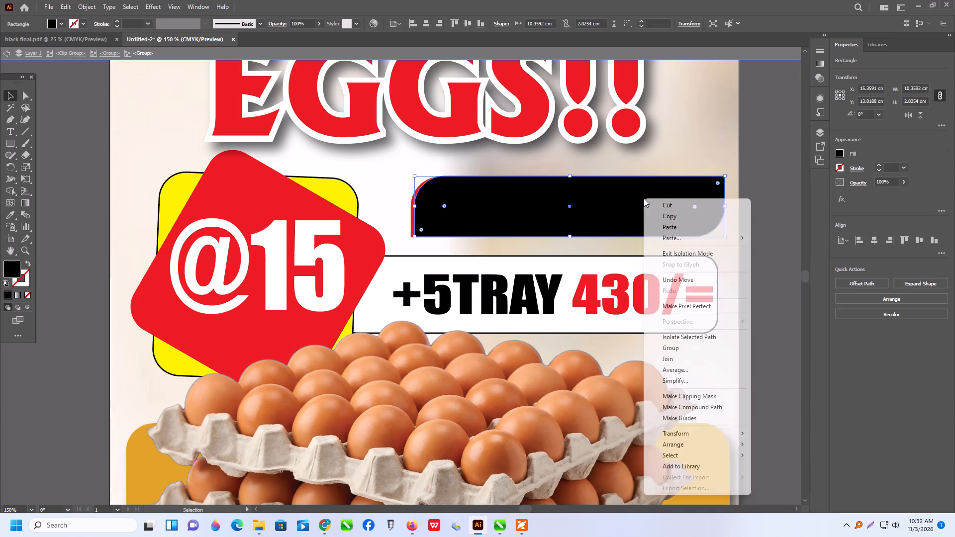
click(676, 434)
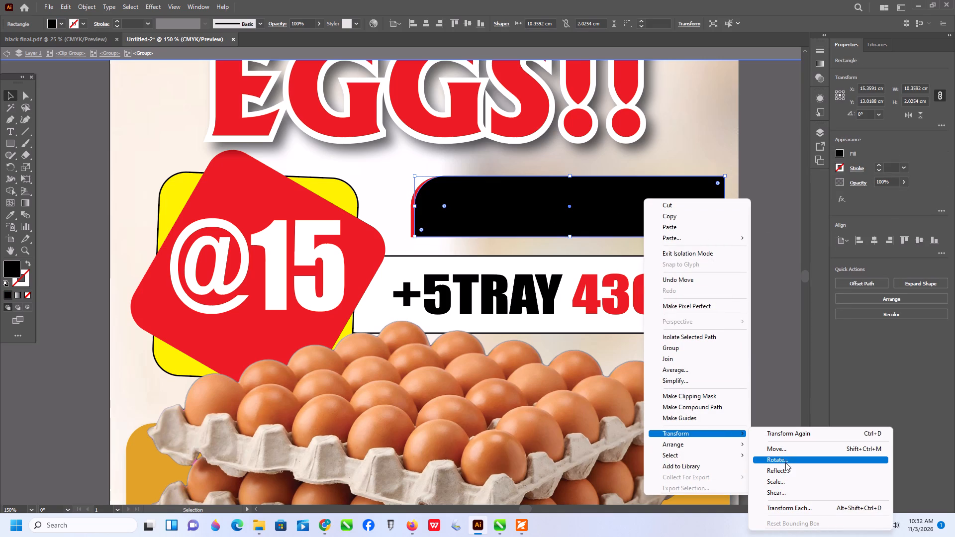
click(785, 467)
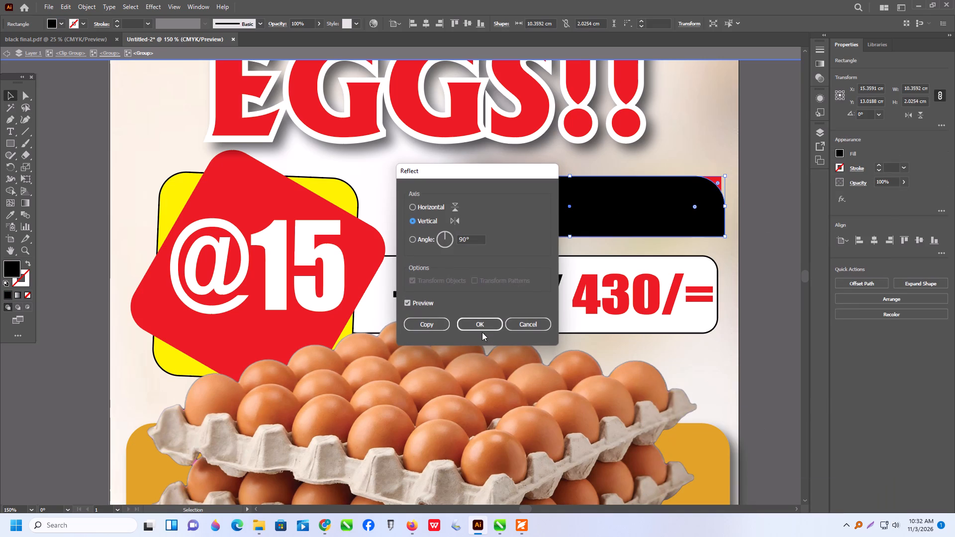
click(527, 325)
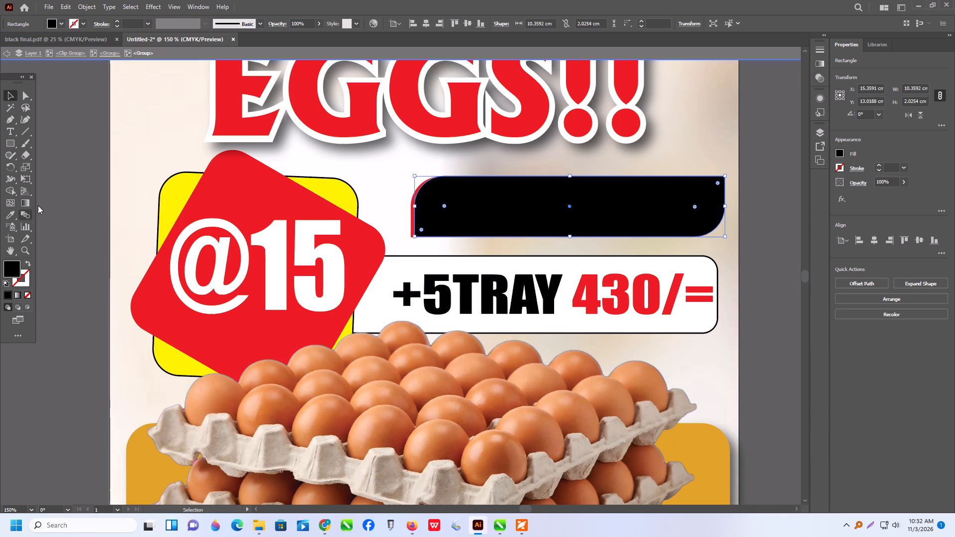
Fill the black copy with the bright red swatch, trying a darker red first.
click(64, 22)
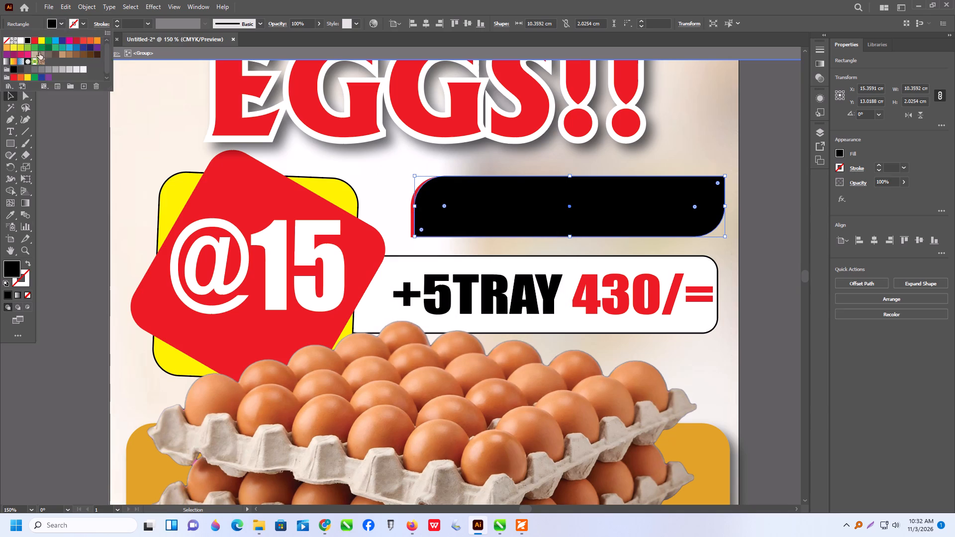
click(75, 37)
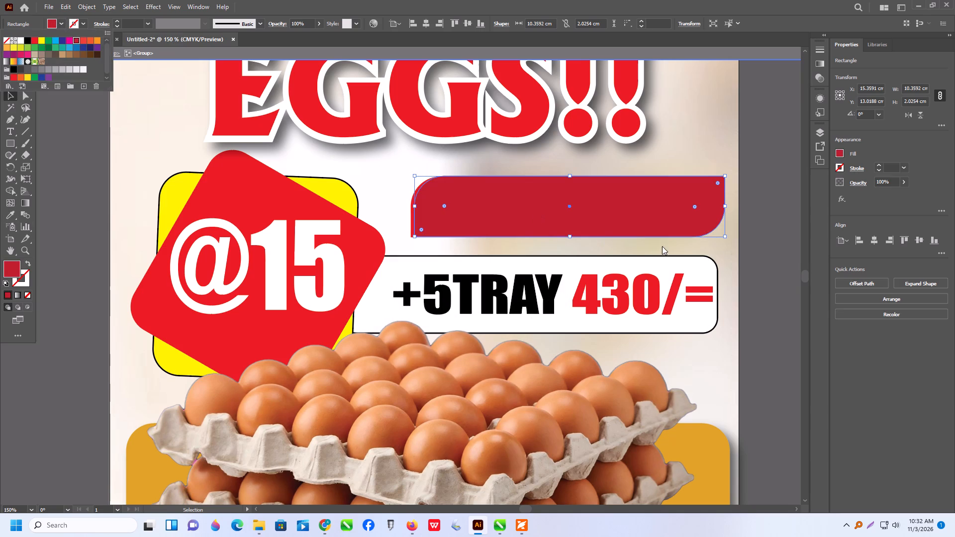
click(37, 39)
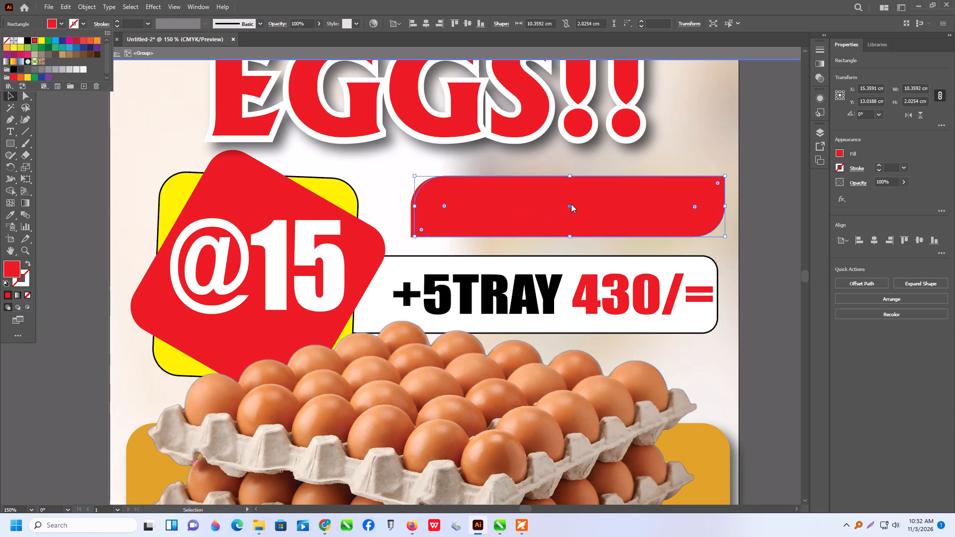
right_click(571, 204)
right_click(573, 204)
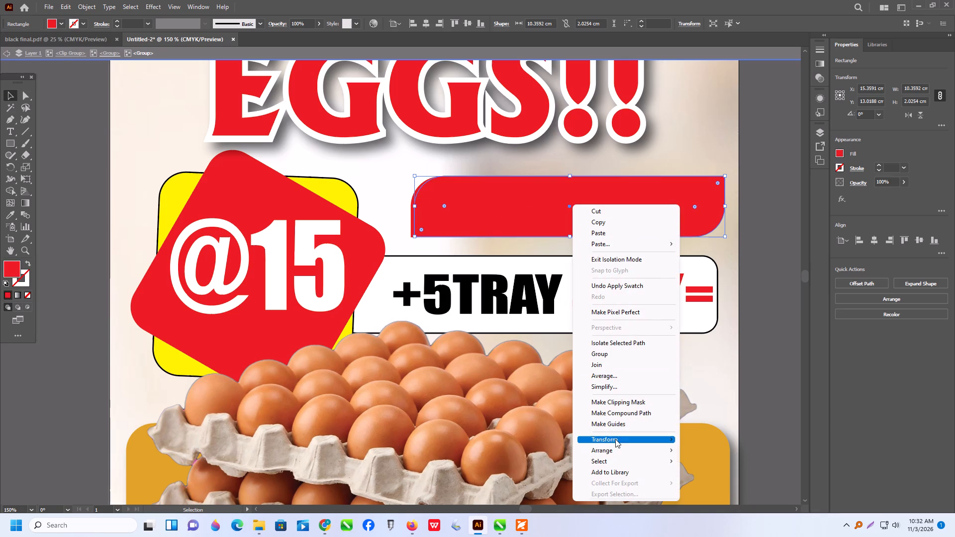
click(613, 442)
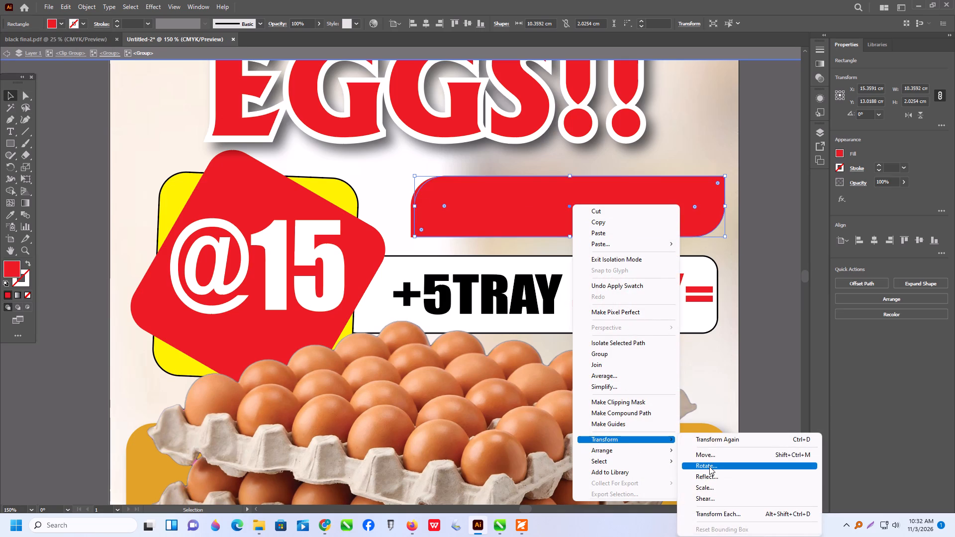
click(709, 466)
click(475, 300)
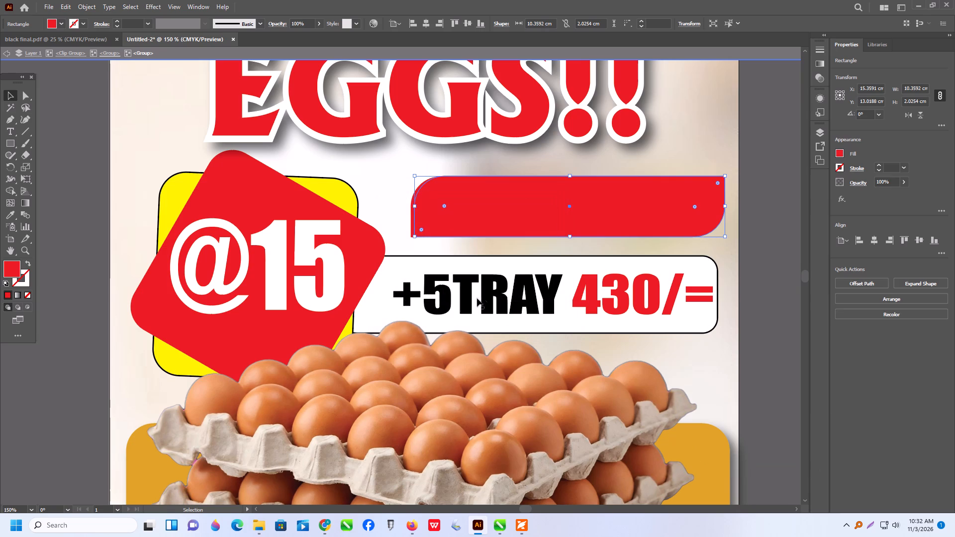
Shift the front red copy to about X 15.29 cm, Y 13.04 cm, almost level with the shape behind it.
click(768, 252)
click(631, 214)
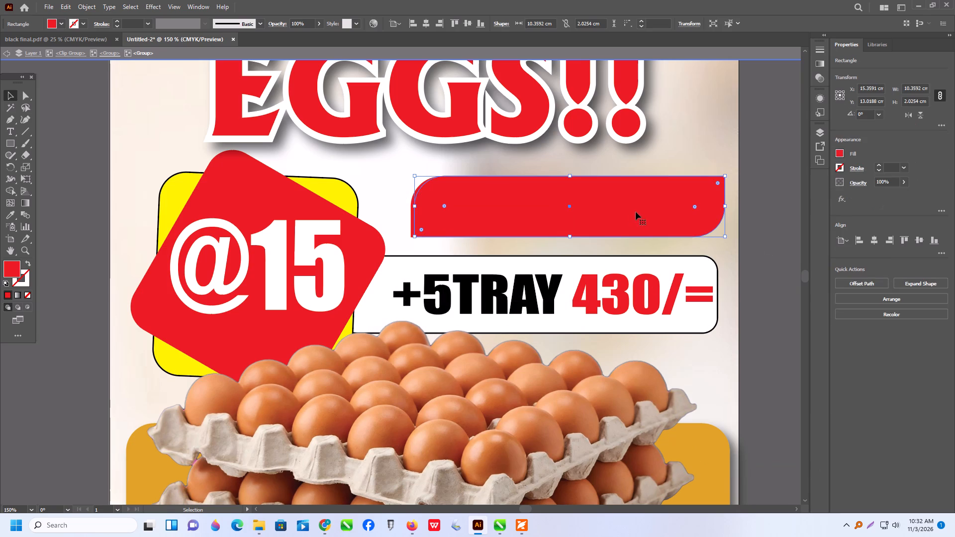
click(642, 210)
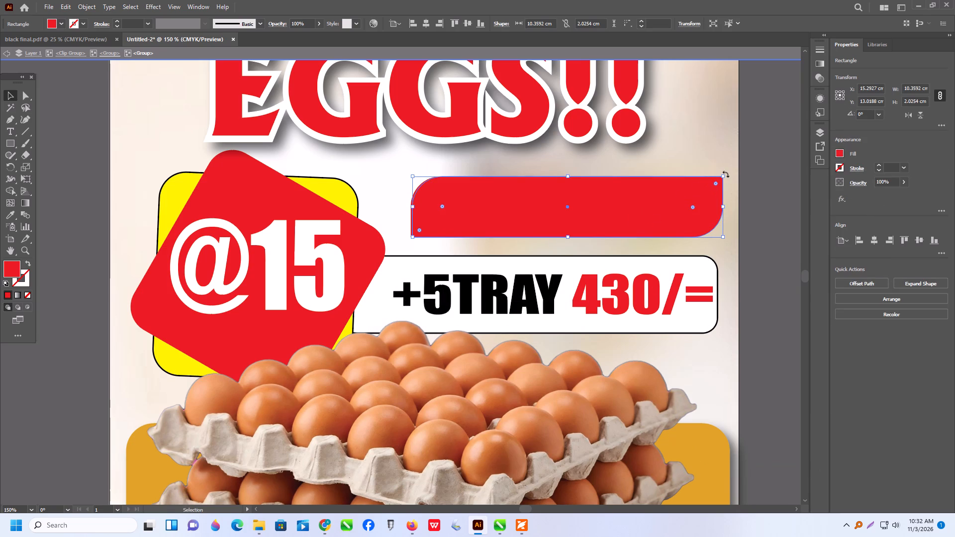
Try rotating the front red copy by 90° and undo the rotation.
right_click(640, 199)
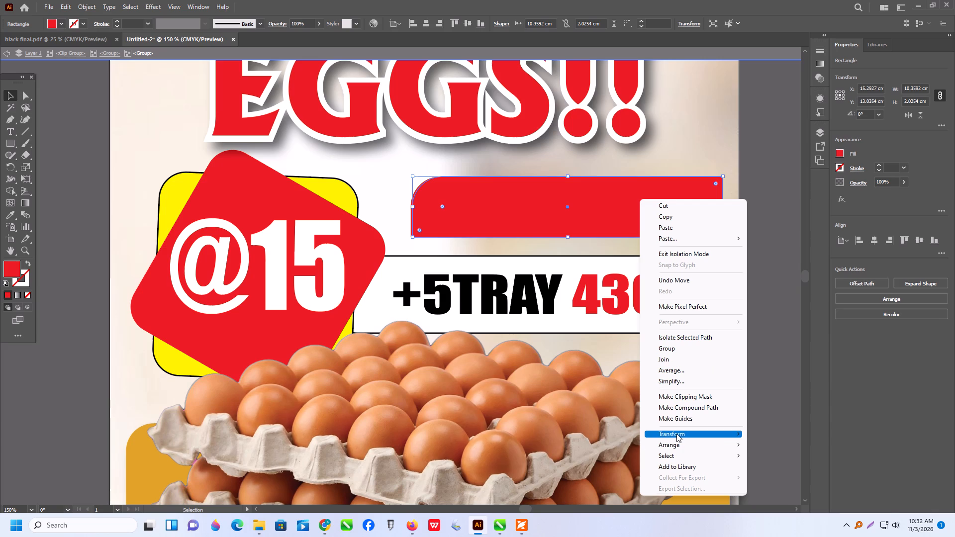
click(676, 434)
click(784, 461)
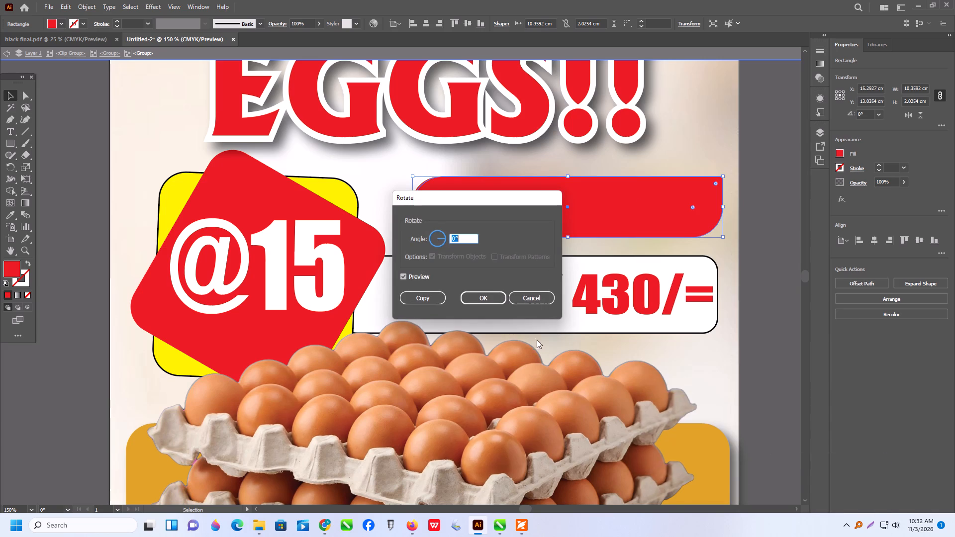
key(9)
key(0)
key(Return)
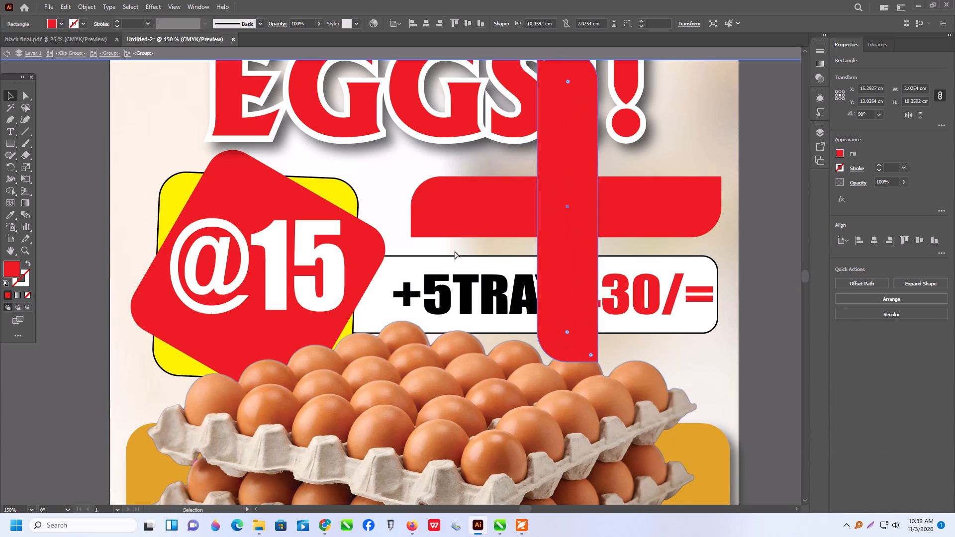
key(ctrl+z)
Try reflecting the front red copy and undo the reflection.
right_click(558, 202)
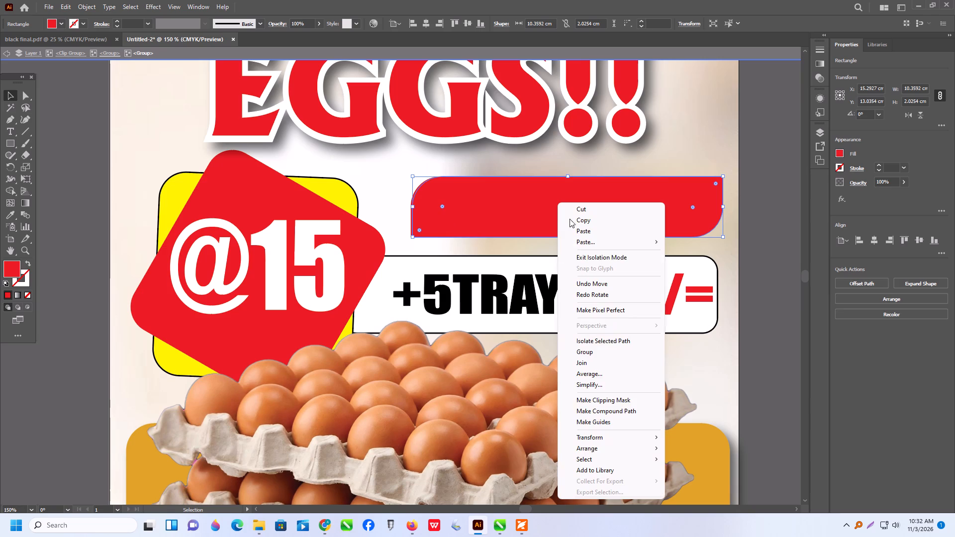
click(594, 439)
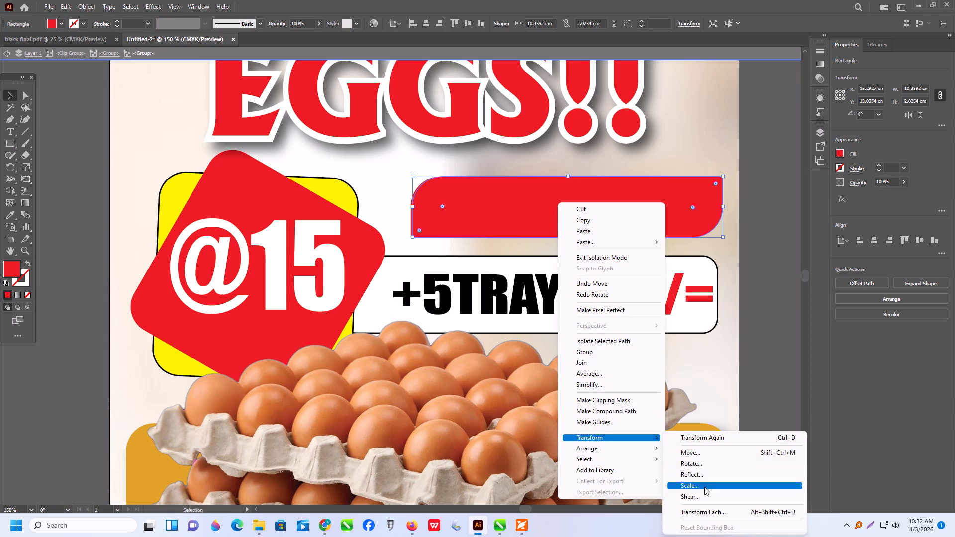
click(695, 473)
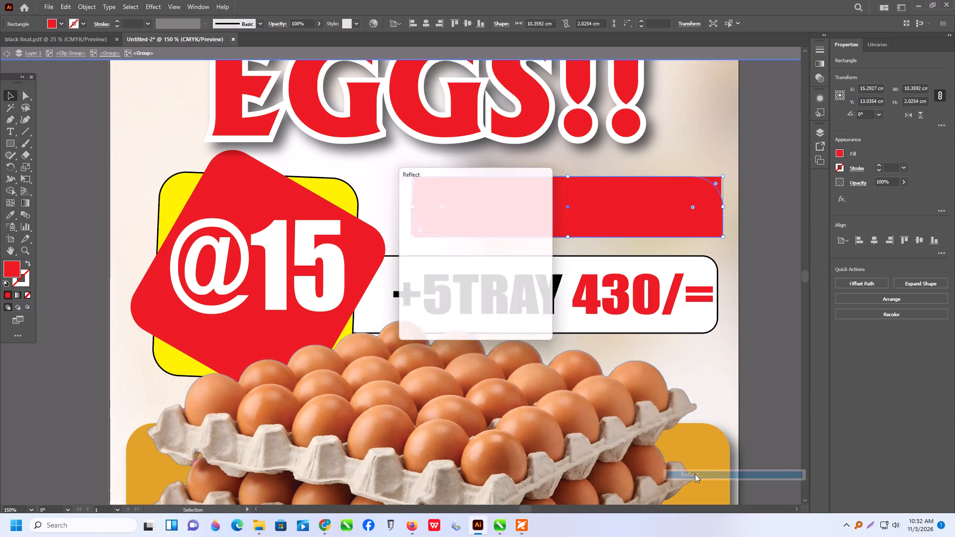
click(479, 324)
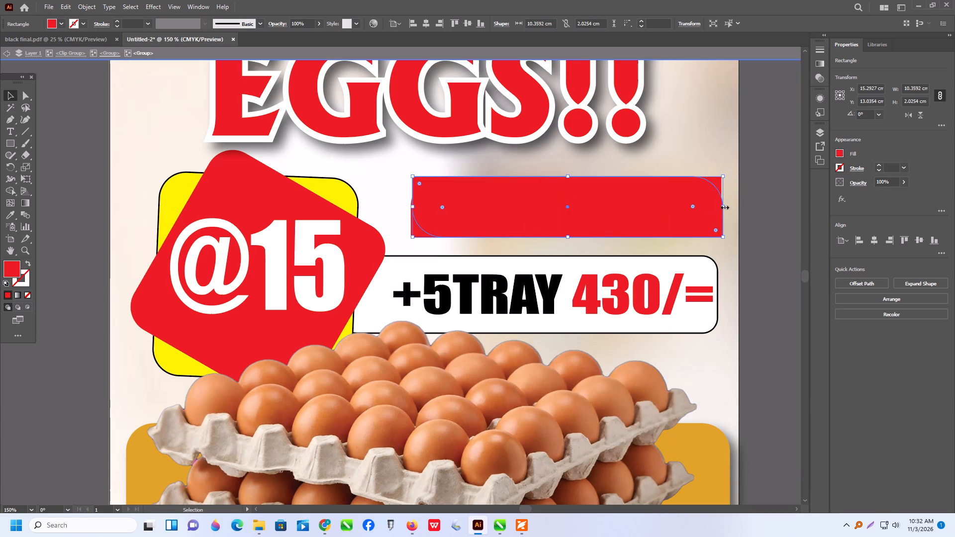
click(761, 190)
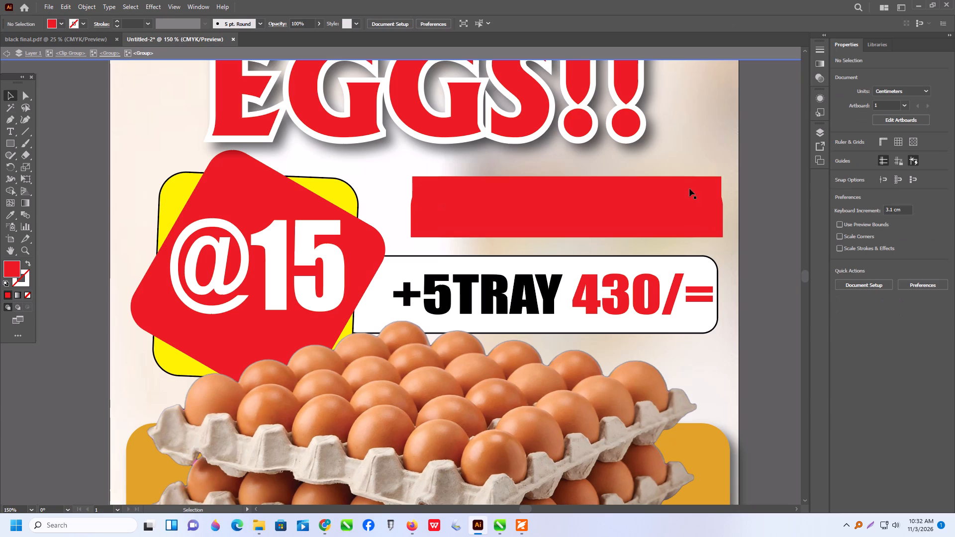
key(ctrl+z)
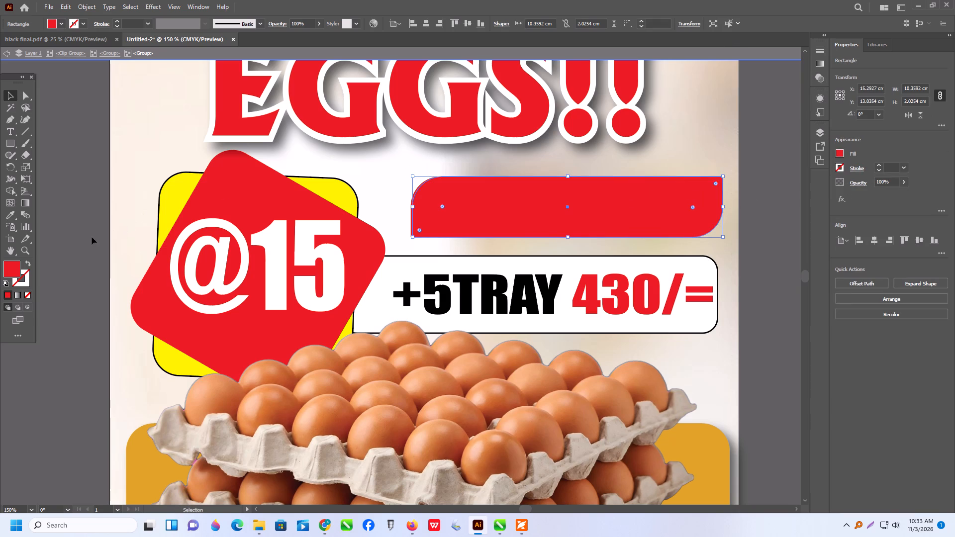
Apply a linear gradient fill to the front red copy and set its starting colour stop to the bright red swatch.
click(821, 65)
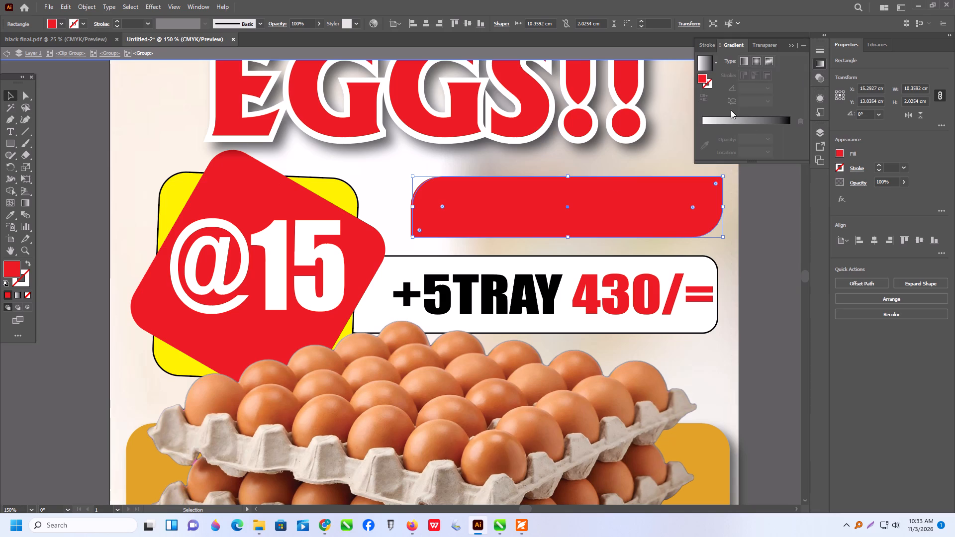
click(778, 124)
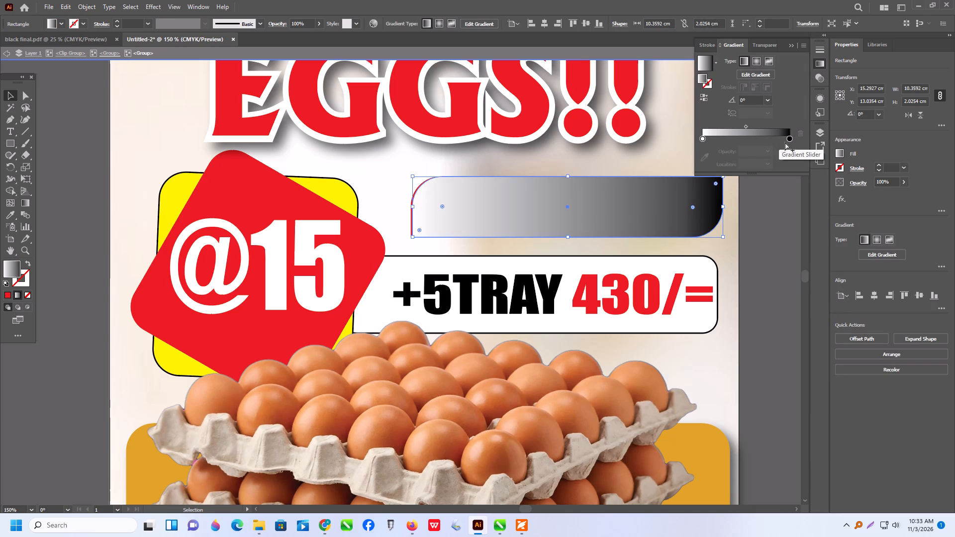
triple_click(701, 139)
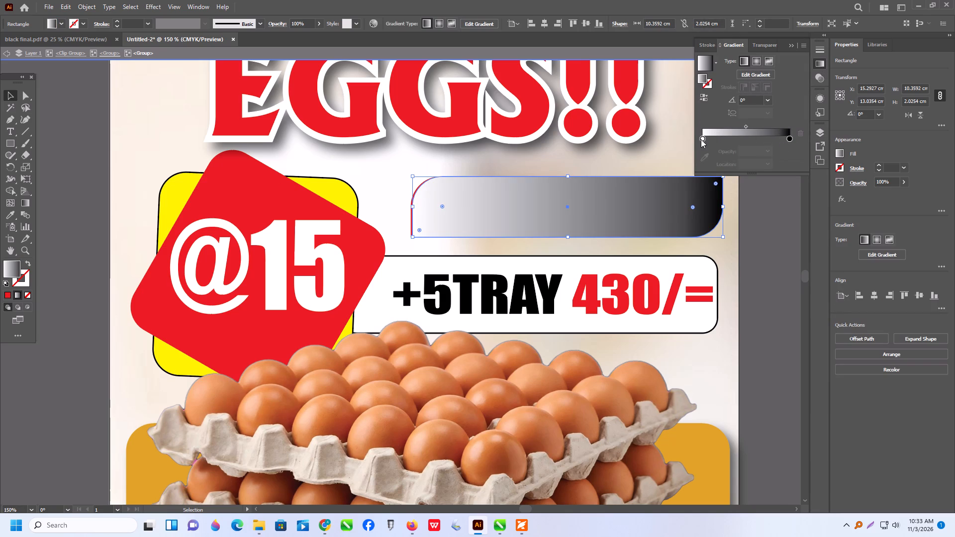
click(701, 139)
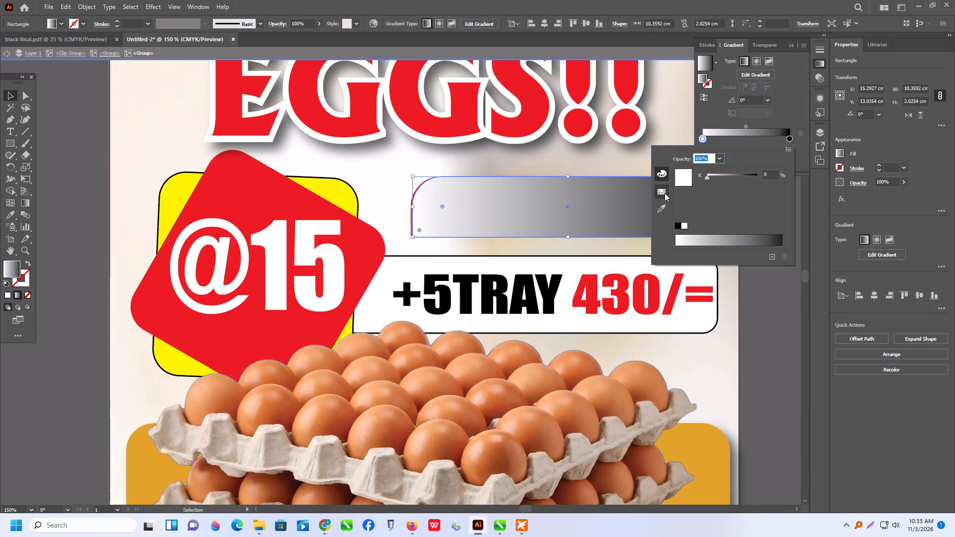
click(665, 193)
click(688, 168)
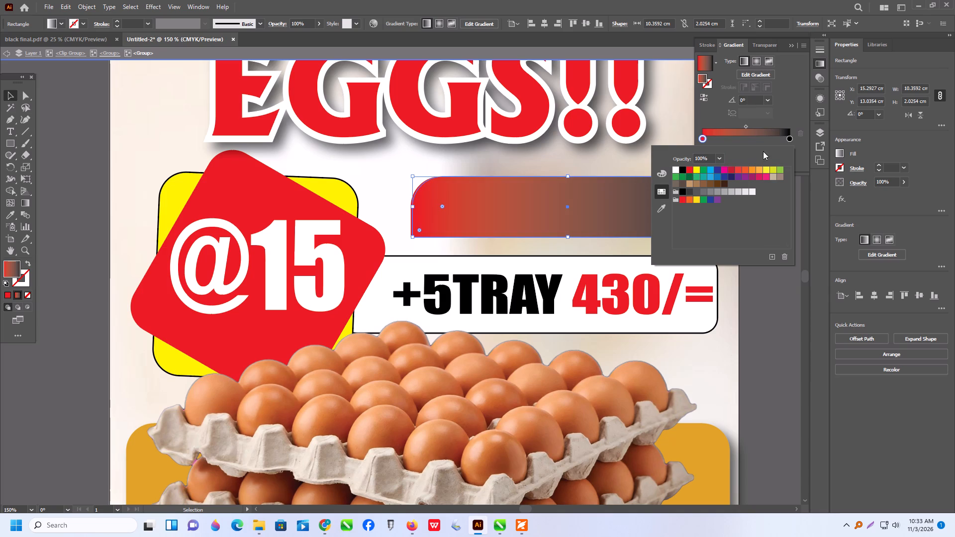
click(627, 165)
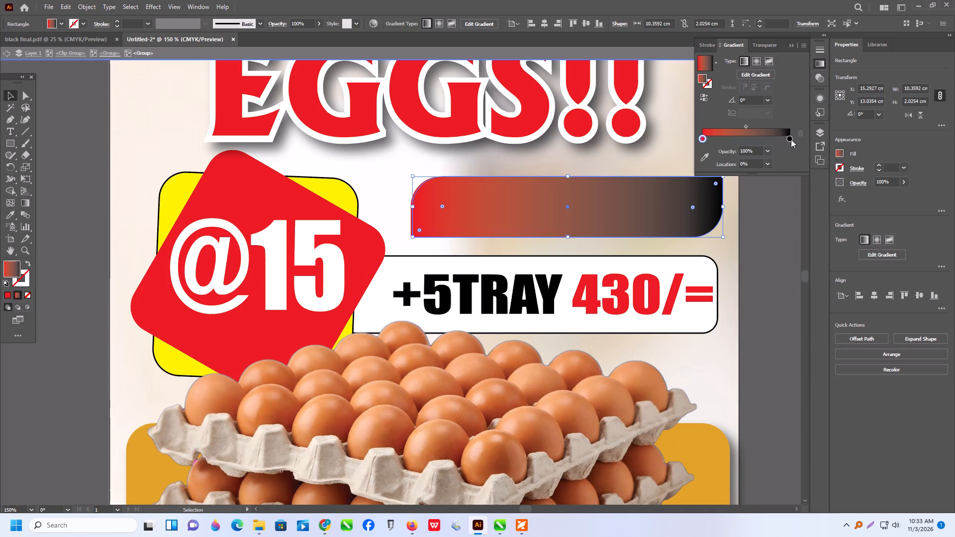
Set the gradient's end colour stop from black to a darker red swatch.
triple_click(791, 139)
triple_click(790, 138)
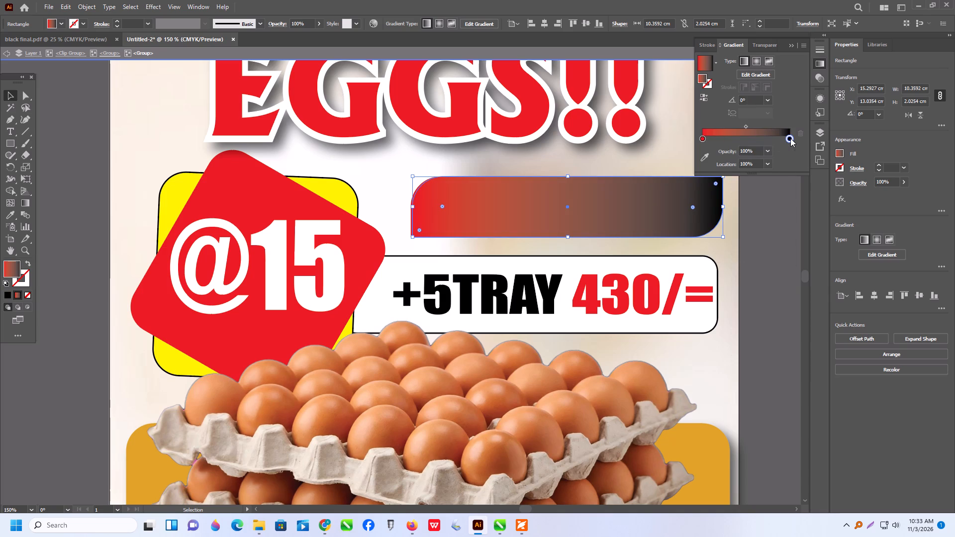
triple_click(790, 138)
triple_click(790, 138)
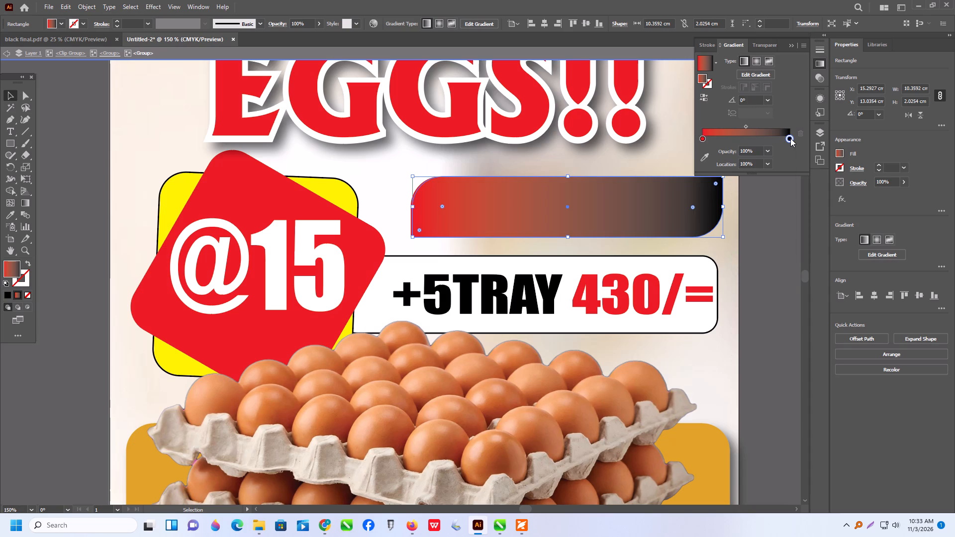
triple_click(790, 138)
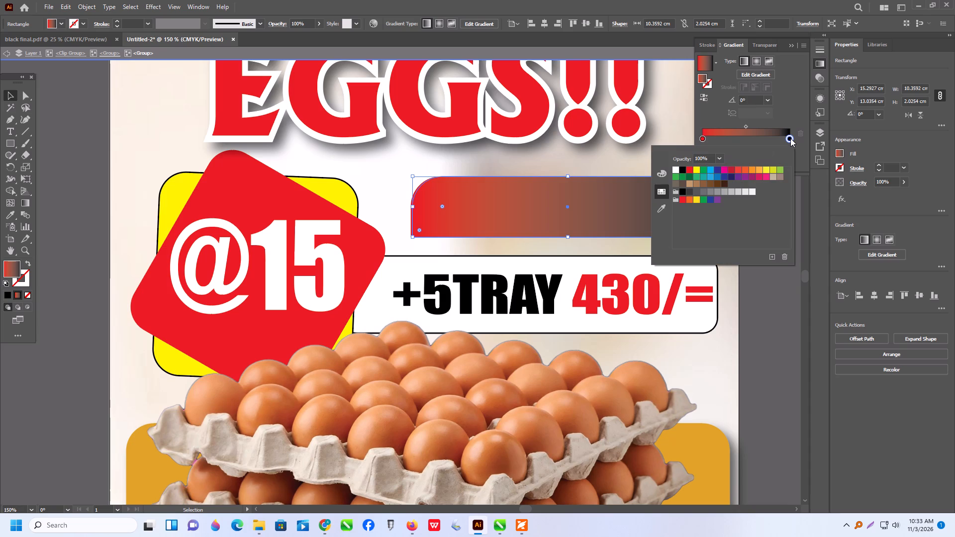
click(734, 169)
click(794, 304)
click(779, 290)
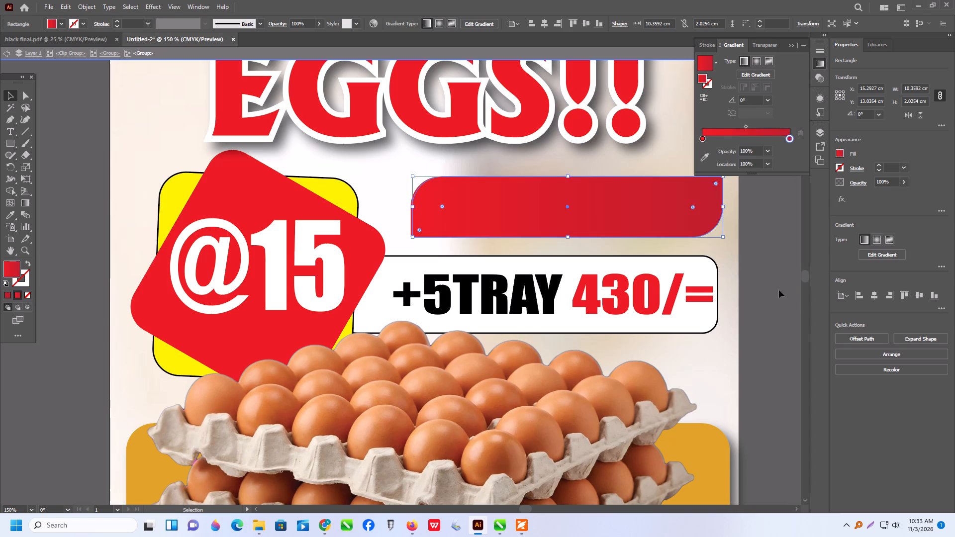
Move the gradient shape down to about X 15.89 cm, Y 14.24 cm and delete the plain red shape behind it.
drag(652, 216, 669, 252)
click(567, 188)
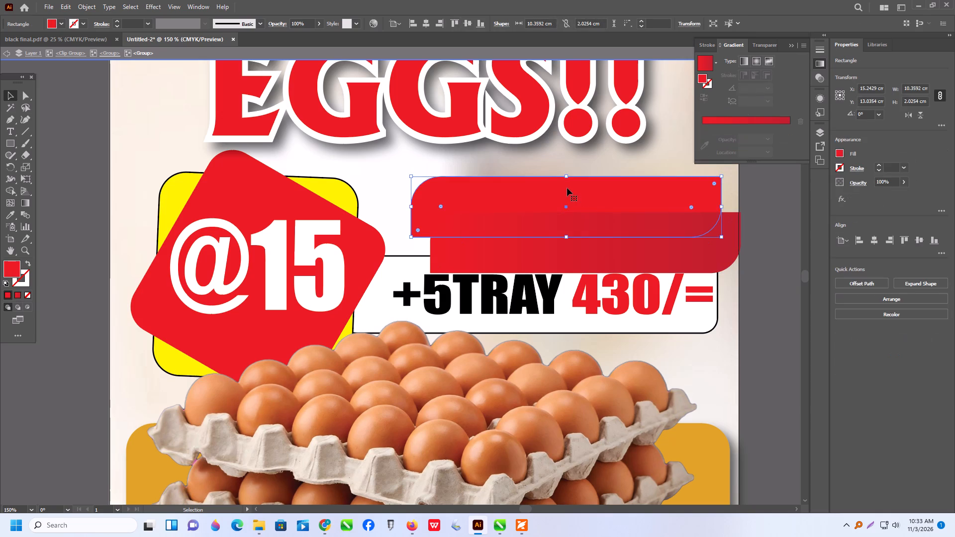
key(Delete)
Add a 1 pt black stroke to the red gradient shape.
click(569, 246)
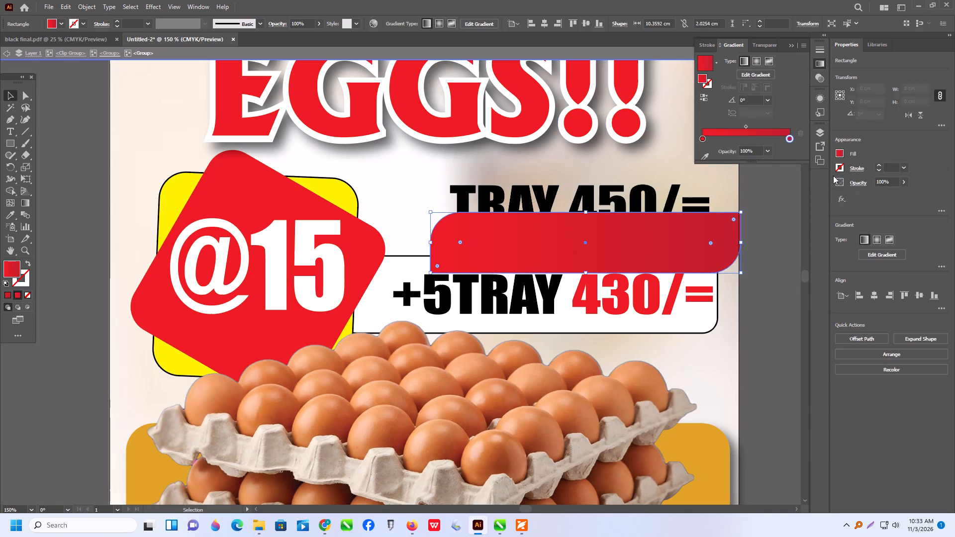
click(879, 168)
Move the gradient banner up to just above the white "+5TRAY 430/=" box, at about X 15.36 cm, Y 13.68 cm.
click(801, 194)
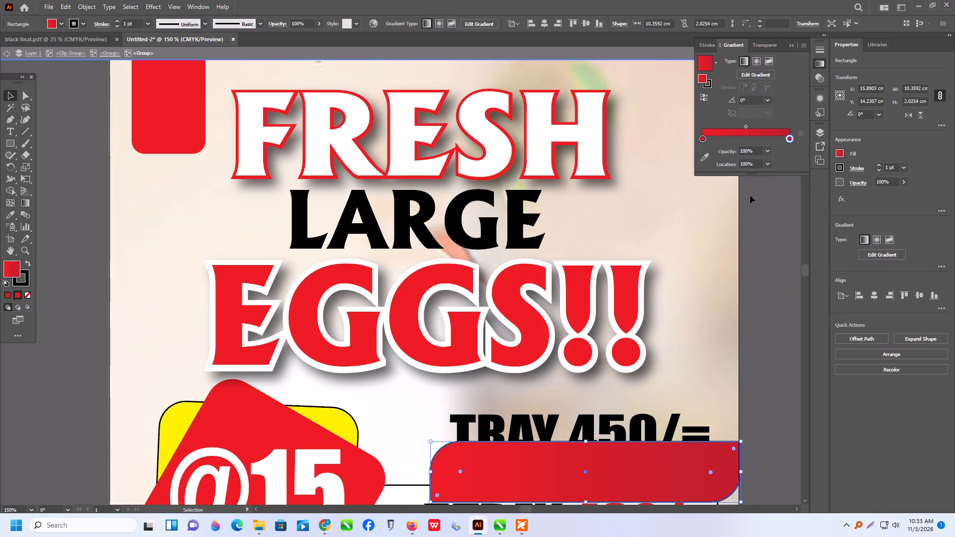
scroll(493, 252, down, 9)
drag(637, 387, 613, 370)
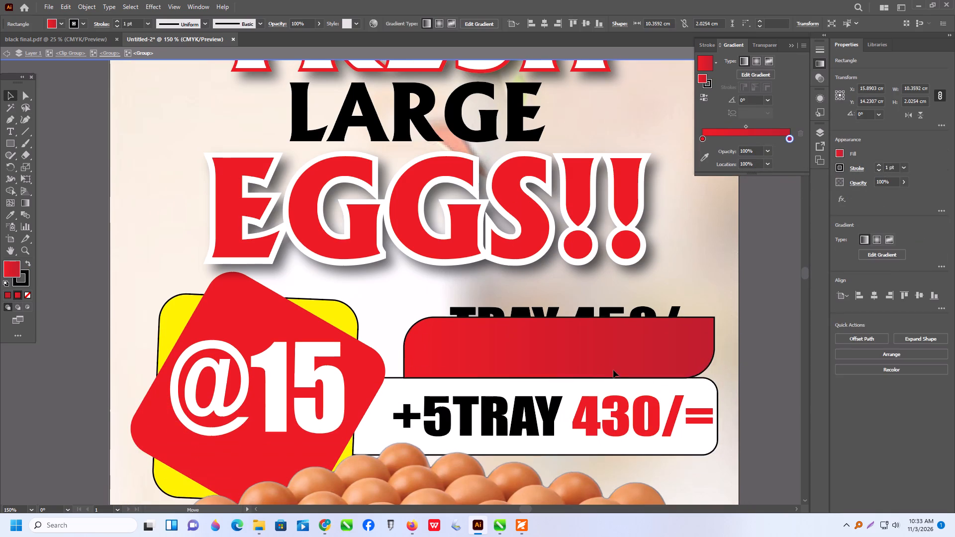
drag(613, 370, 620, 369)
Bring the "TRAY 450/=" text in front of the gradient banner.
click(604, 308)
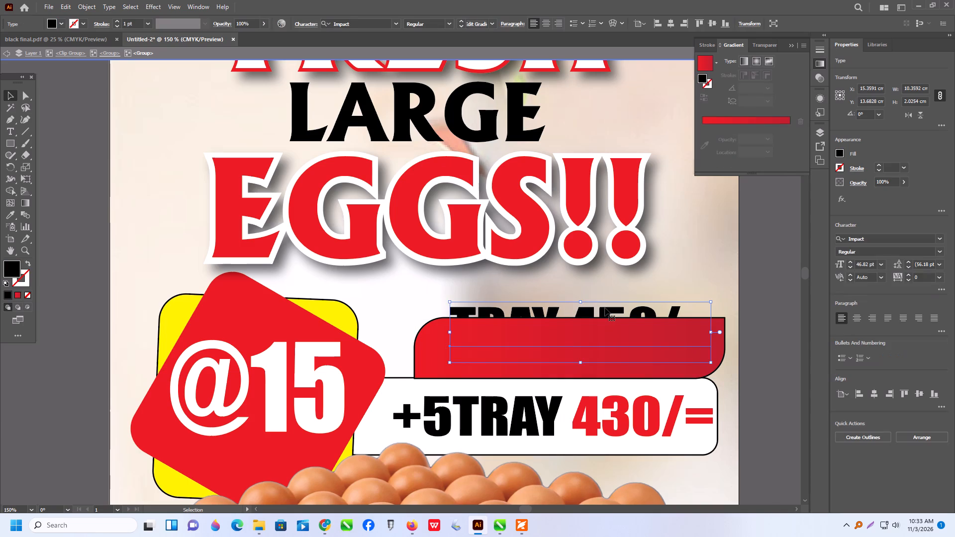
right_click(605, 308)
click(650, 259)
click(801, 257)
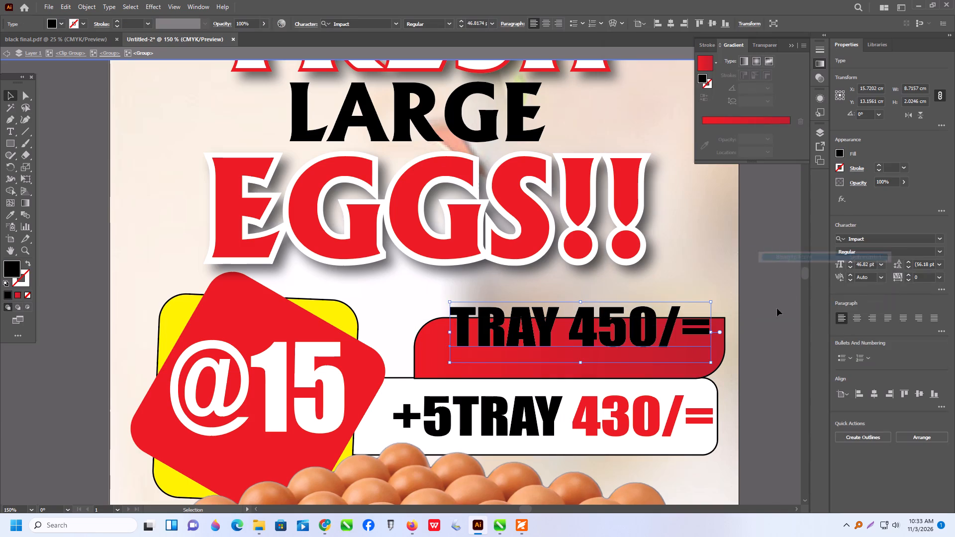
click(777, 308)
Place the gradient banner at about X 14.94 cm, Y 13.60 cm with the "TRAY 450/=" text over it at about X 15.57 cm, Y 13.79 cm.
drag(438, 352, 432, 351)
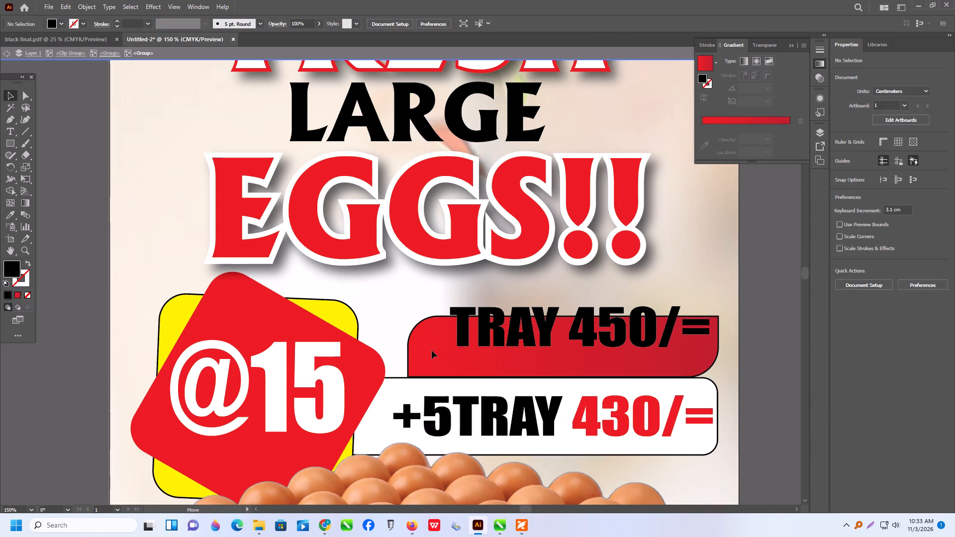
drag(432, 351, 432, 349)
drag(549, 336, 545, 355)
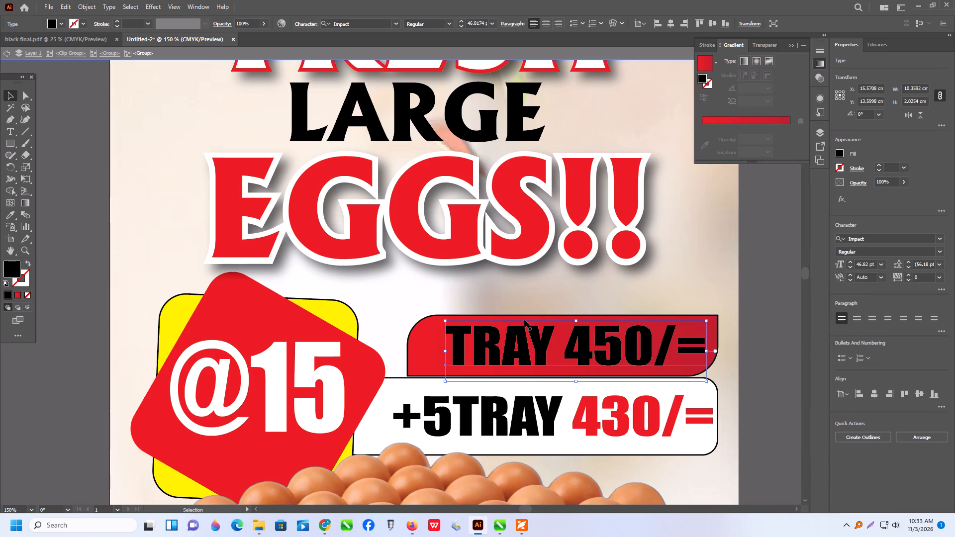
click(417, 330)
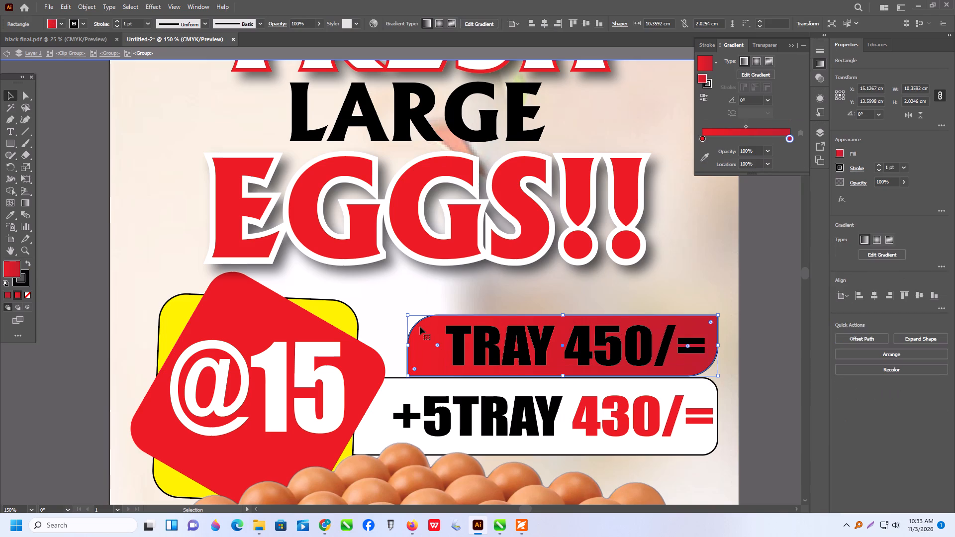
drag(420, 327, 414, 327)
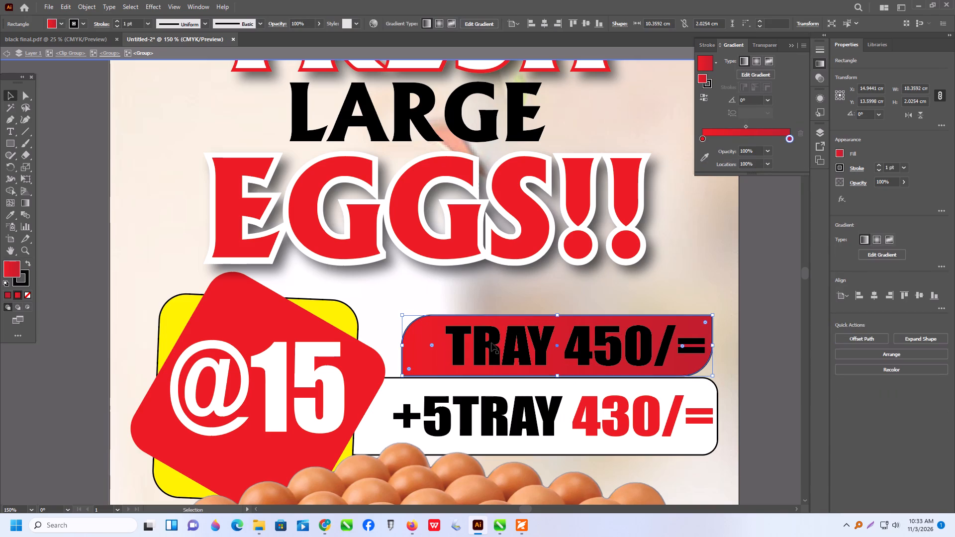
Fill the "TRAY 450/=" text with yellow, trying white first.
click(491, 343)
click(58, 24)
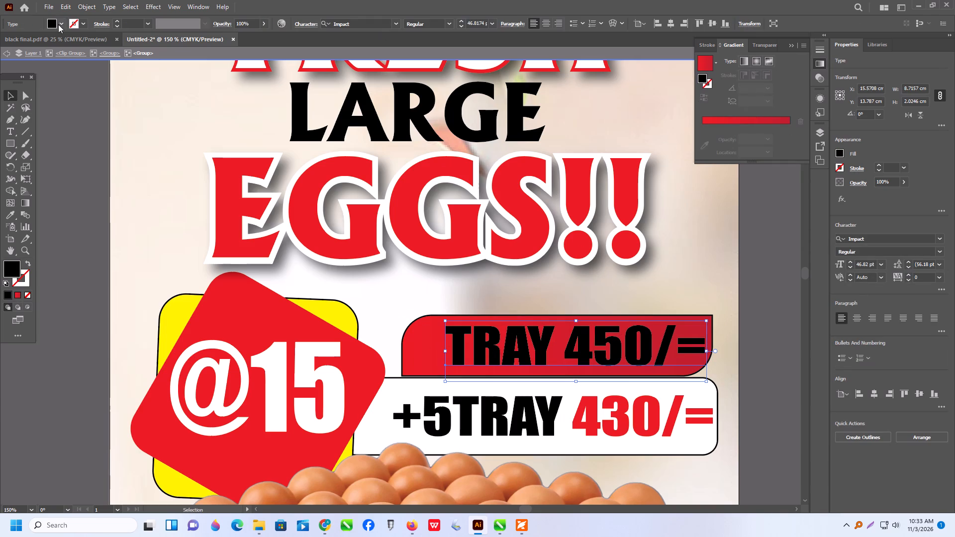
click(20, 41)
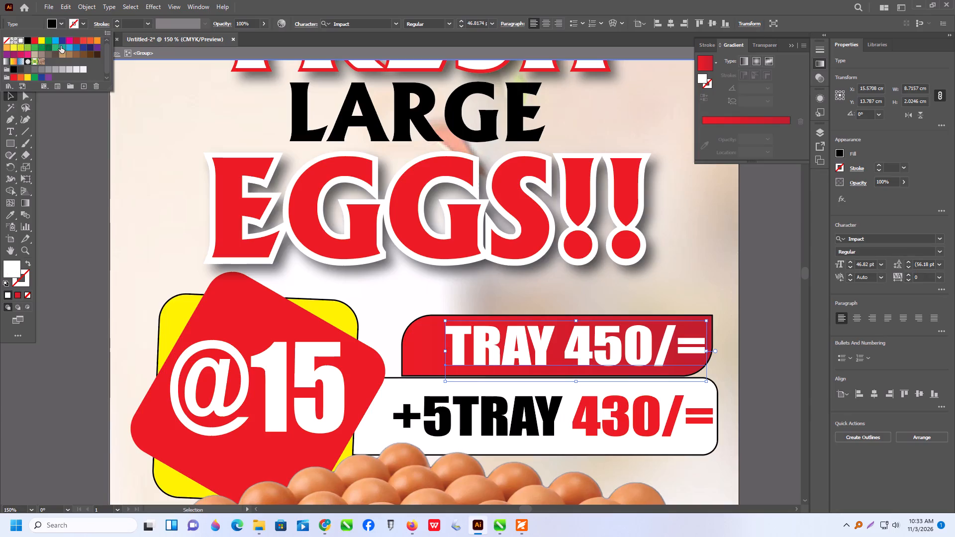
click(39, 40)
click(771, 249)
Check the whole poster, re-enter the group, and shift the "TRAY 450/=" text left within its banner to about X 15.09 cm.
alt+scroll(355, 349, down, 1)
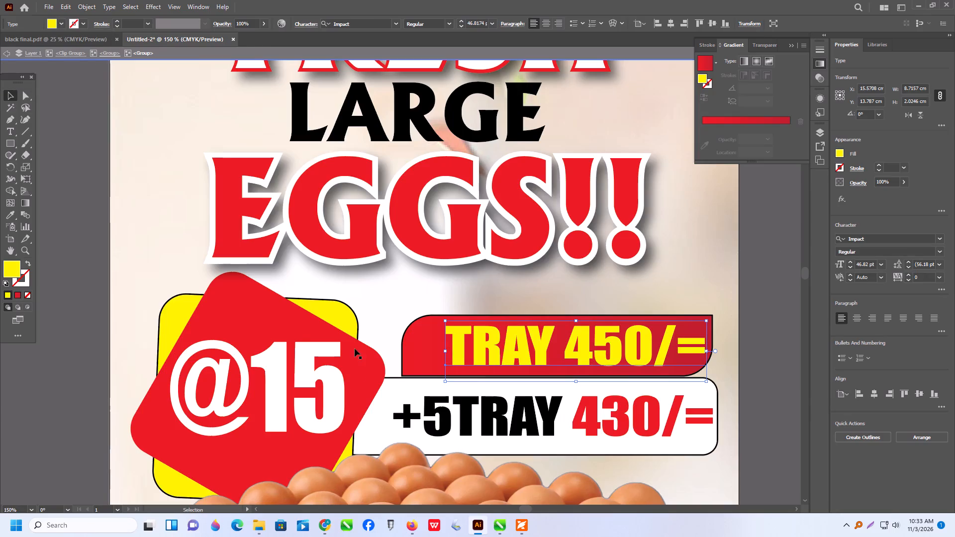
alt+scroll(355, 349, down, 2)
triple_click(530, 272)
click(530, 272)
scroll(524, 269, down, 6)
alt+scroll(374, 328, up, 1)
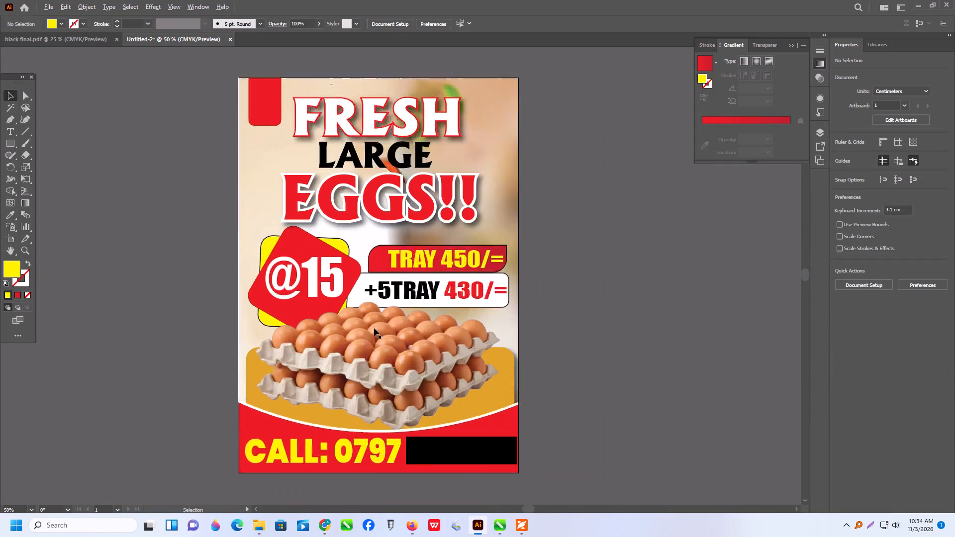
alt+scroll(374, 328, up, 1)
alt+scroll(461, 227, up, 1)
triple_click(458, 225)
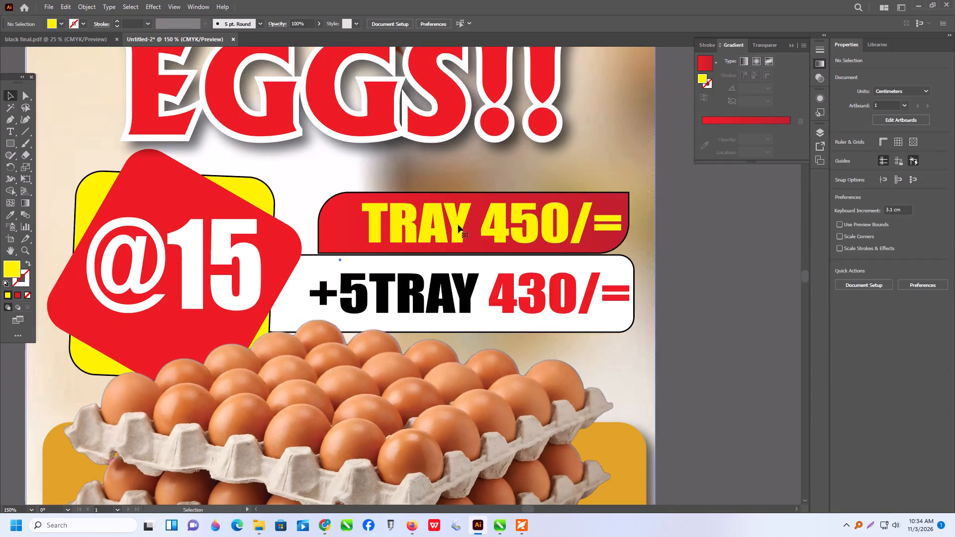
double_click(459, 225)
triple_click(453, 225)
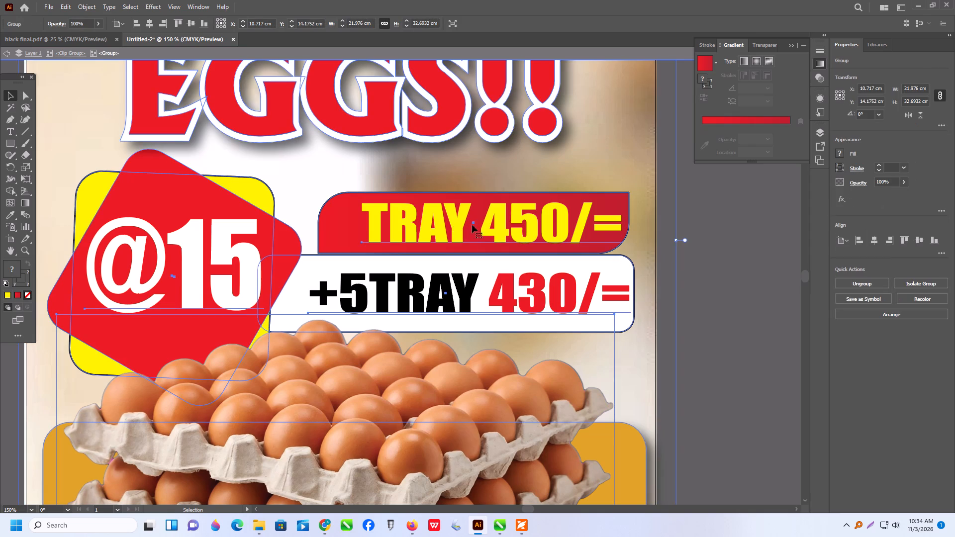
triple_click(479, 228)
drag(373, 222, 368, 222)
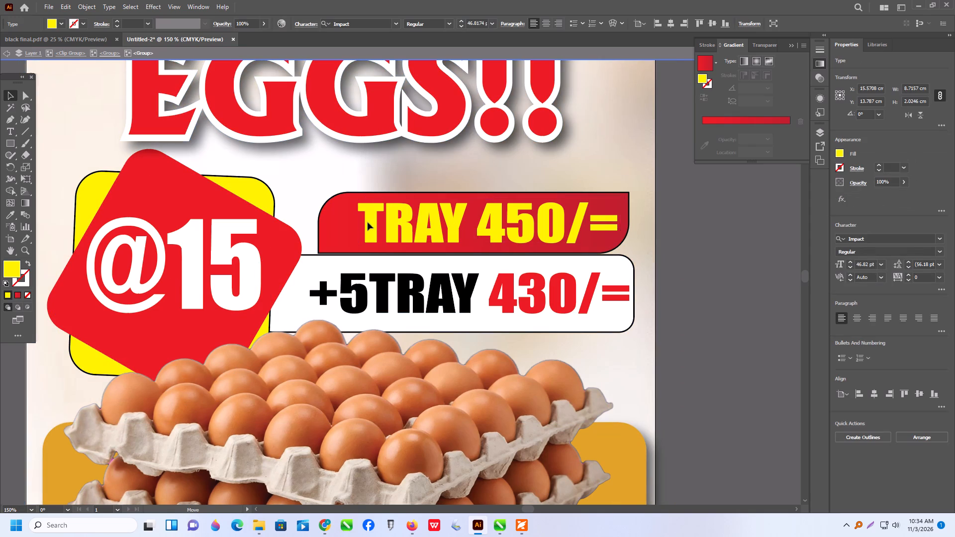
drag(368, 222, 359, 222)
Move the gradient banner together with its "TRAY 450/=" text to about X 14.74 cm, Y 13.51 cm, and exit the group.
shift+click(421, 196)
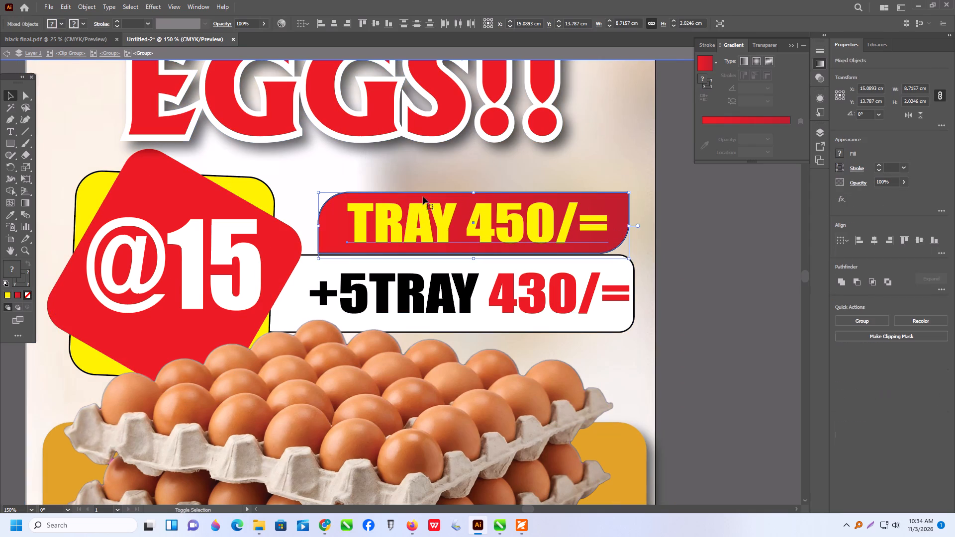
drag(457, 218, 449, 214)
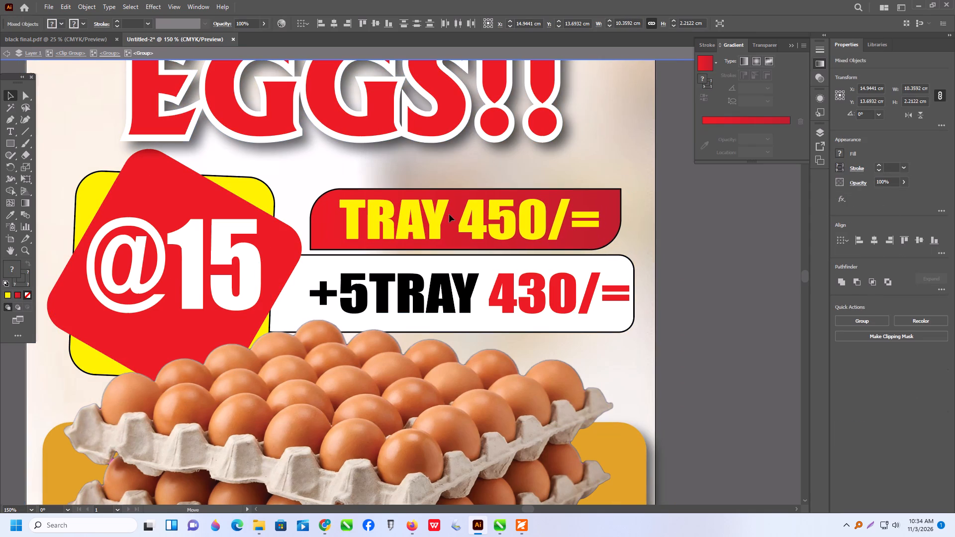
drag(449, 214, 451, 212)
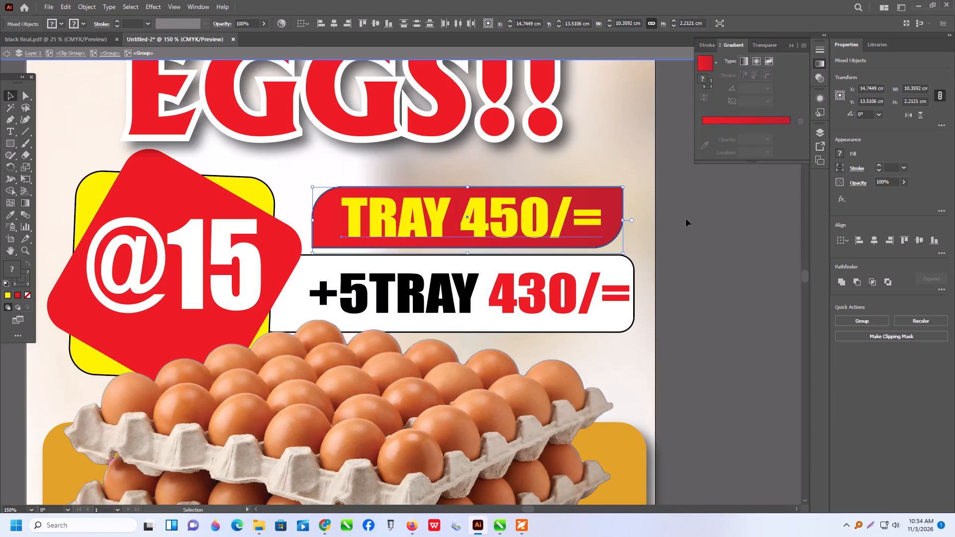
triple_click(686, 218)
click(686, 219)
alt+scroll(709, 232, down, 2)
scroll(745, 233, up, 2)
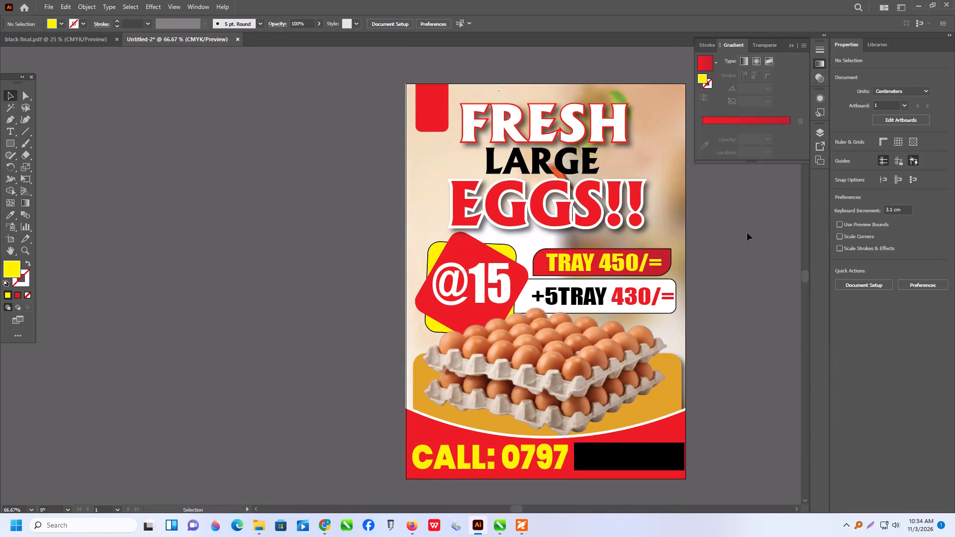
Collapse the open gradient settings to clear the workspace around the poster.
scroll(747, 233, up, 2)
click(789, 49)
scroll(750, 194, down, 2)
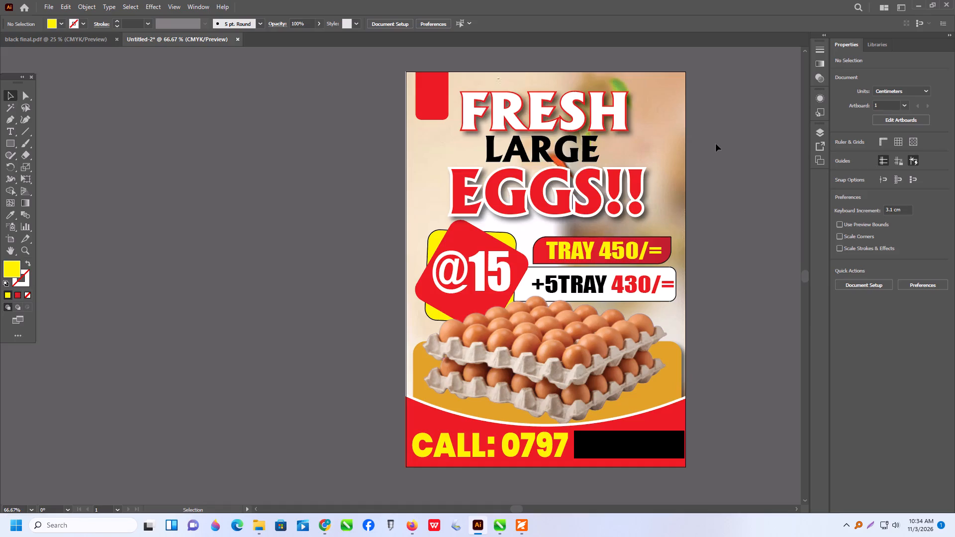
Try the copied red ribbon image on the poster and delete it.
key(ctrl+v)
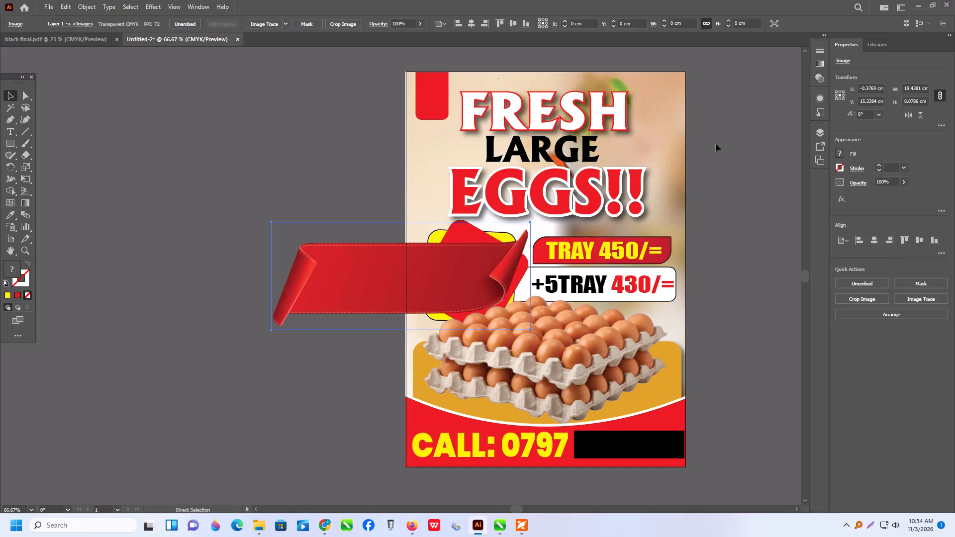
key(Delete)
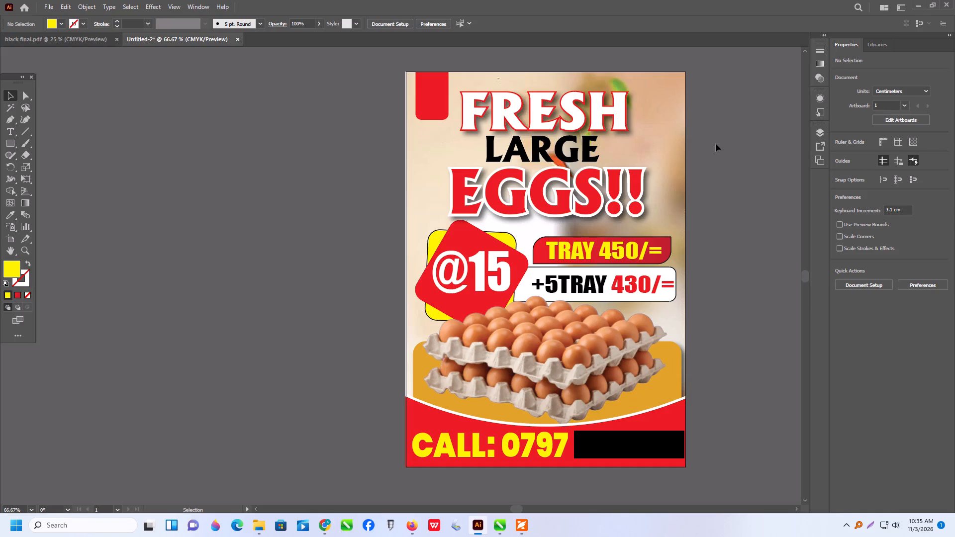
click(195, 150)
Enter the poster's nested group and scale the FRESH LARGE EGGS!! headline down to about 13.46 × 8.54 cm.
triple_click(537, 192)
triple_click(537, 191)
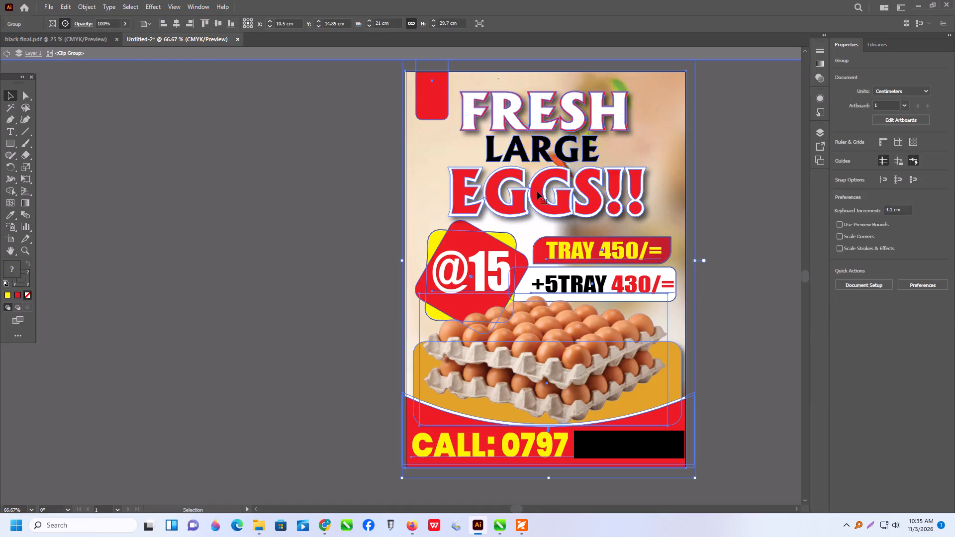
click(537, 191)
triple_click(537, 191)
triple_click(537, 181)
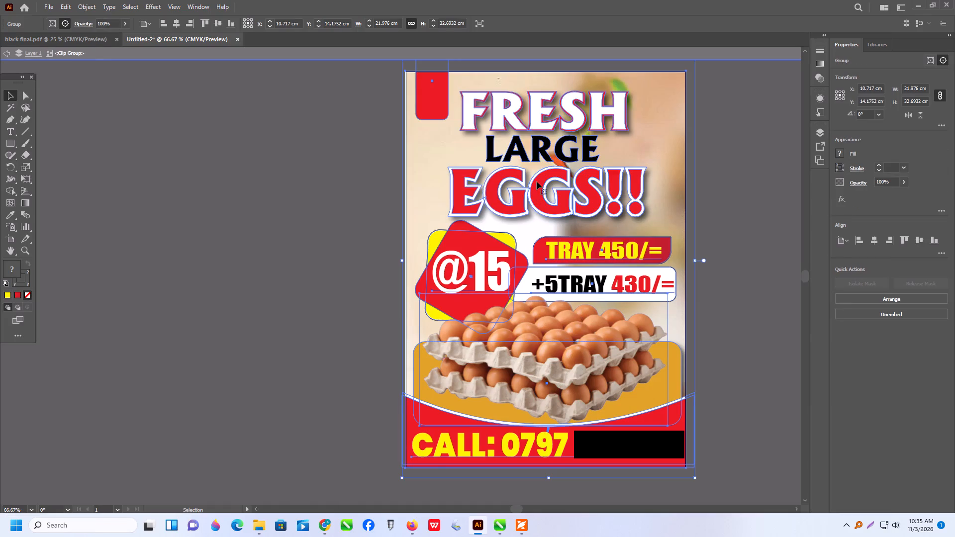
triple_click(537, 181)
triple_click(539, 183)
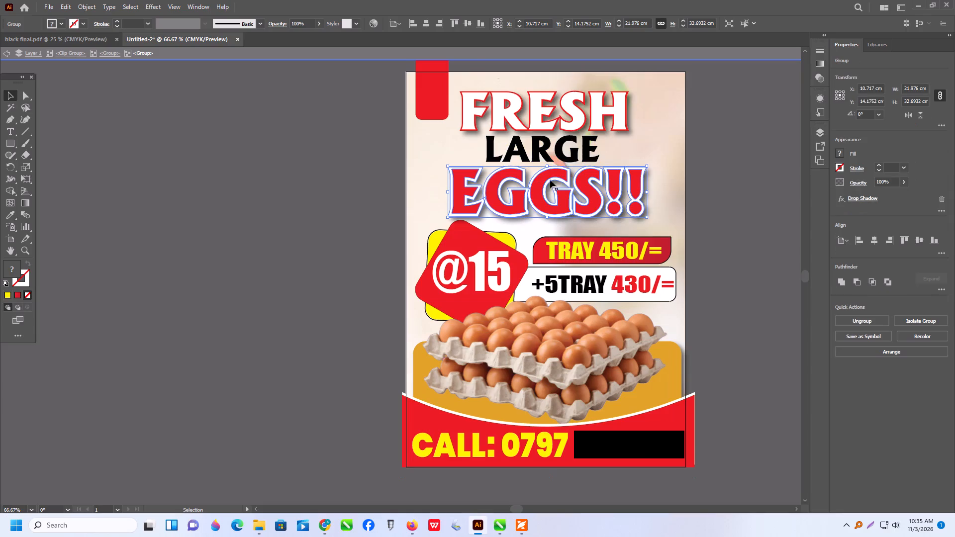
shift+click(538, 151)
shift+click(544, 117)
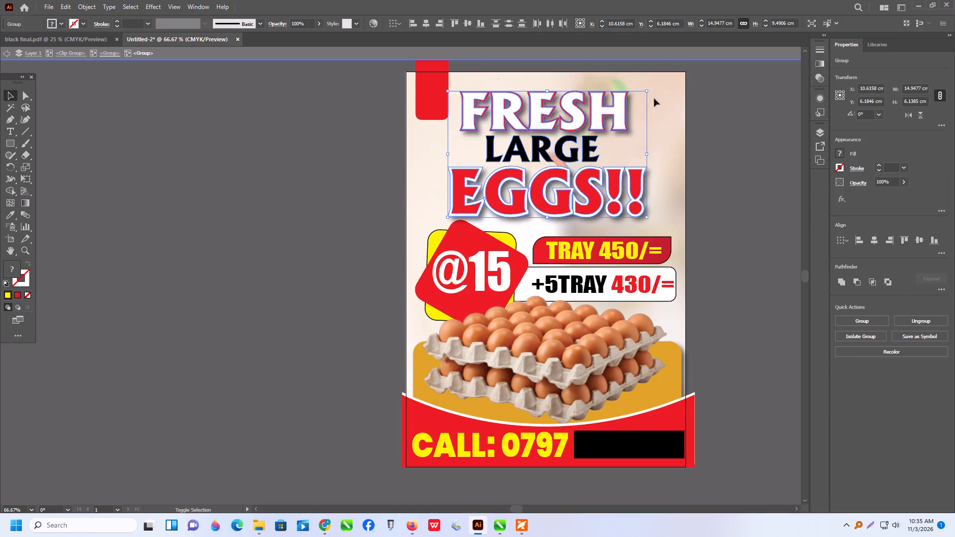
shift+drag(647, 88, 640, 103)
shift+drag(637, 107, 632, 116)
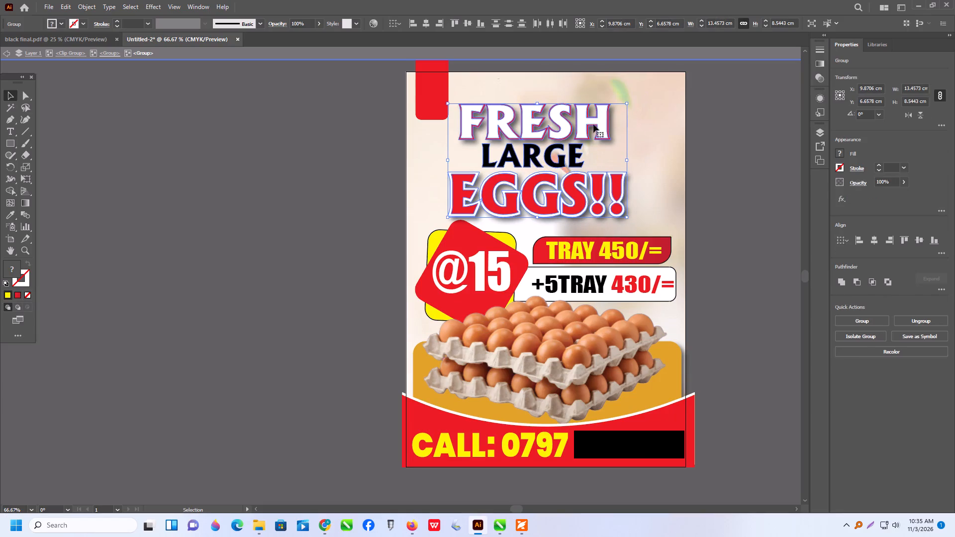
Move the FRESH LARGE EGGS!! headline to about X 11.03 cm, Y 6.88 cm.
drag(586, 121, 609, 126)
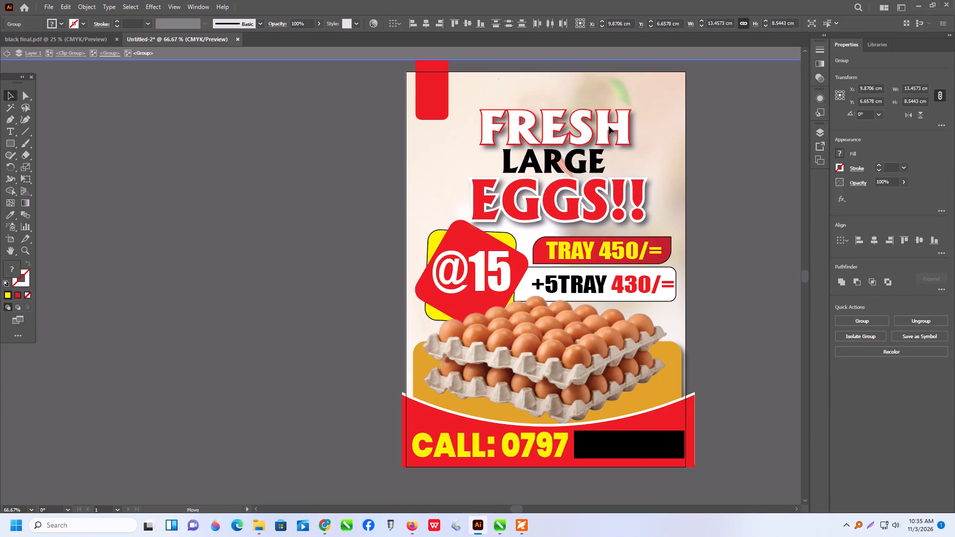
drag(609, 126, 602, 124)
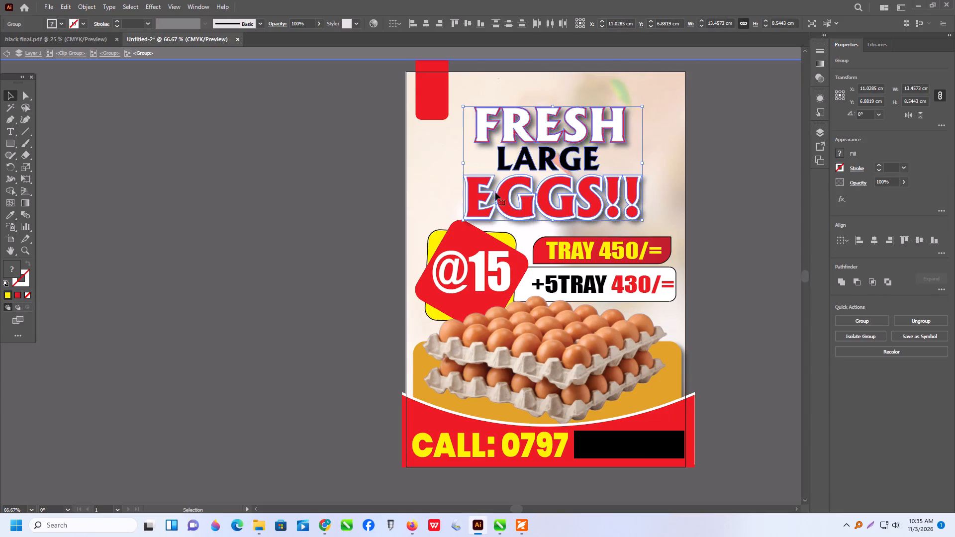
scroll(406, 299, up, 1)
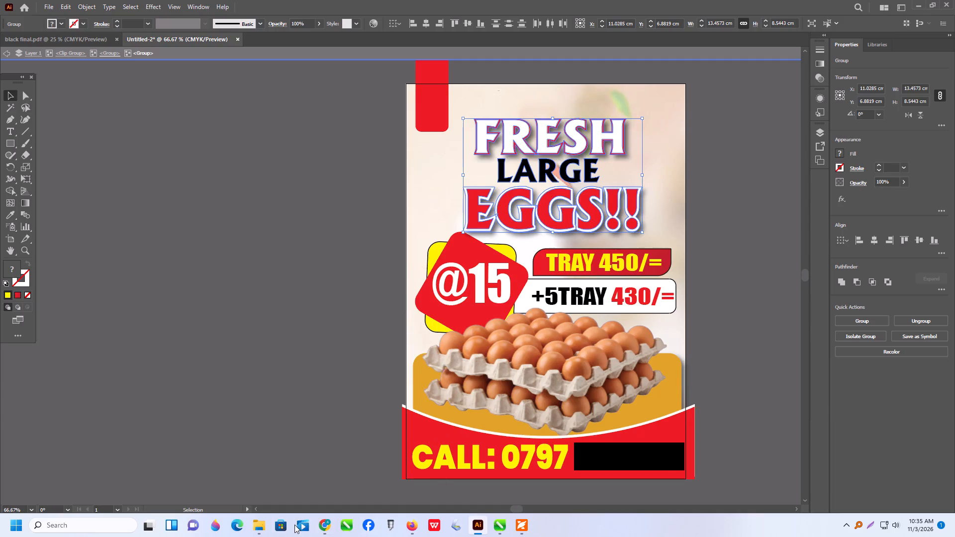
Switch to File Explorer and open the happy milk branding PDF in Adobe Illustrator 2023, ignoring the missing linked files.
click(254, 522)
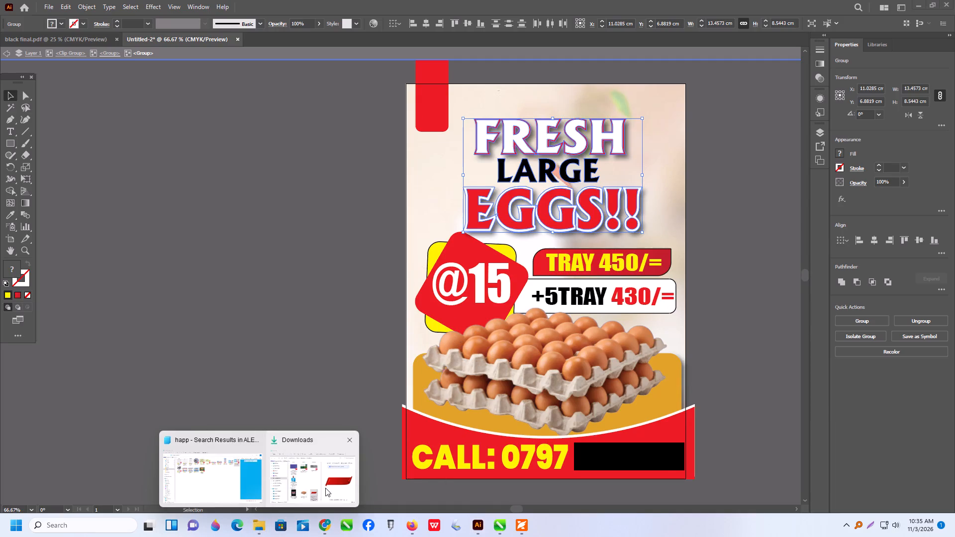
click(197, 473)
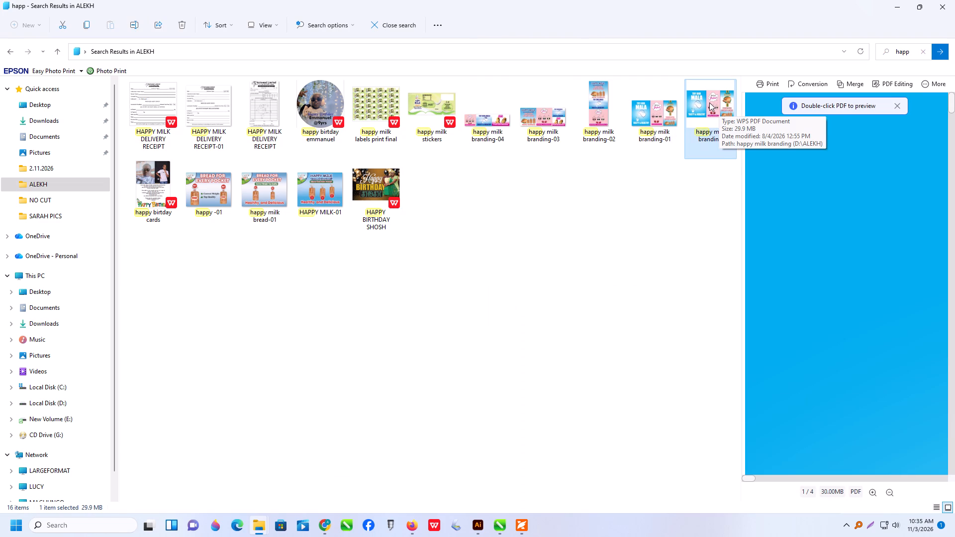
right_click(709, 102)
click(749, 151)
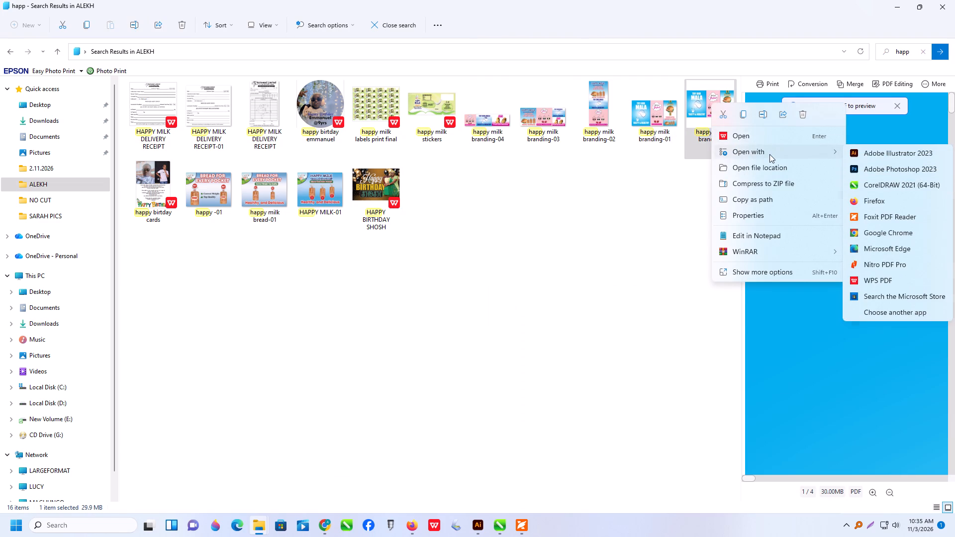
click(879, 151)
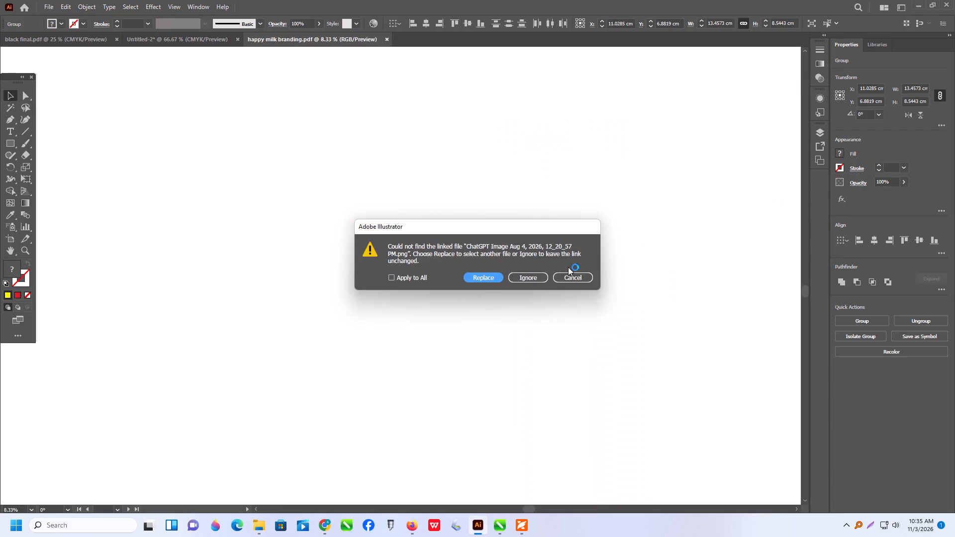
click(531, 284)
click(535, 273)
click(536, 275)
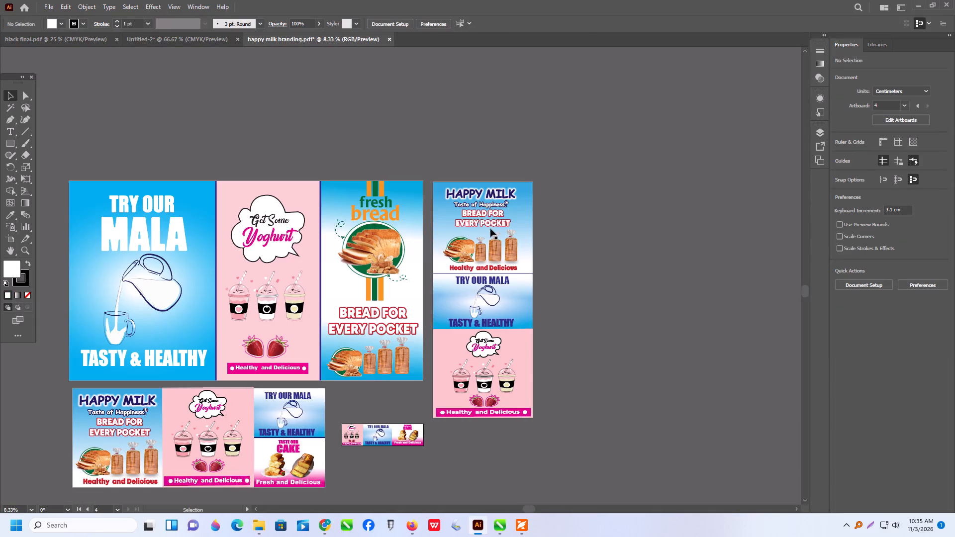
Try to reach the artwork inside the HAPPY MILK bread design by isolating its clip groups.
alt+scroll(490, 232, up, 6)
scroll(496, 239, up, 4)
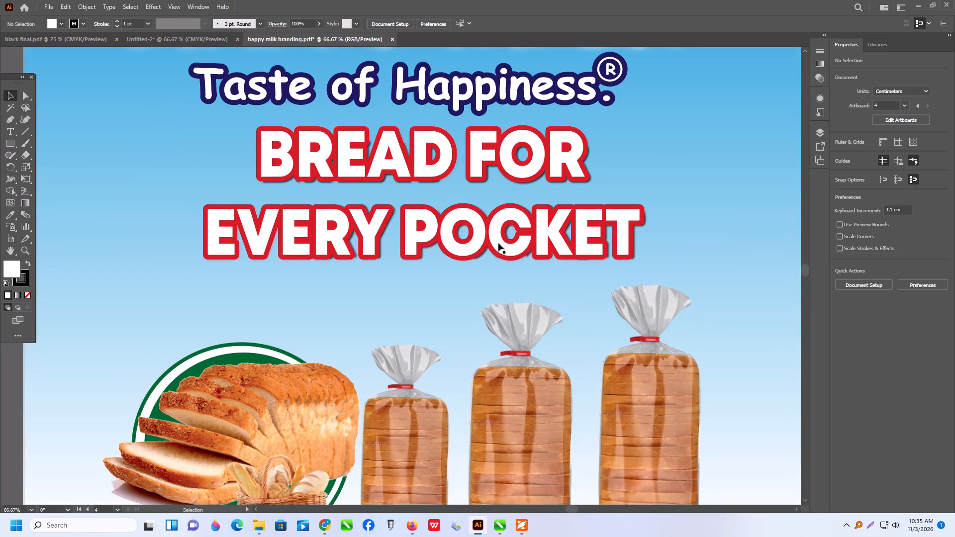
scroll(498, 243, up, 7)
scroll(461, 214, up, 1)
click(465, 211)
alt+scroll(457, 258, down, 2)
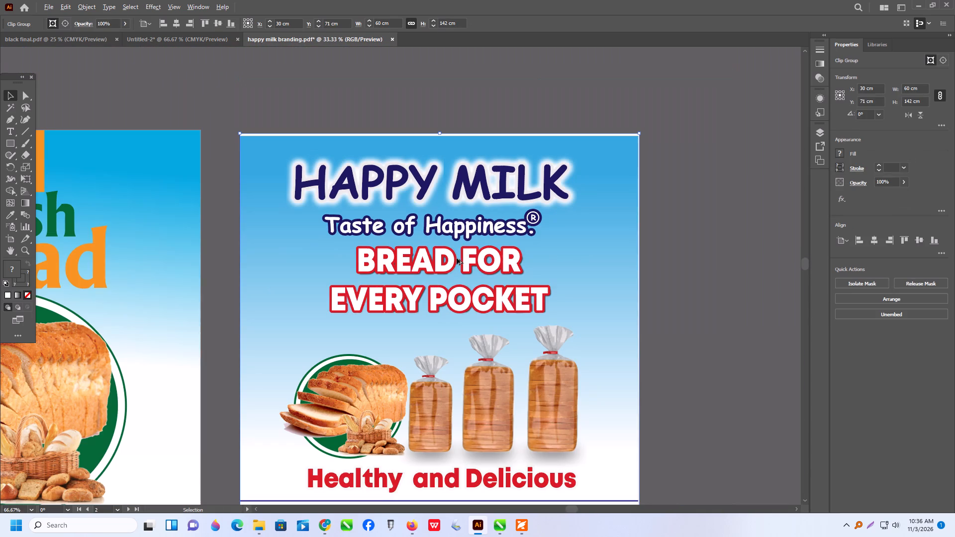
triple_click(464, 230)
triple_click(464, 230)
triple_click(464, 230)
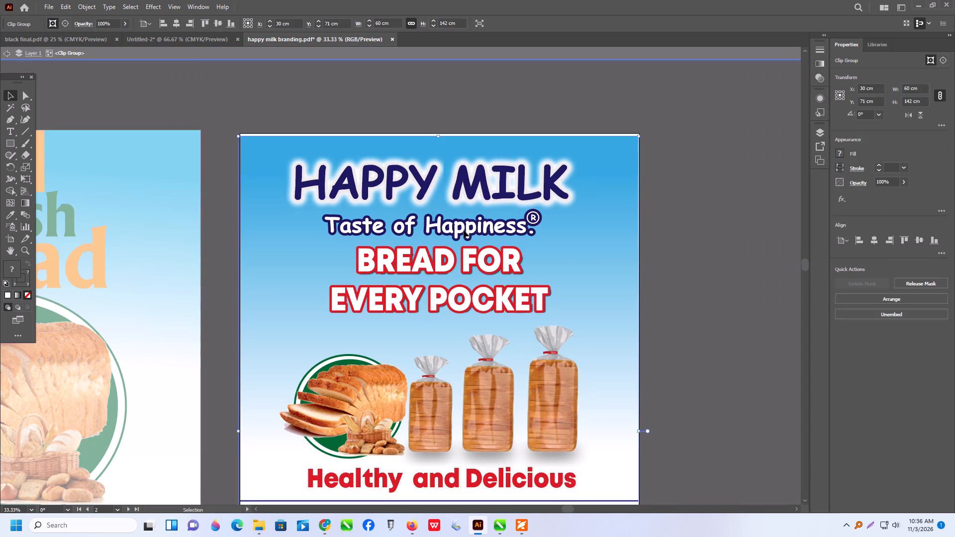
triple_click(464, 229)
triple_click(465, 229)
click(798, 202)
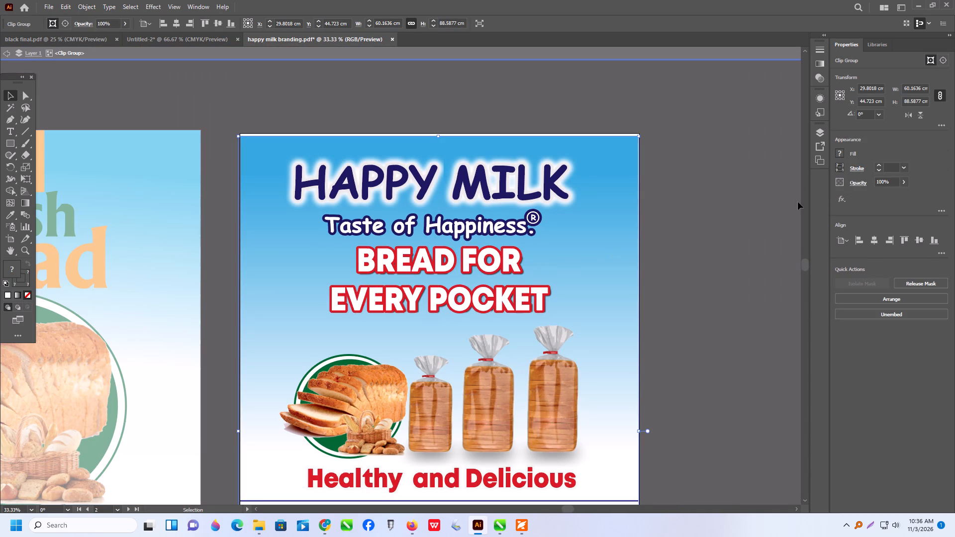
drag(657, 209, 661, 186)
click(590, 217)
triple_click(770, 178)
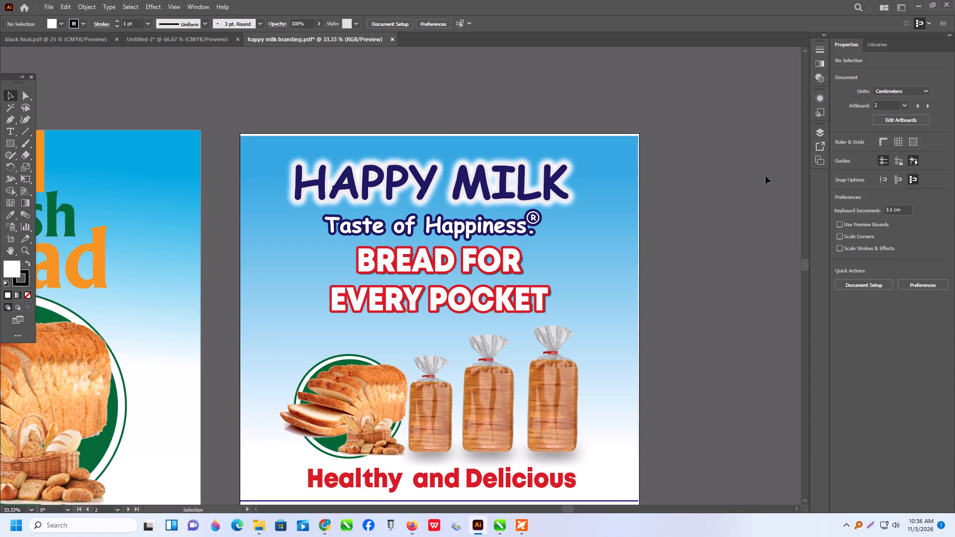
Release the nested clipping masks of the HAPPY MILK bread design, including the one on its blue gradient background.
click(551, 230)
right_click(550, 230)
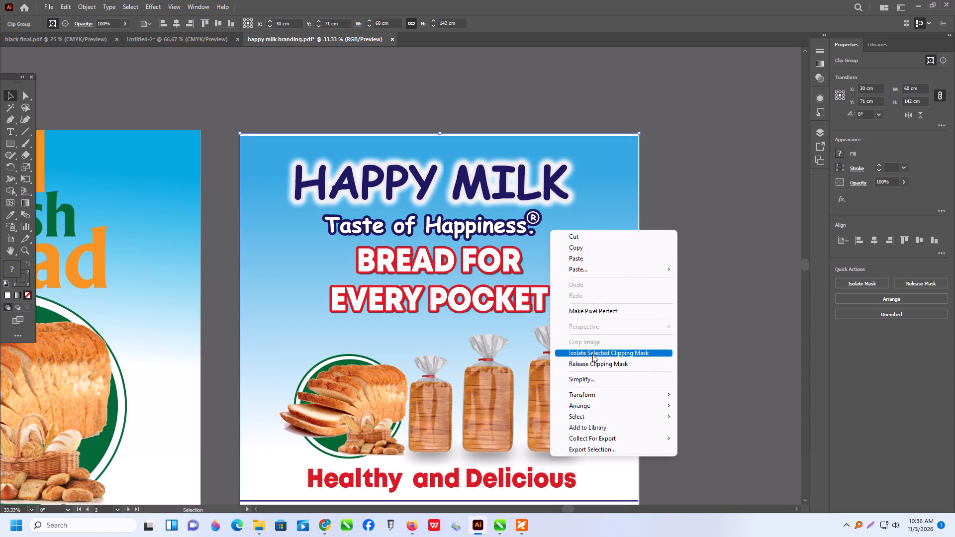
click(592, 361)
click(671, 297)
click(588, 273)
right_click(588, 273)
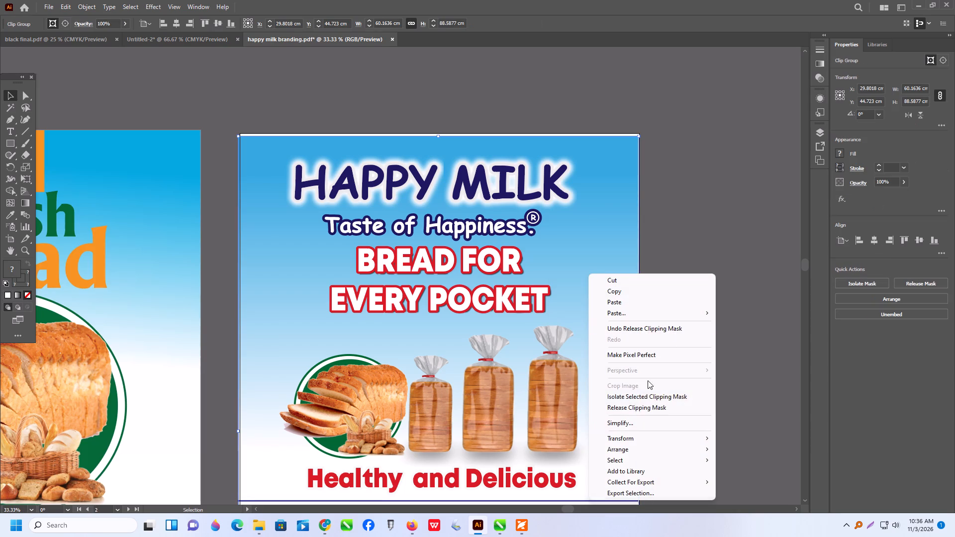
click(638, 406)
click(683, 351)
click(582, 287)
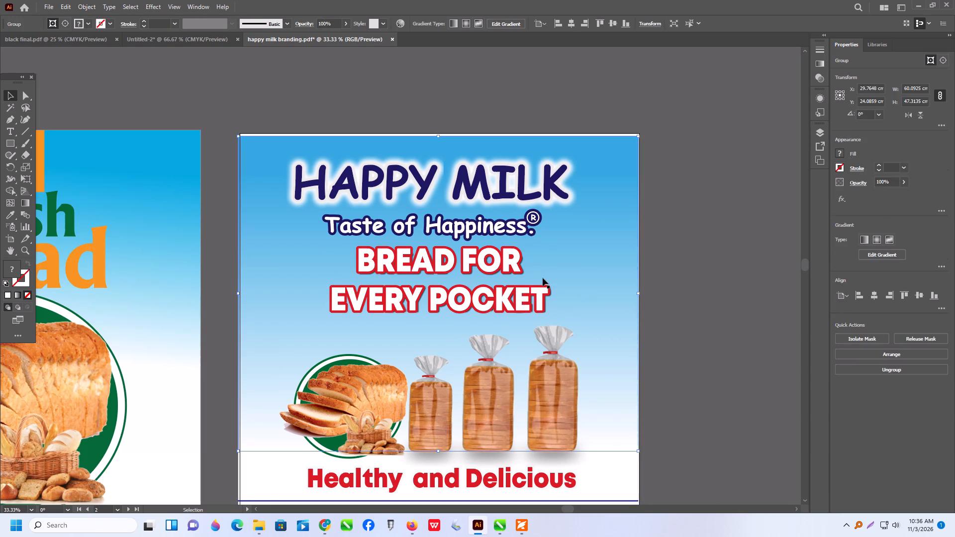
right_click(543, 278)
click(587, 412)
click(659, 381)
click(567, 279)
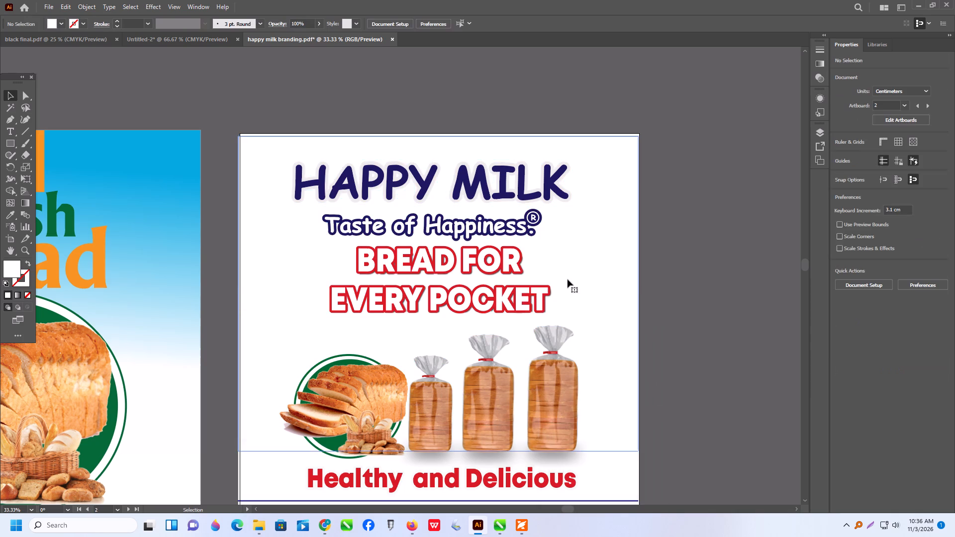
Delete the large white rectangle covering the HAPPY MILK design, undoing the stray move of the clip group over HAPPY.
drag(270, 152, 364, 206)
drag(367, 207, 625, 292)
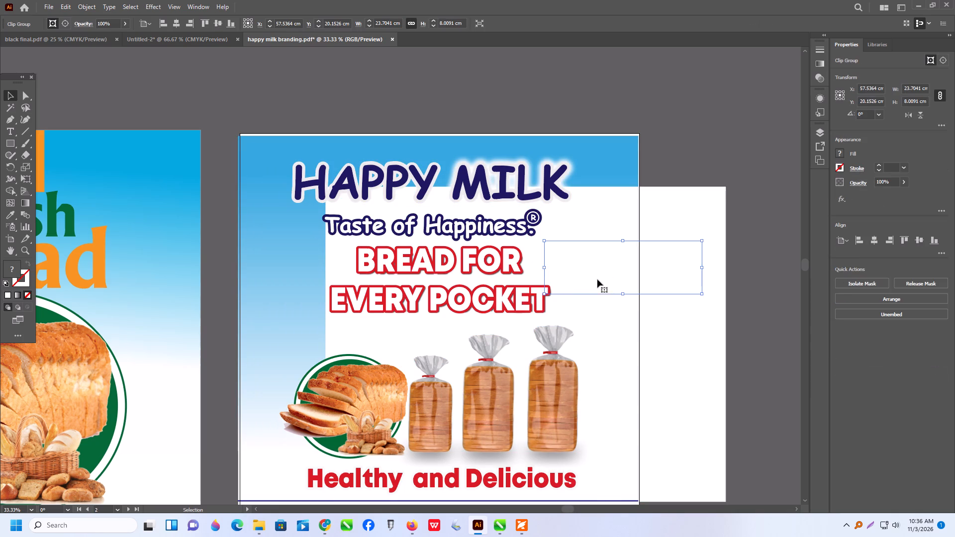
key(ctrl+z)
click(641, 294)
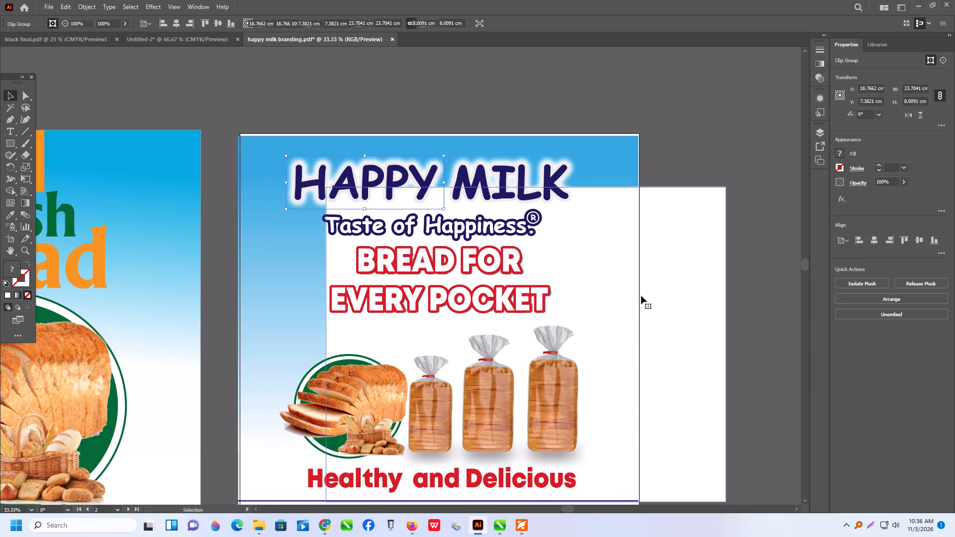
key(Delete)
Lock the blue gradient background of the HAPPY MILK design and delete the large rectangular path underneath it.
click(610, 263)
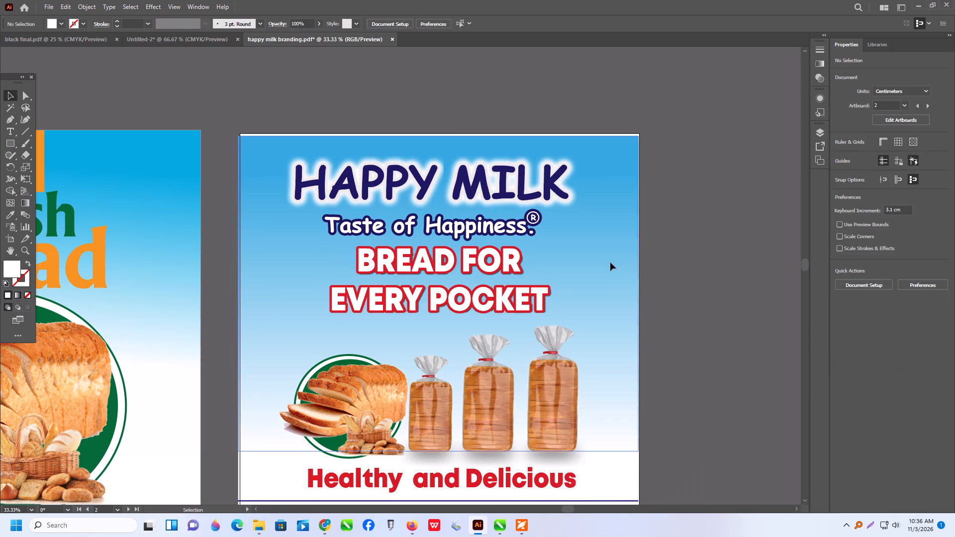
key(ctrl+2)
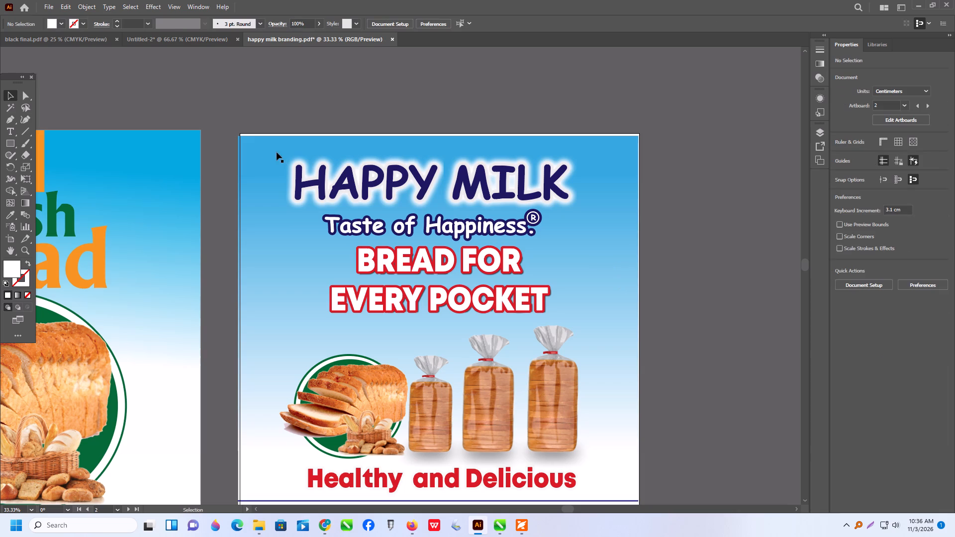
drag(259, 147, 302, 190)
key(Delete)
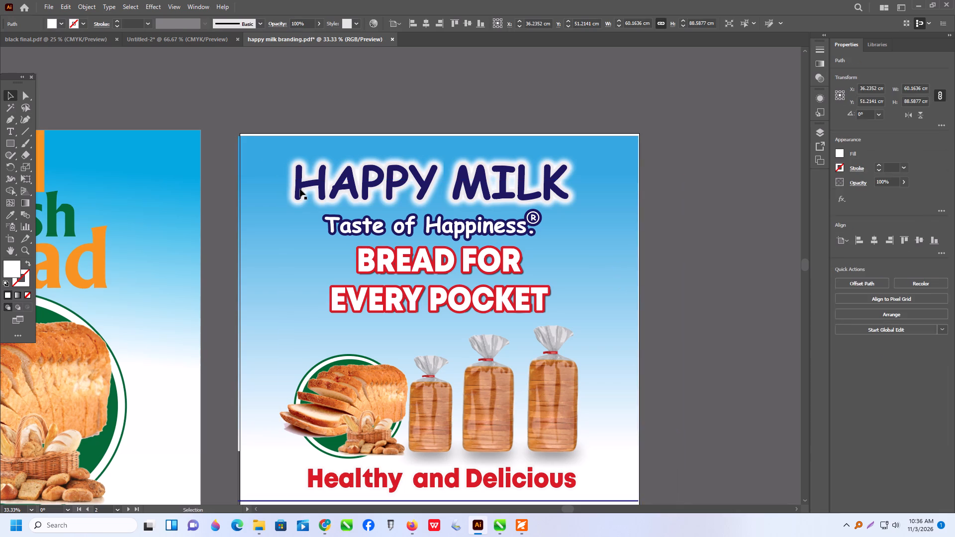
Group the HAPPY MILK title with its Taste of Happiness tagline and cut the group from the branding file.
drag(261, 149, 581, 234)
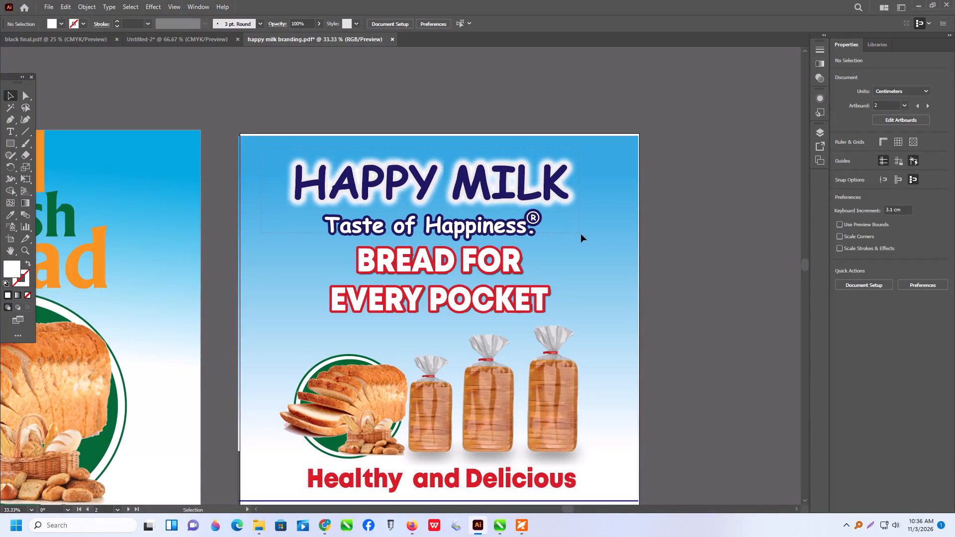
drag(581, 234, 586, 240)
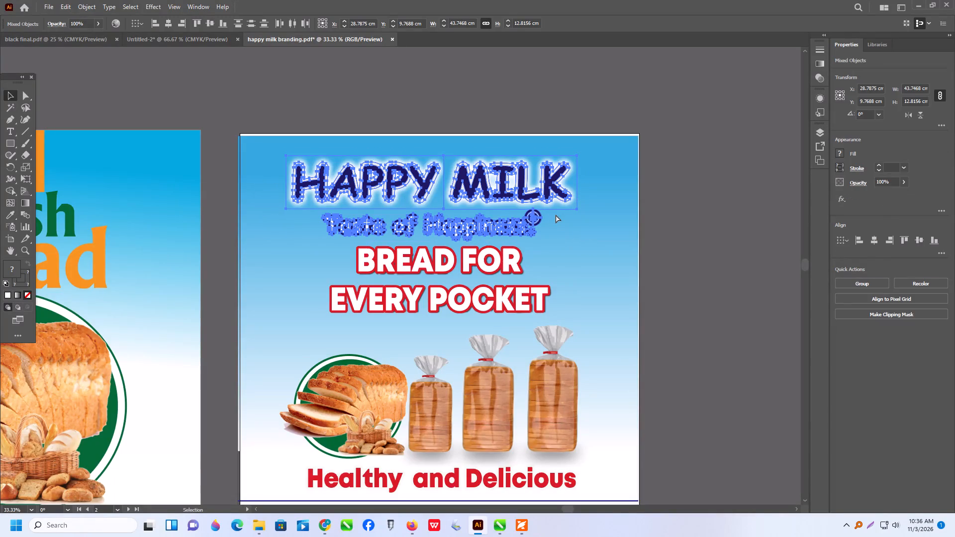
key(ctrl+g)
key(ctrl+x)
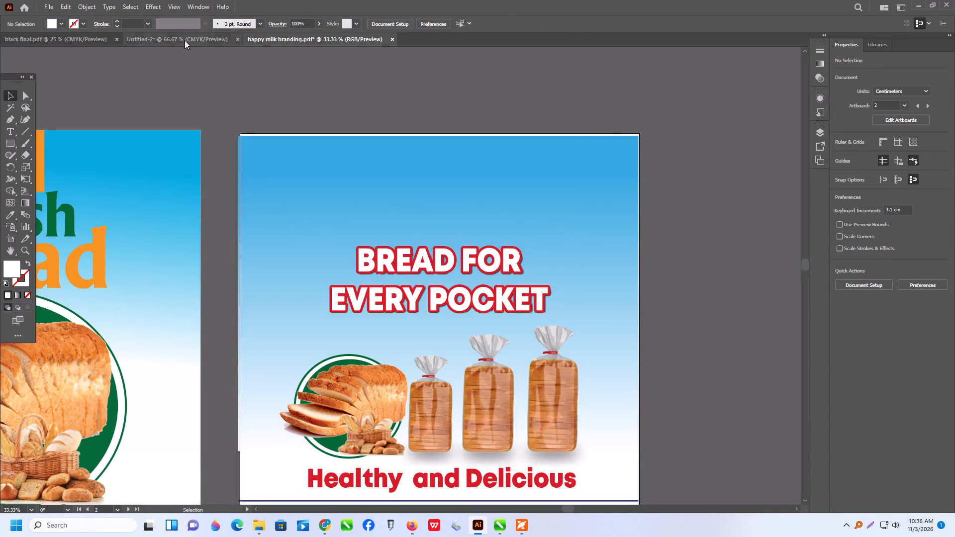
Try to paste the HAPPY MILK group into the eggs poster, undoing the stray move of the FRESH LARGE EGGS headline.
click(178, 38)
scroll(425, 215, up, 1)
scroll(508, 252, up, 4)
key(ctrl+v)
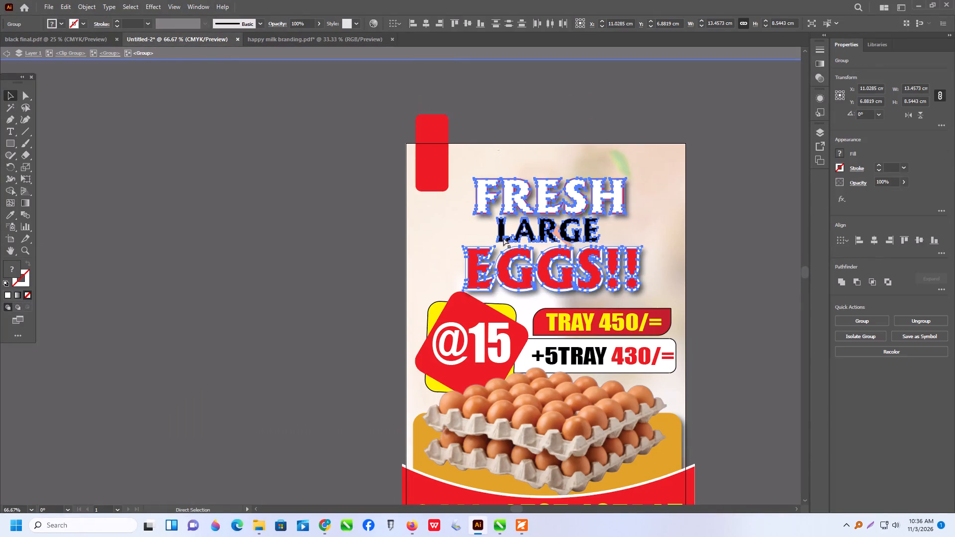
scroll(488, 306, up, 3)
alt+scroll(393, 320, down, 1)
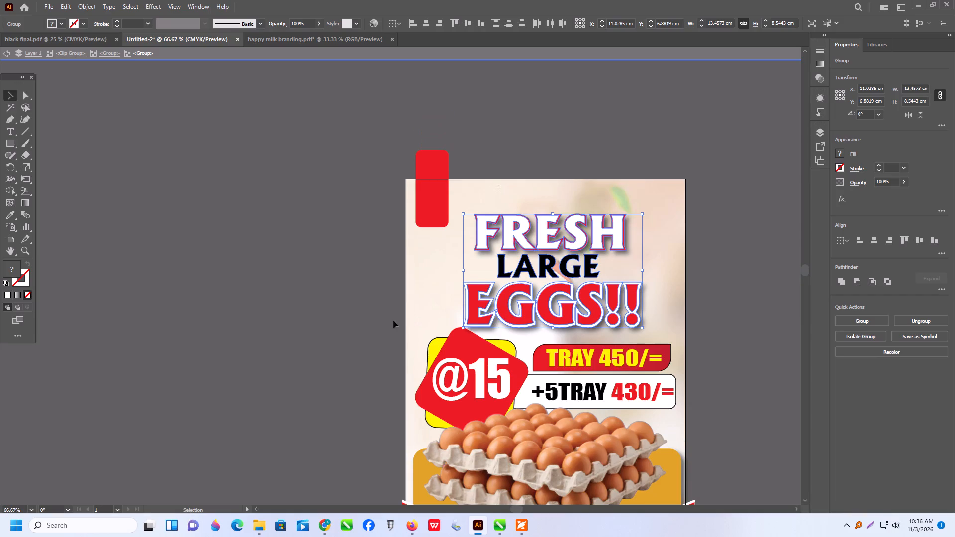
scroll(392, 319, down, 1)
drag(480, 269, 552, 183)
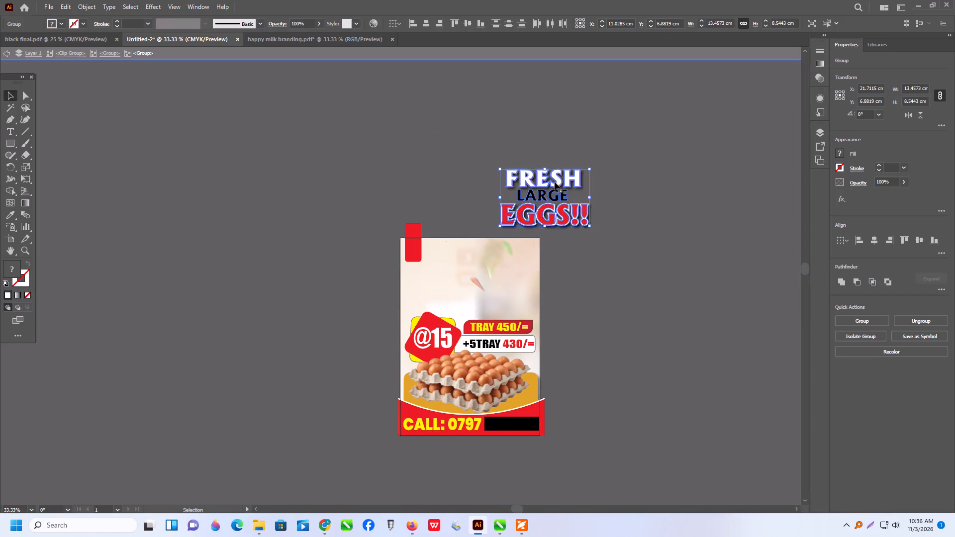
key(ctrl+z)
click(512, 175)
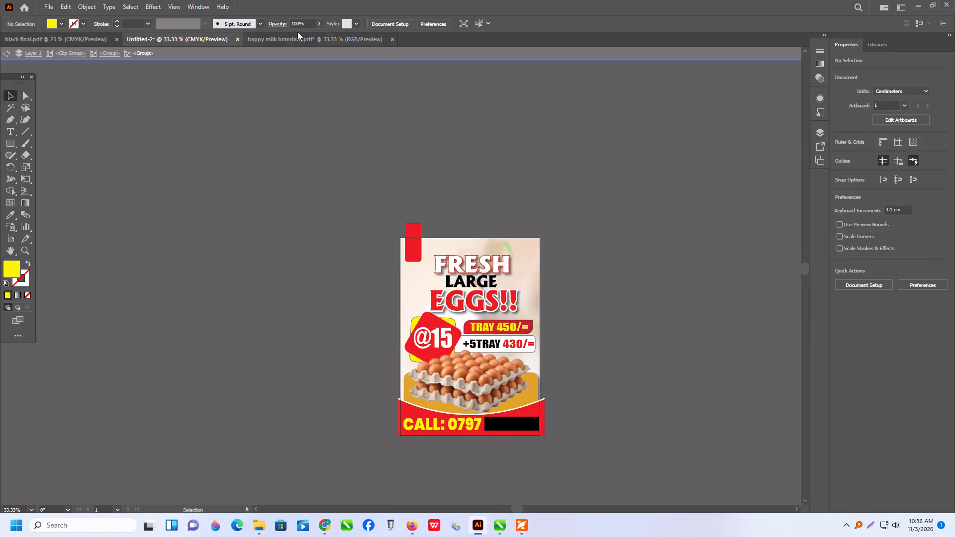
Undo the cut in the branding file, cut the HAPPY MILK group again and paste it into the eggs poster.
click(283, 40)
key(ctrl+z)
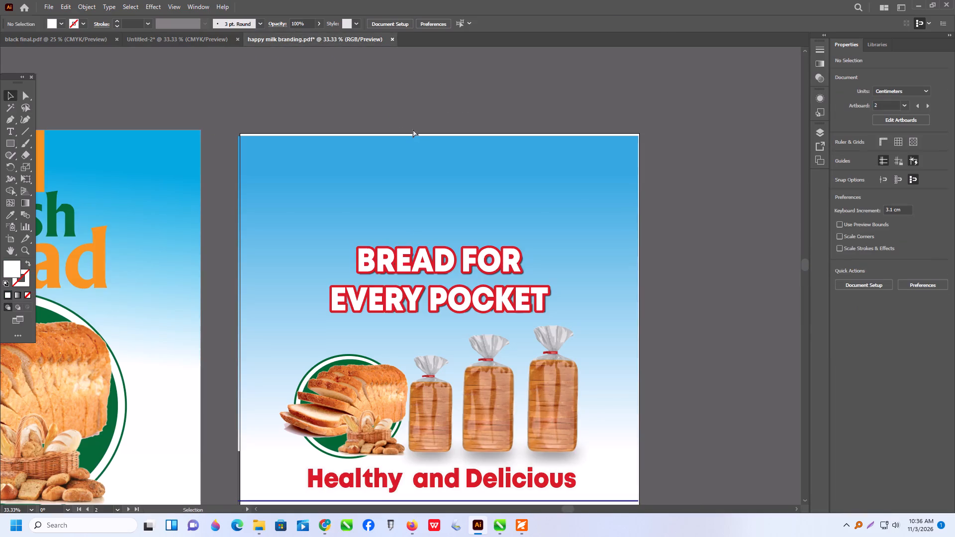
key(ctrl+x)
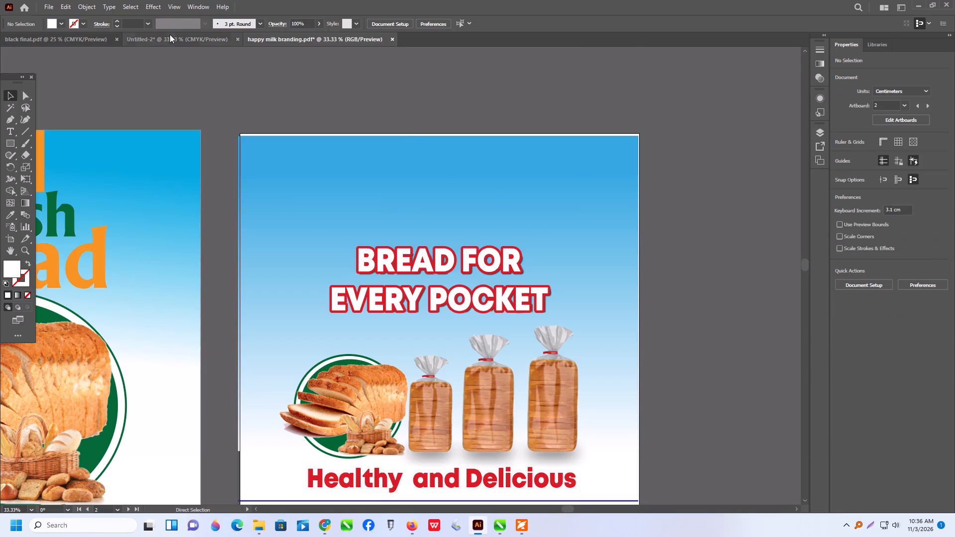
click(170, 34)
scroll(389, 159, up, 3)
key(ctrl+v)
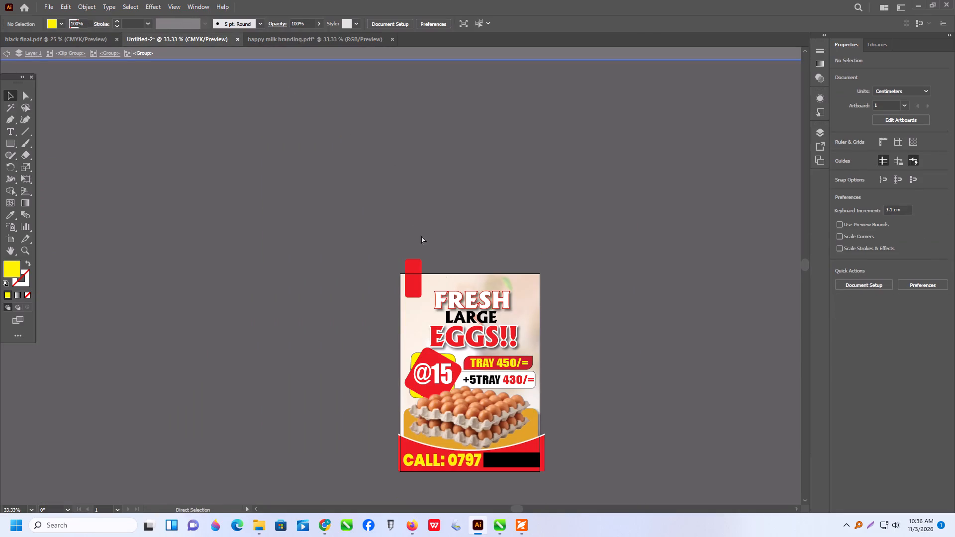
Scale the HAPPY MILK group down to about 6.9 cm wide and place it centred above FRESH at the poster's top.
drag(450, 268, 536, 225)
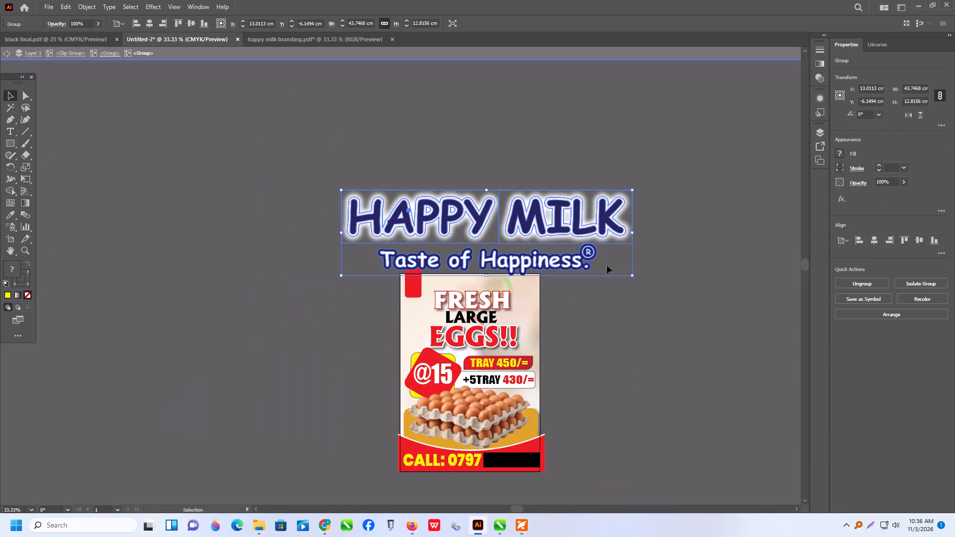
shift+drag(633, 275, 434, 219)
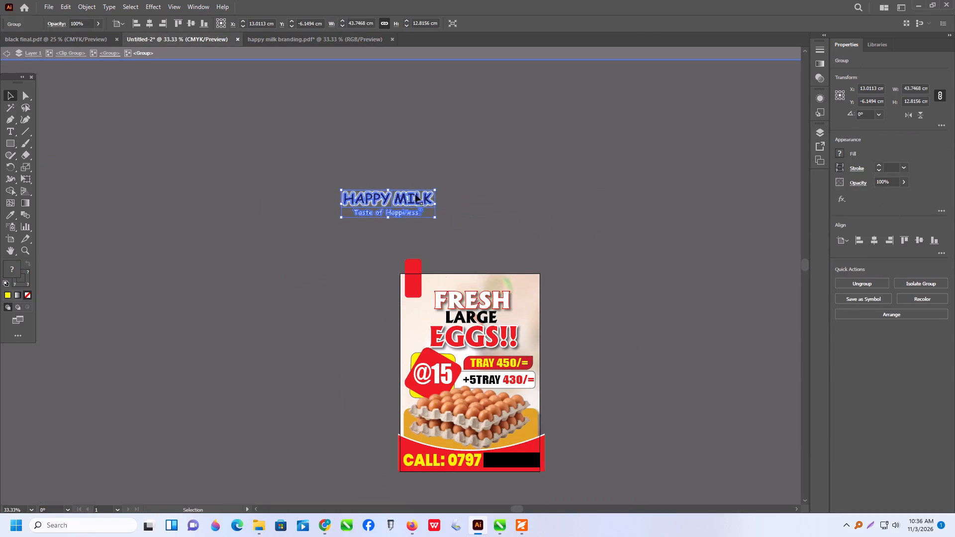
drag(417, 200, 503, 279)
alt+scroll(476, 302, up, 3)
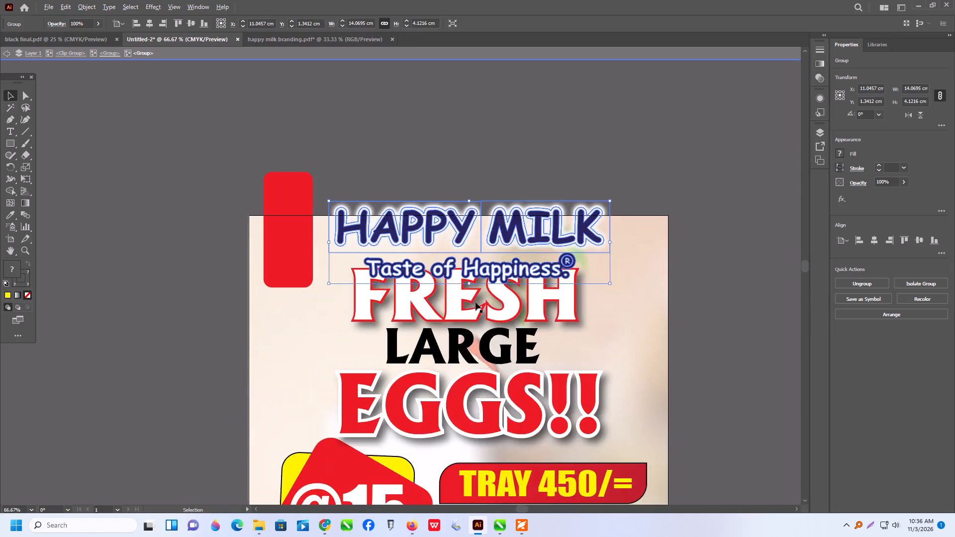
alt+scroll(469, 287, up, 3)
alt+scroll(348, 278, down, 3)
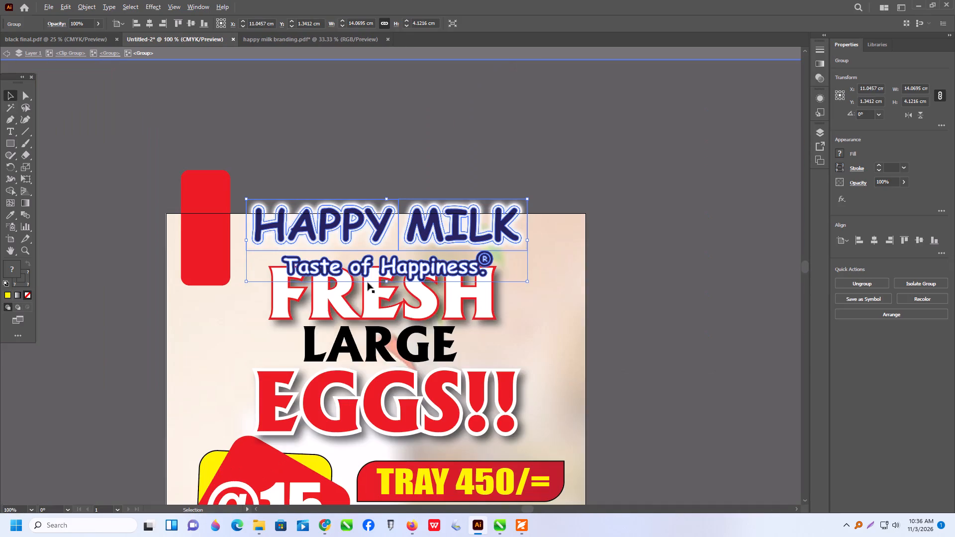
scroll(474, 266, up, 2)
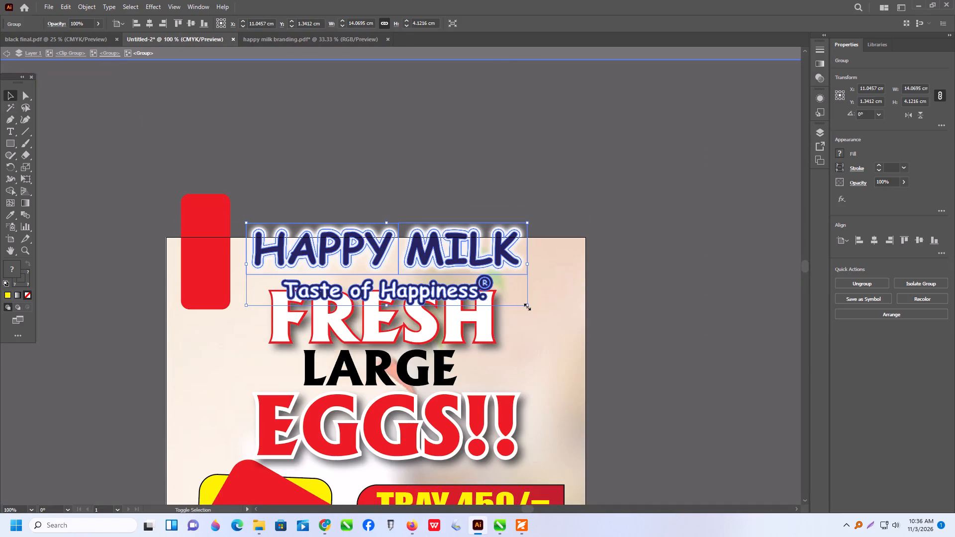
shift+drag(526, 306, 409, 262)
drag(356, 239, 423, 265)
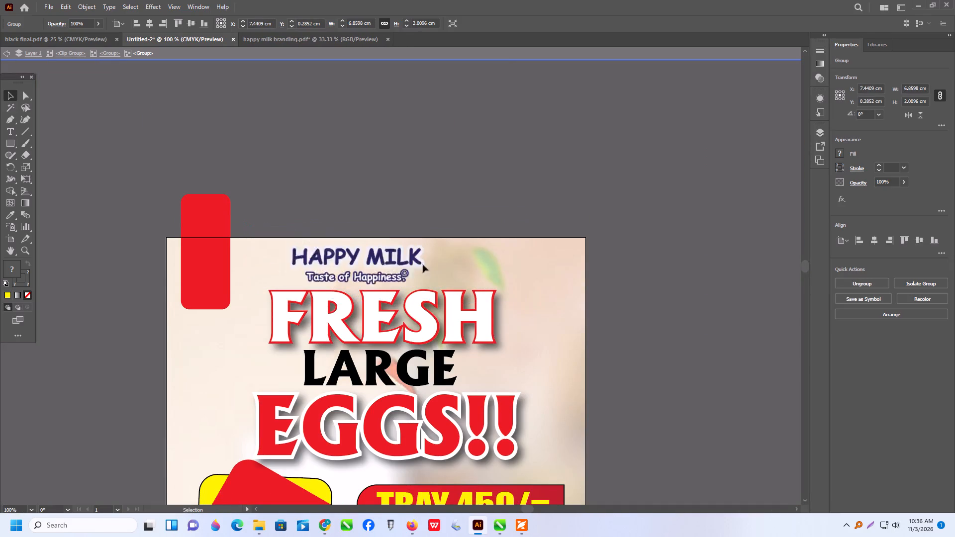
drag(423, 265, 416, 256)
Ungroup the HAPPY MILK artwork on the poster.
alt+scroll(405, 263, up, 4)
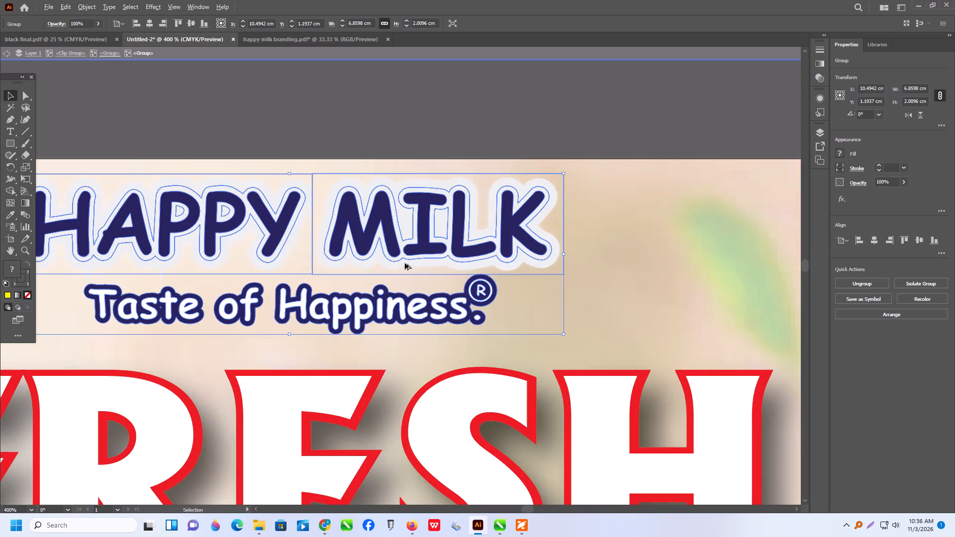
click(389, 137)
click(414, 184)
right_click(414, 184)
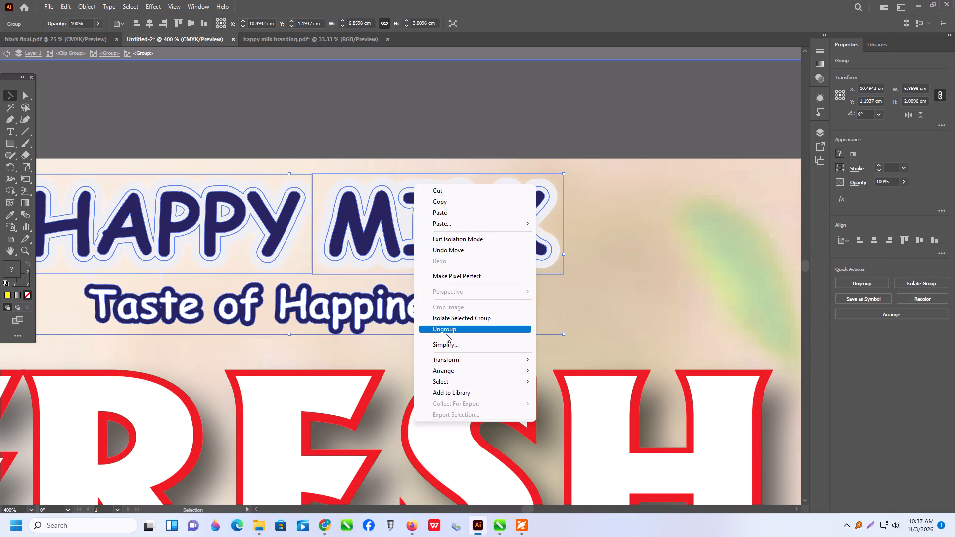
click(446, 334)
click(395, 166)
Delete the two clip groups behind HAPPY and MILK, undoing the red fill sampled onto them from the FRESH outline.
click(387, 183)
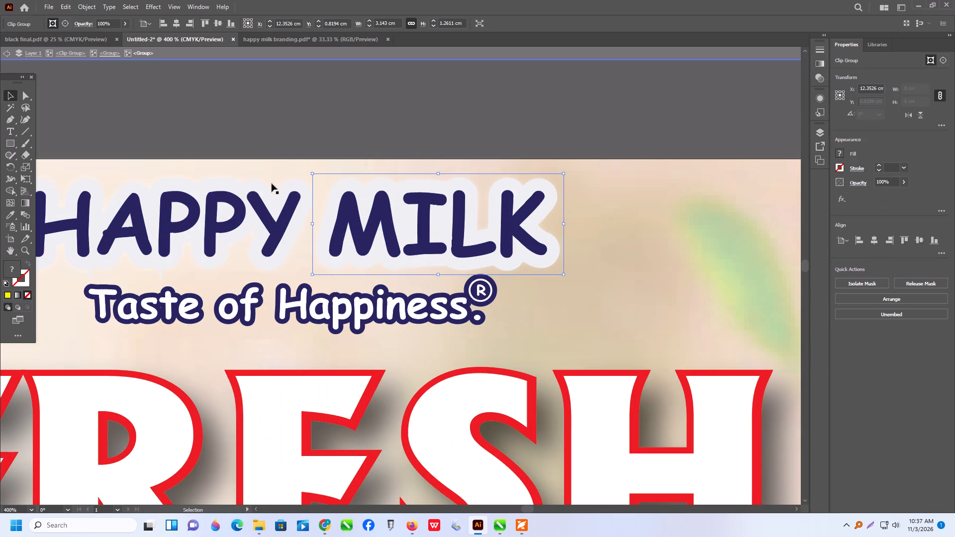
shift+click(256, 183)
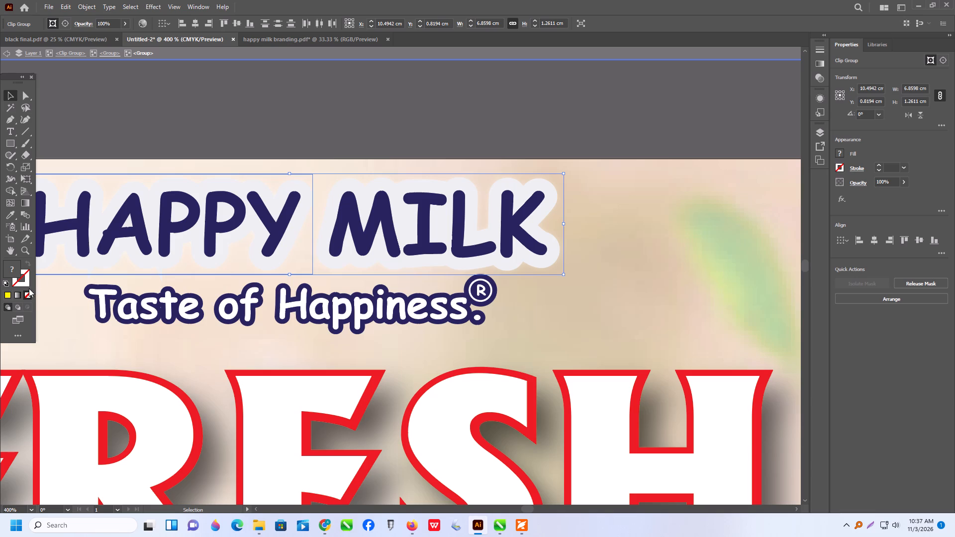
click(8, 220)
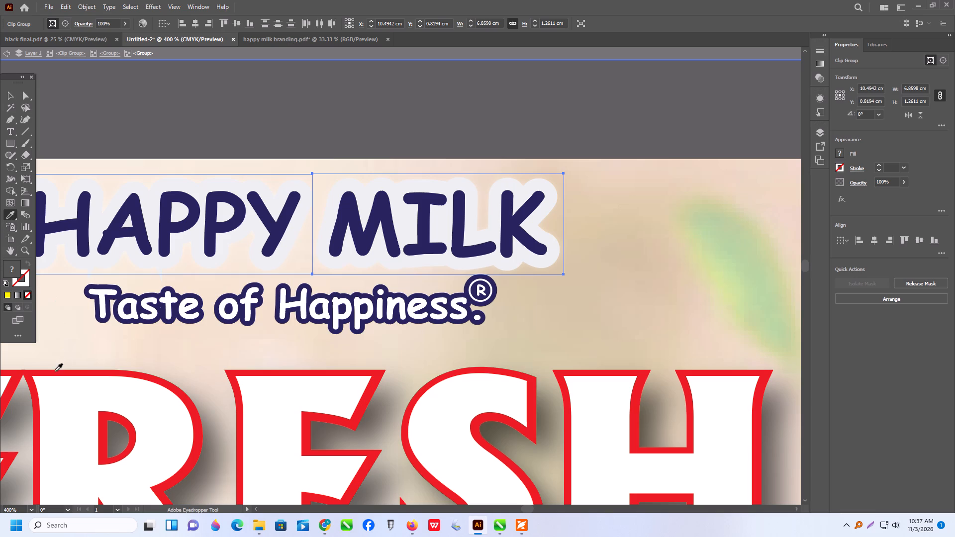
click(55, 371)
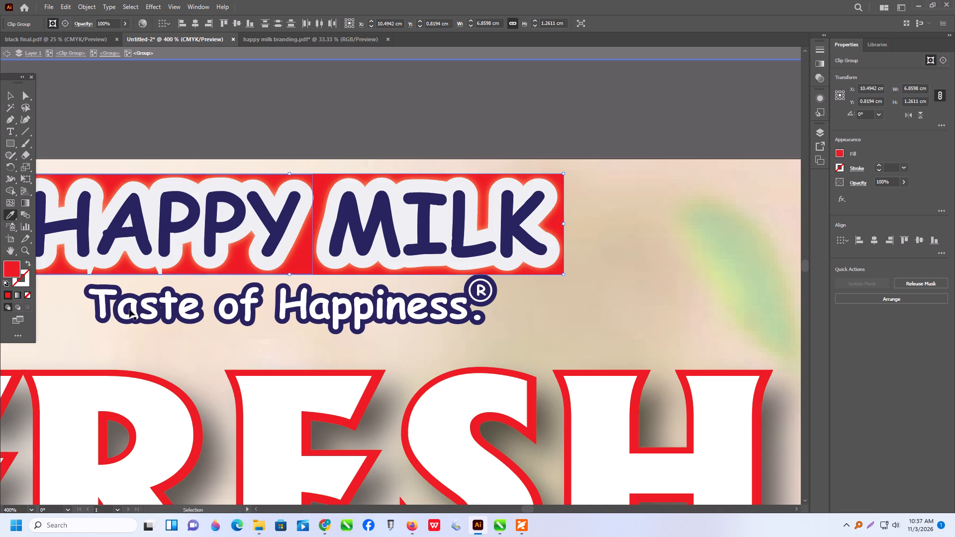
key(ctrl+z)
key(Delete)
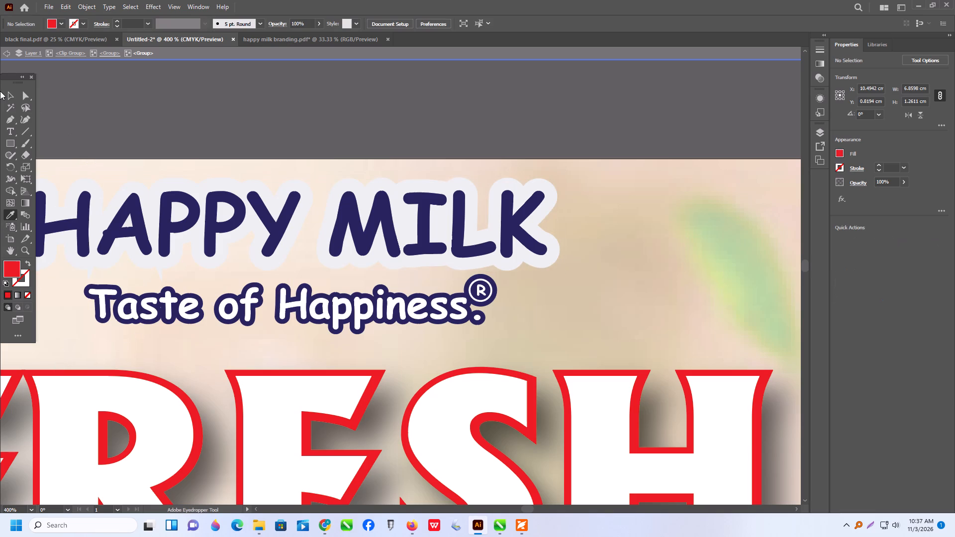
click(7, 95)
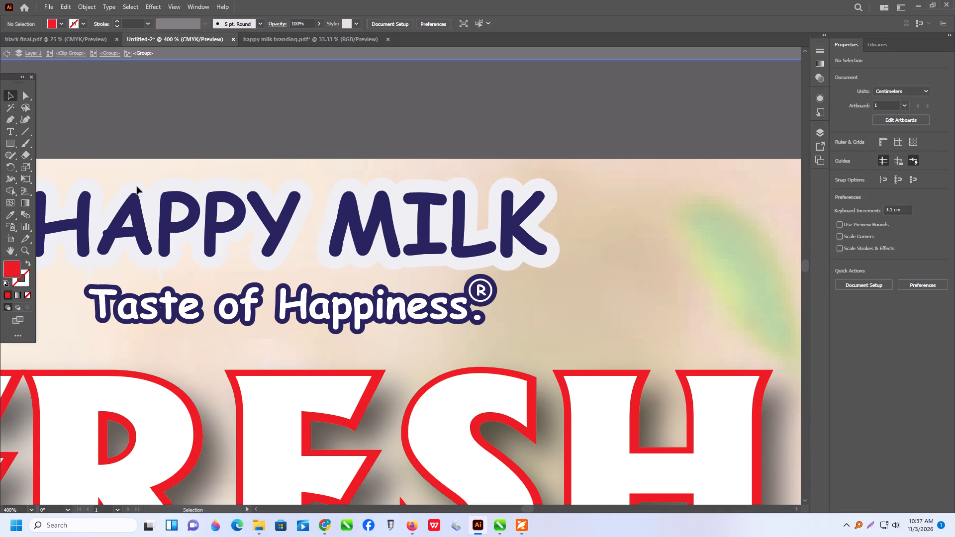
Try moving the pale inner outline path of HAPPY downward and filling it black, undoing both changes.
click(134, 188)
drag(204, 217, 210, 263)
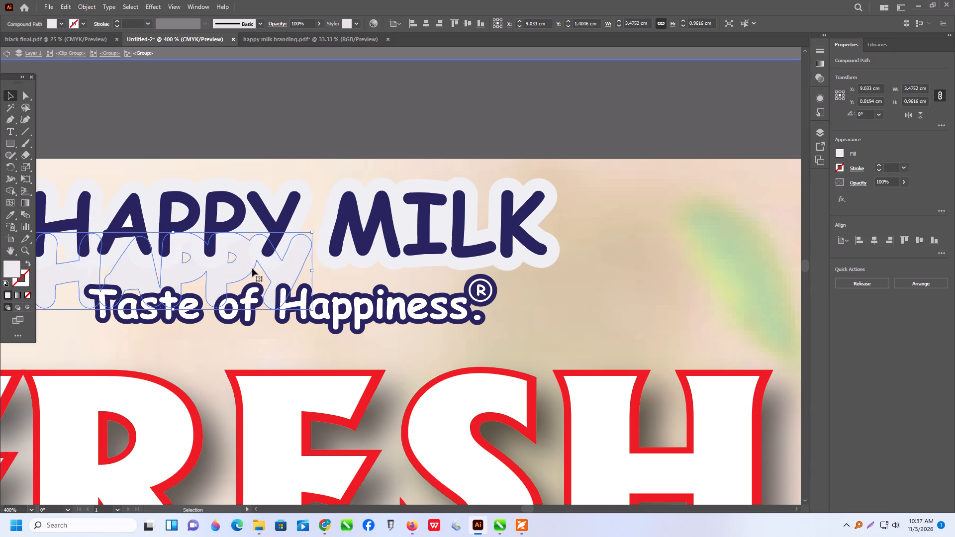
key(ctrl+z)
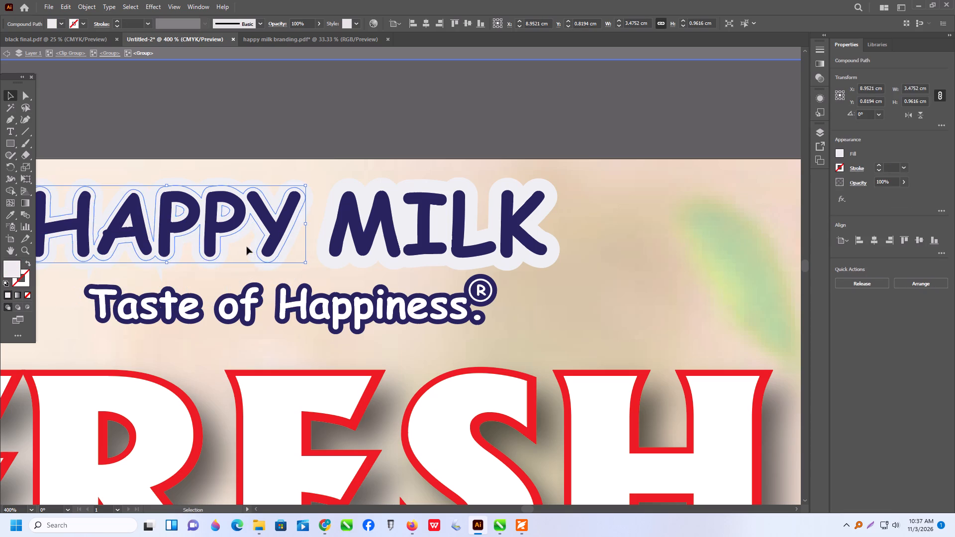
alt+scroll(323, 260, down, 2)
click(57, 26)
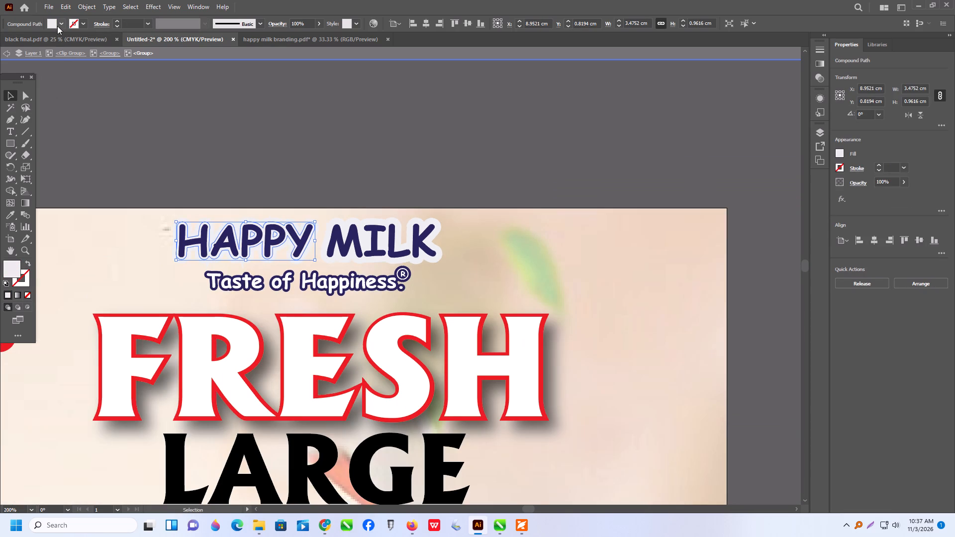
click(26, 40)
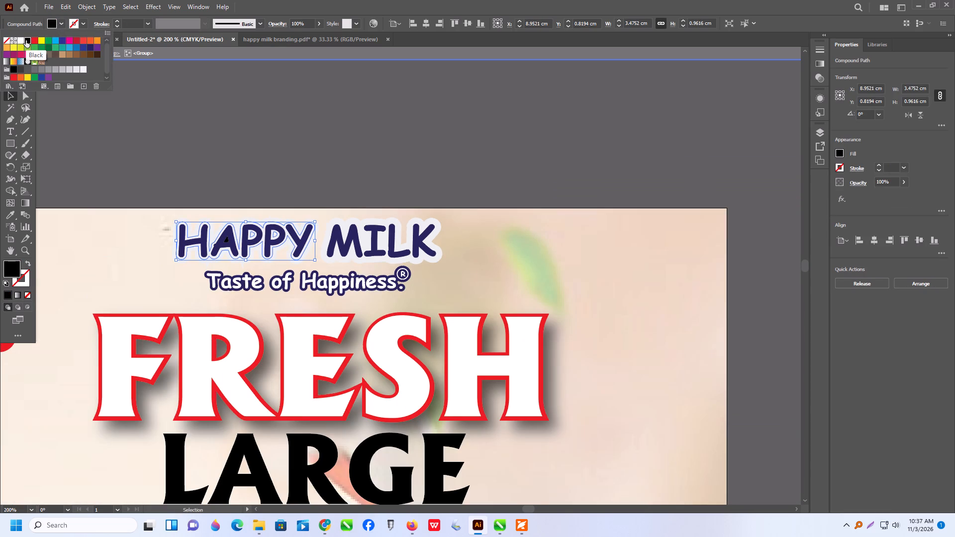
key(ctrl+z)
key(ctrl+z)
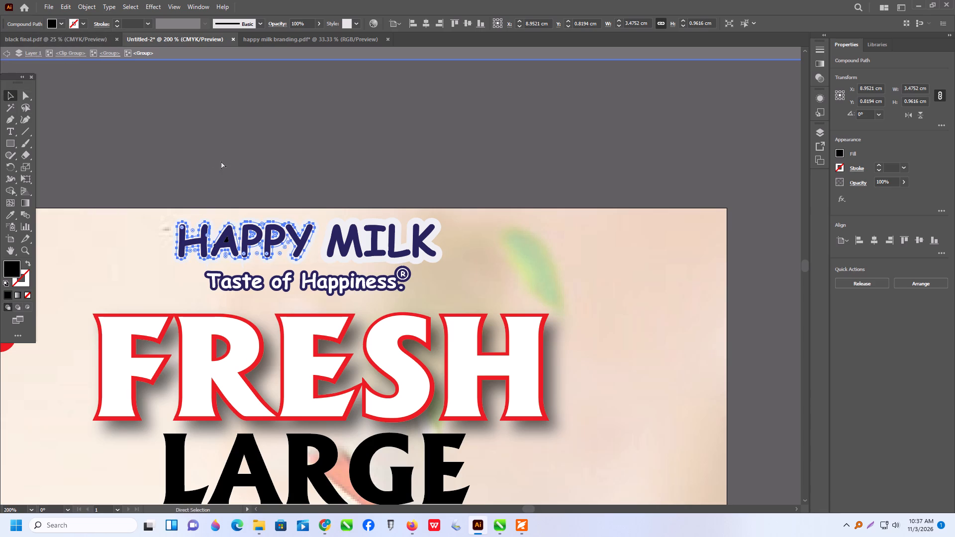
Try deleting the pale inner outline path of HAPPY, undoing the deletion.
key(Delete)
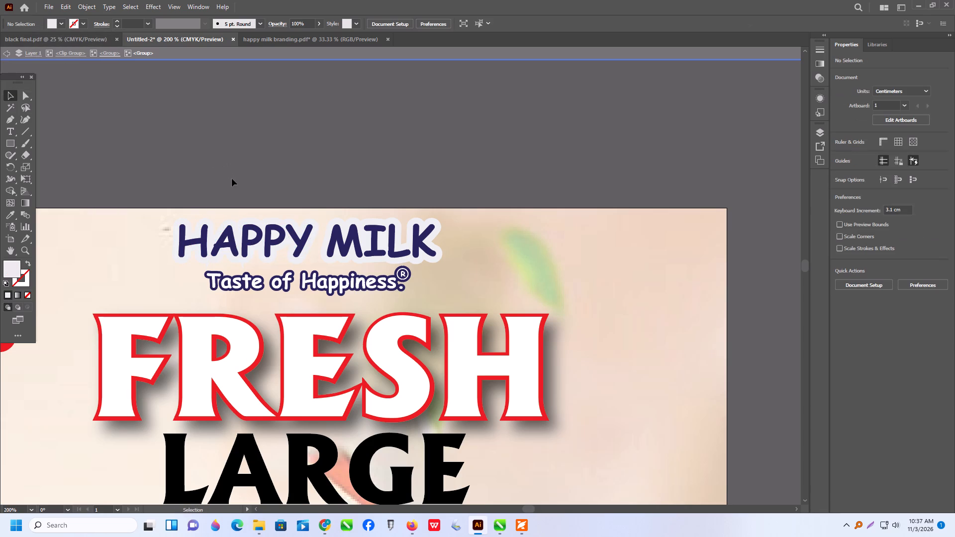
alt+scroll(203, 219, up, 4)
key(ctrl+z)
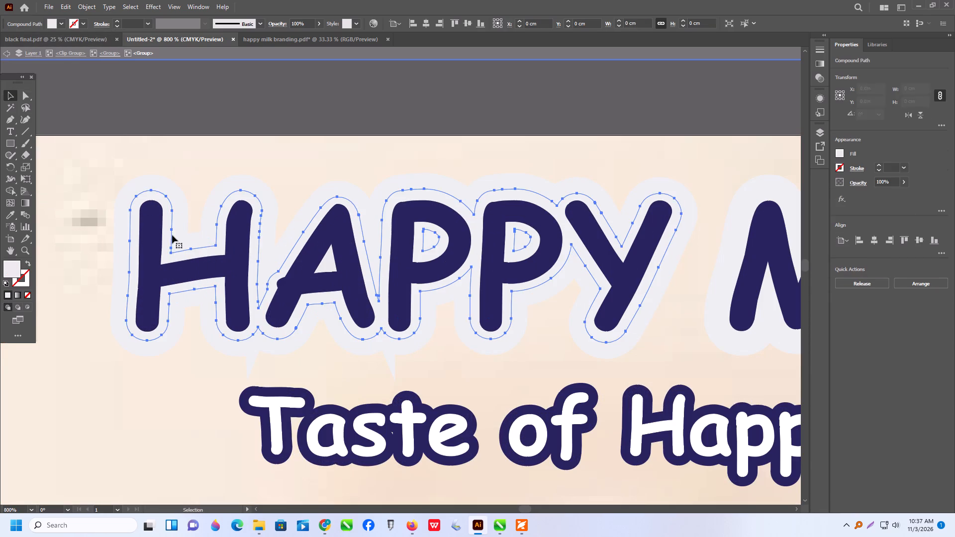
Exit isolation mode on the poster's nested groups and deselect the artwork.
click(141, 181)
click(149, 184)
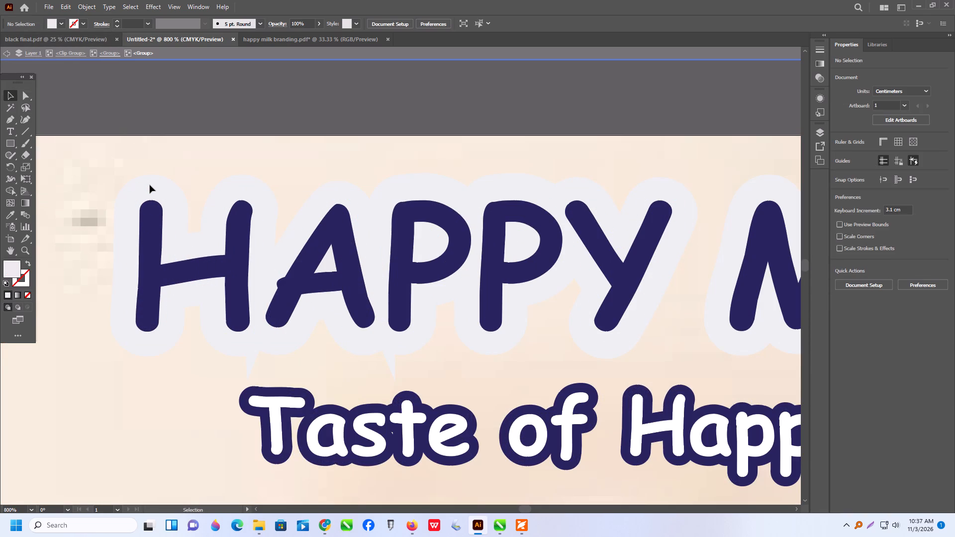
triple_click(150, 185)
click(150, 185)
alt+scroll(219, 216, down, 3)
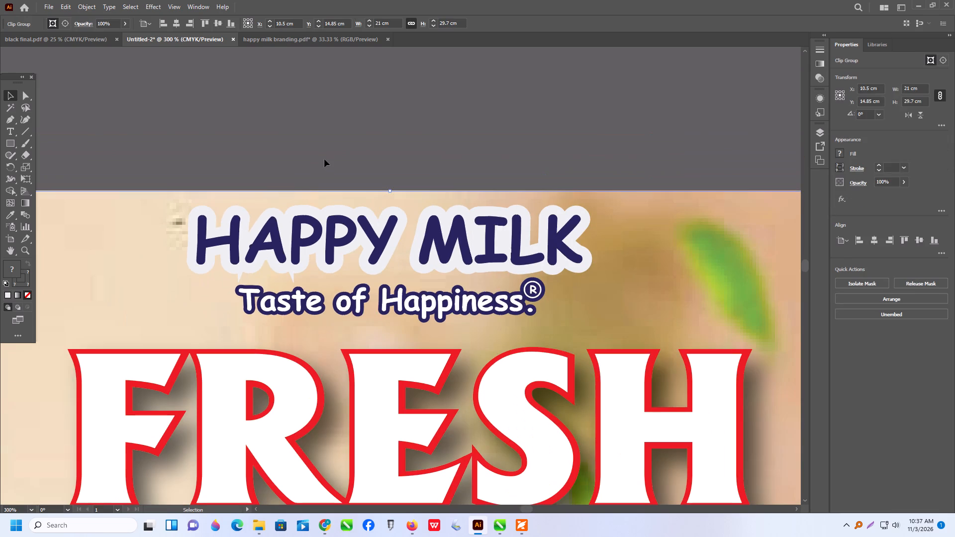
triple_click(324, 159)
double_click(325, 158)
alt+scroll(361, 216, down, 1)
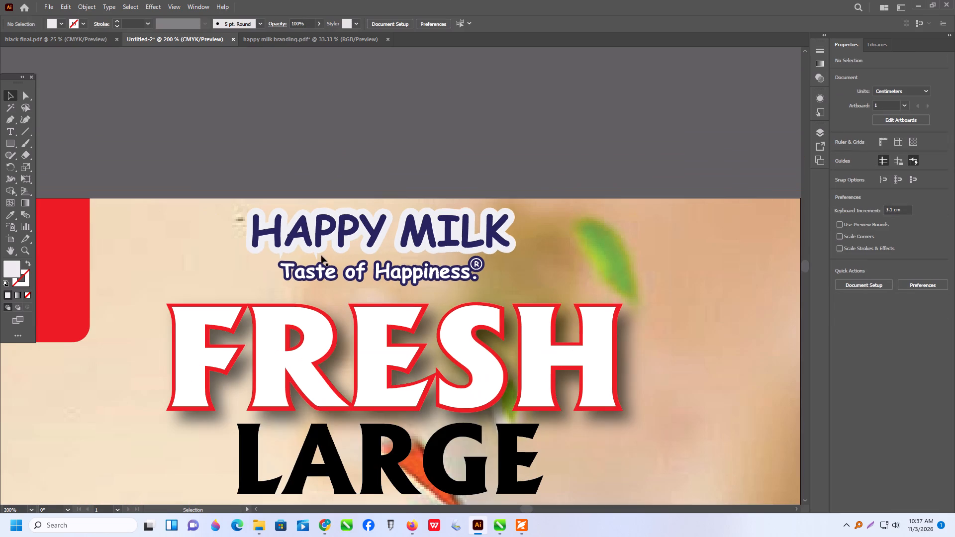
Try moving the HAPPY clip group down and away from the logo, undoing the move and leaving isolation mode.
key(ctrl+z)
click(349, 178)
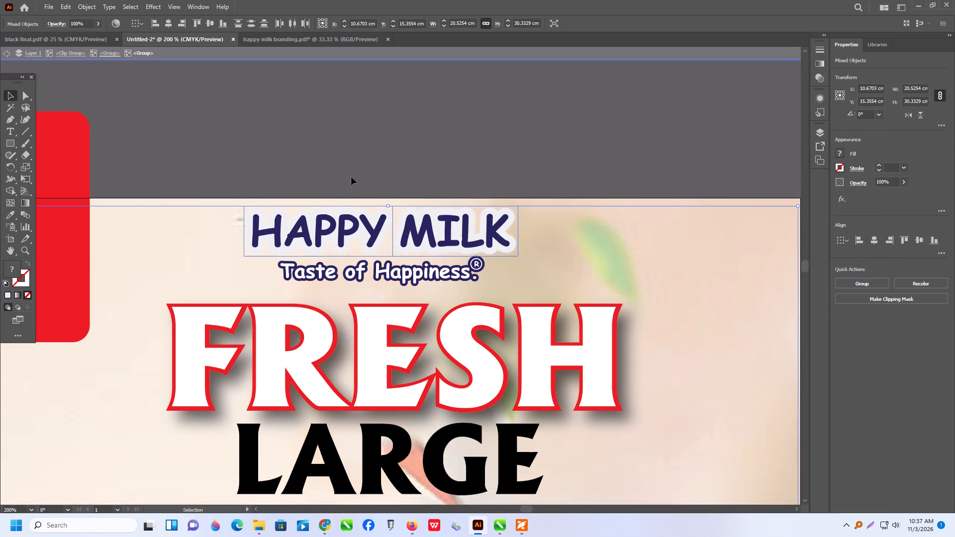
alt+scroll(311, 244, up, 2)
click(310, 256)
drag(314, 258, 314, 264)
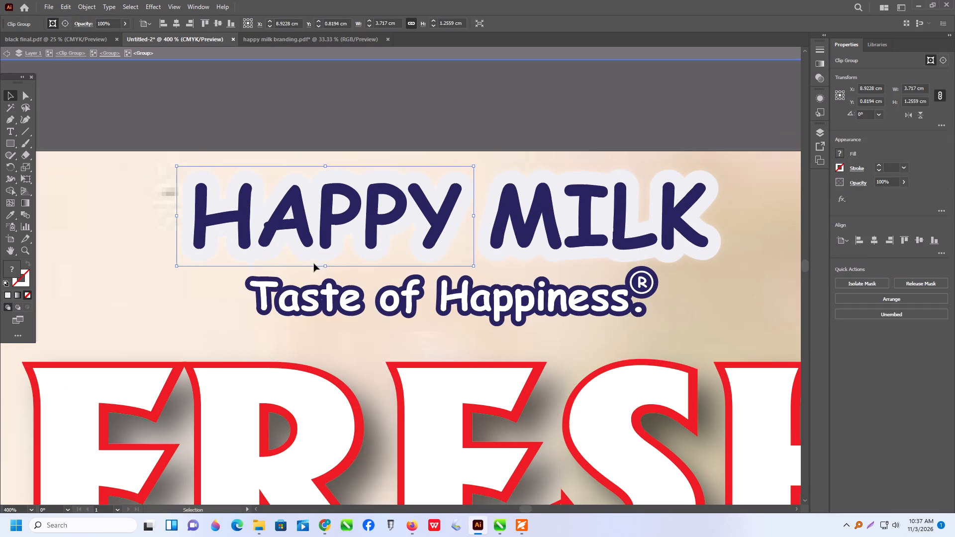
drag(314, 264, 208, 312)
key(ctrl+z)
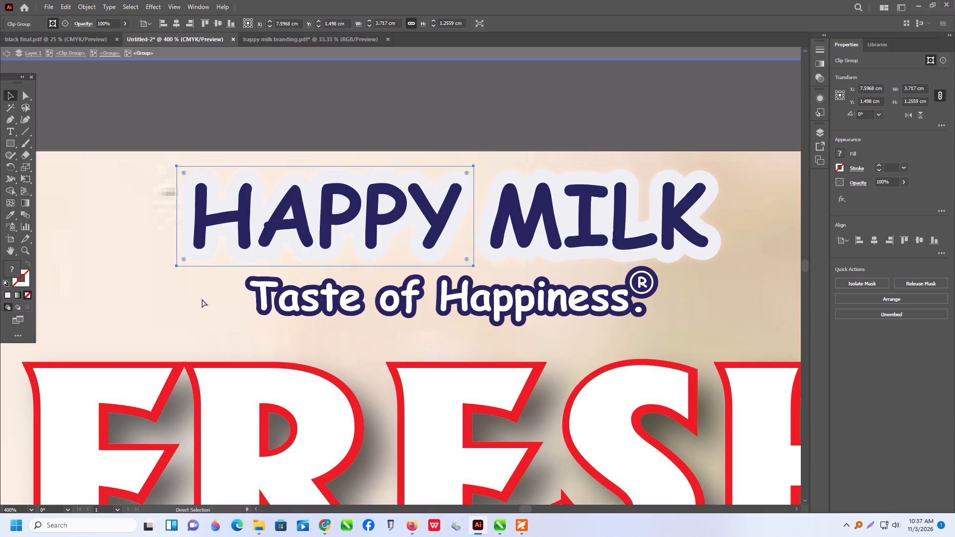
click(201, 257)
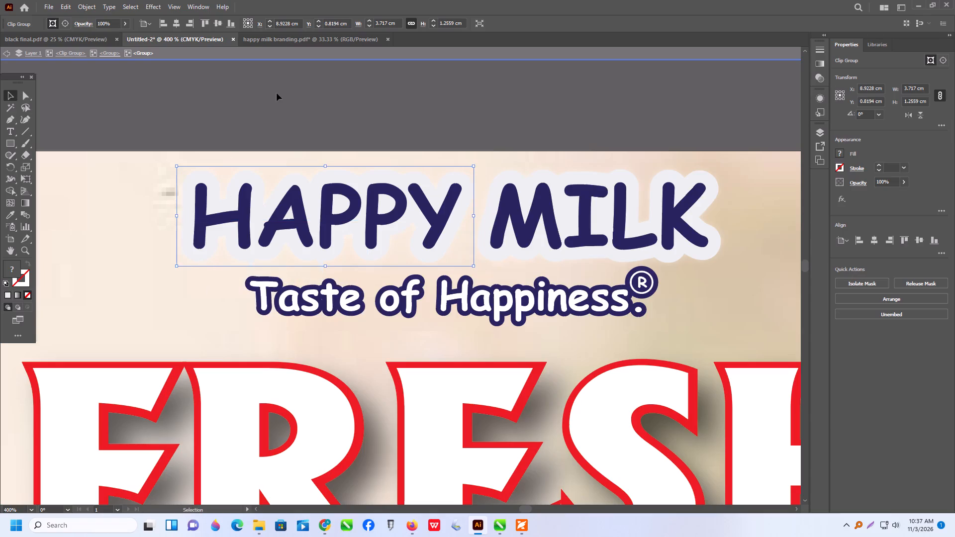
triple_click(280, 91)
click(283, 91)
Isolate the poster's nested groups and group the HAPPY MILK lettering with its Taste of Happiness tagline.
alt+scroll(351, 193, down, 4)
scroll(369, 204, down, 2)
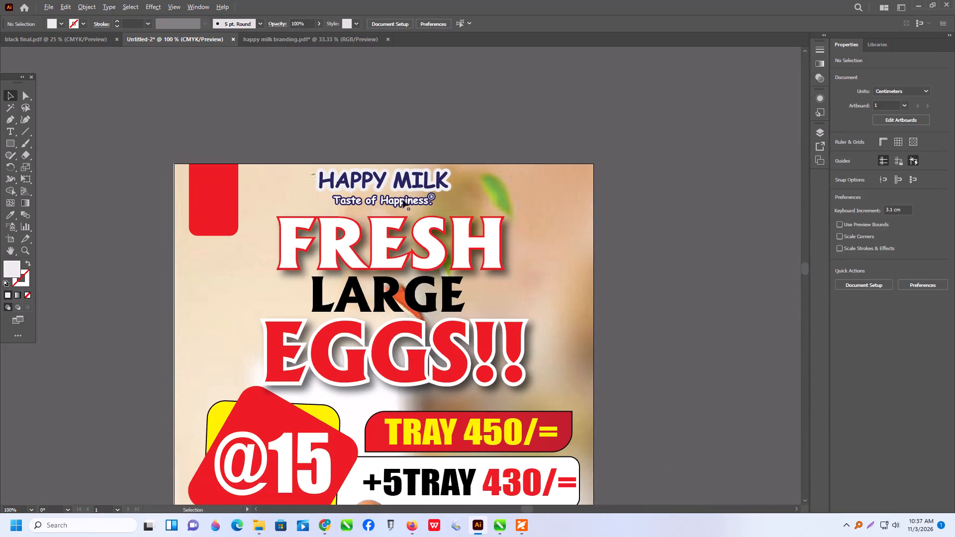
alt+scroll(496, 180, down, 1)
click(433, 196)
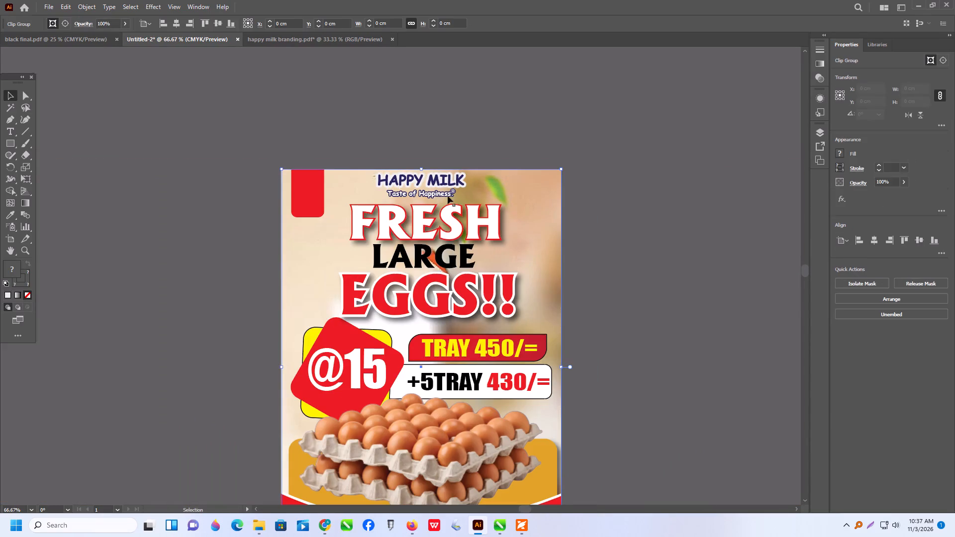
scroll(584, 169, down, 7)
click(624, 185)
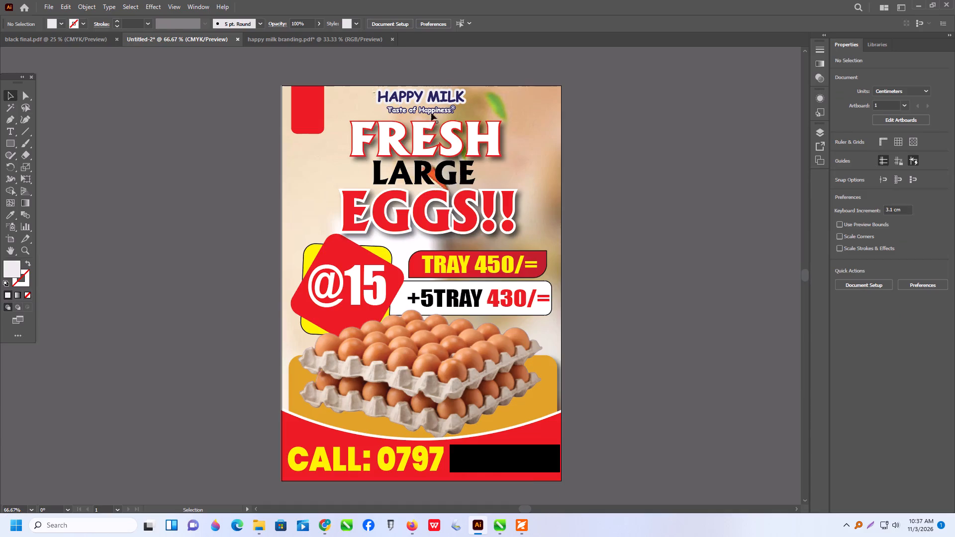
triple_click(433, 107)
click(433, 107)
double_click(445, 115)
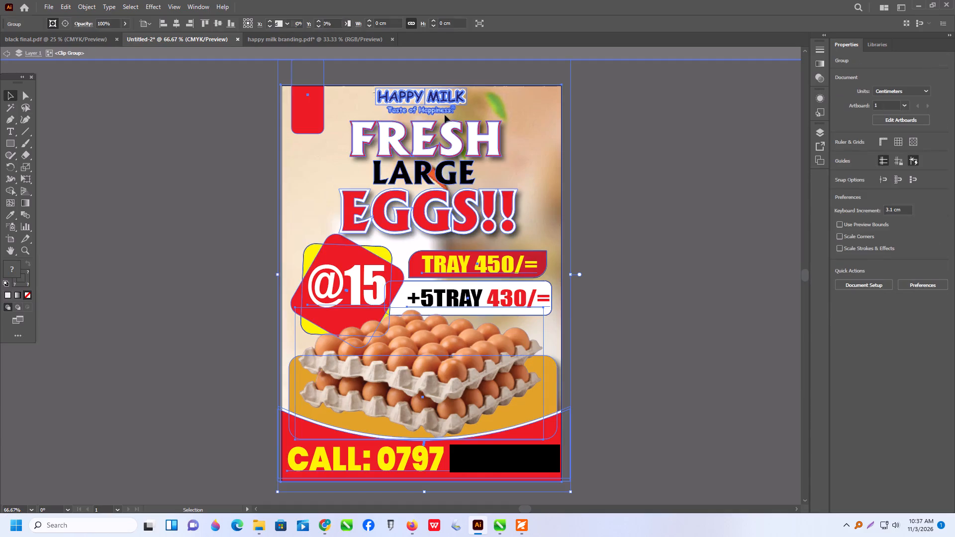
double_click(444, 112)
click(444, 112)
double_click(449, 113)
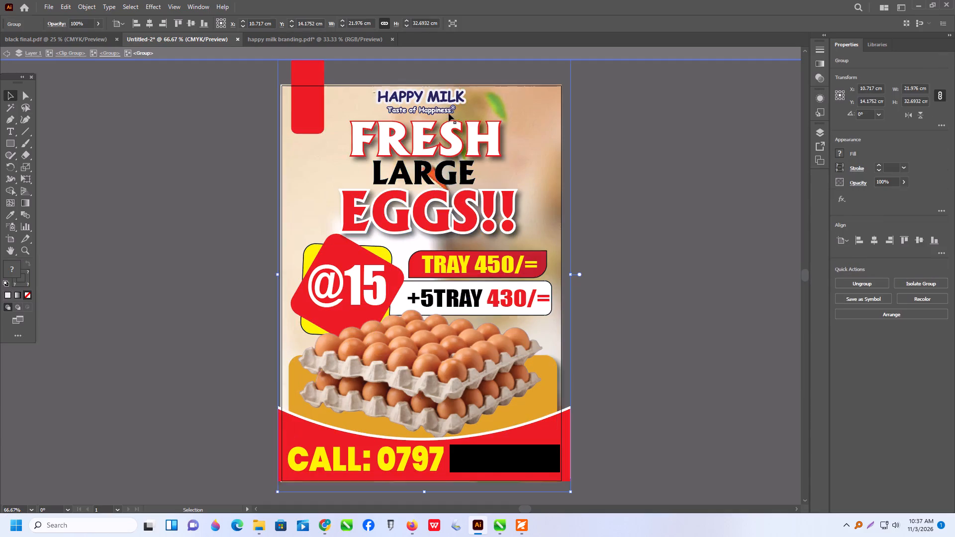
click(447, 109)
click(381, 70)
alt+scroll(395, 91, up, 3)
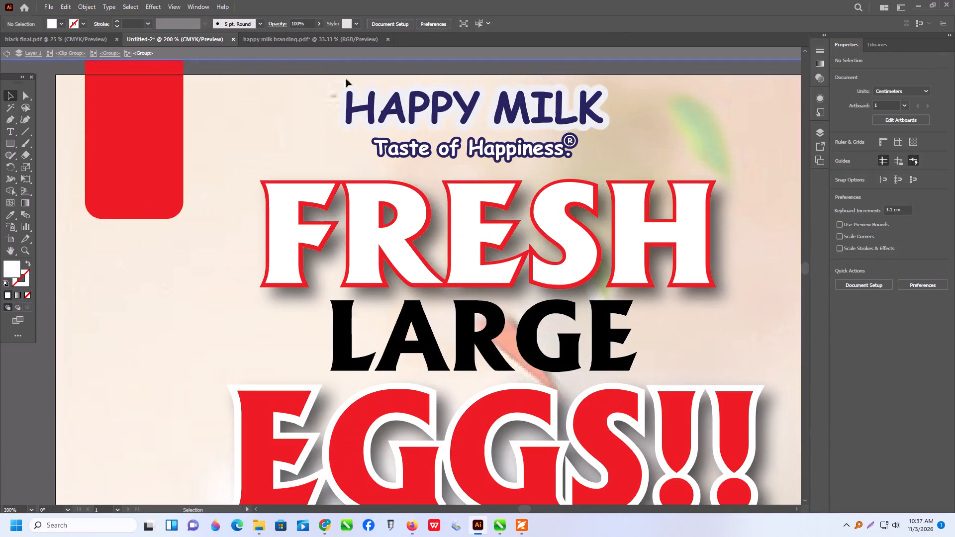
drag(323, 74, 606, 160)
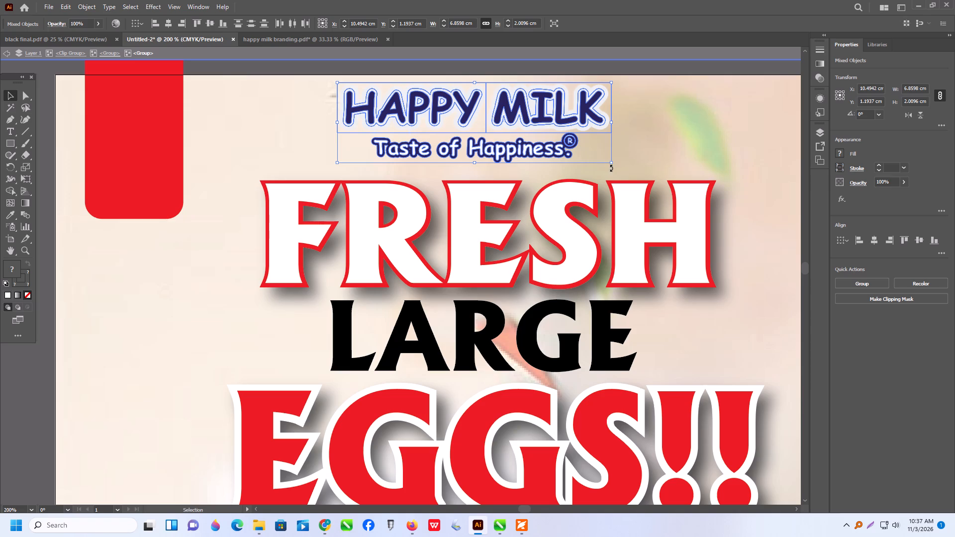
key(ctrl+g)
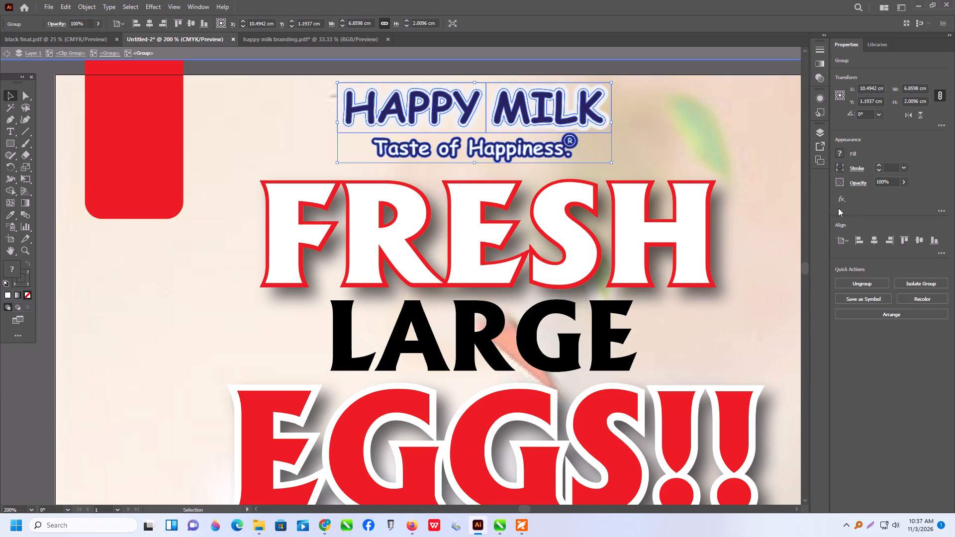
Move the grouped logo slightly down to Y about 1.4 cm and centre it horizontally on the artboard.
click(873, 235)
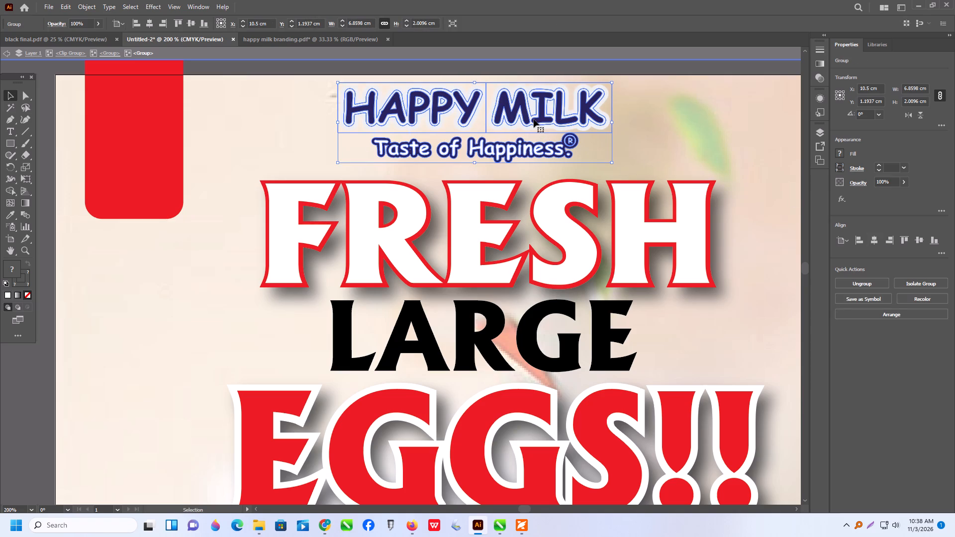
drag(534, 119, 541, 126)
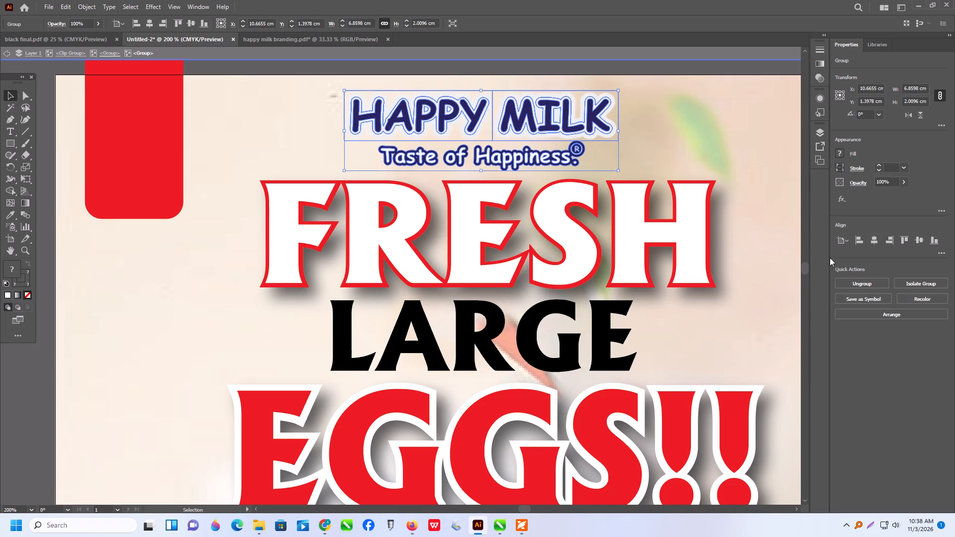
click(875, 243)
Scale the FRESH LARGE EGGS!! headline down to about 12.87 cm wide and centre it horizontally on the poster.
scroll(549, 245, down, 7)
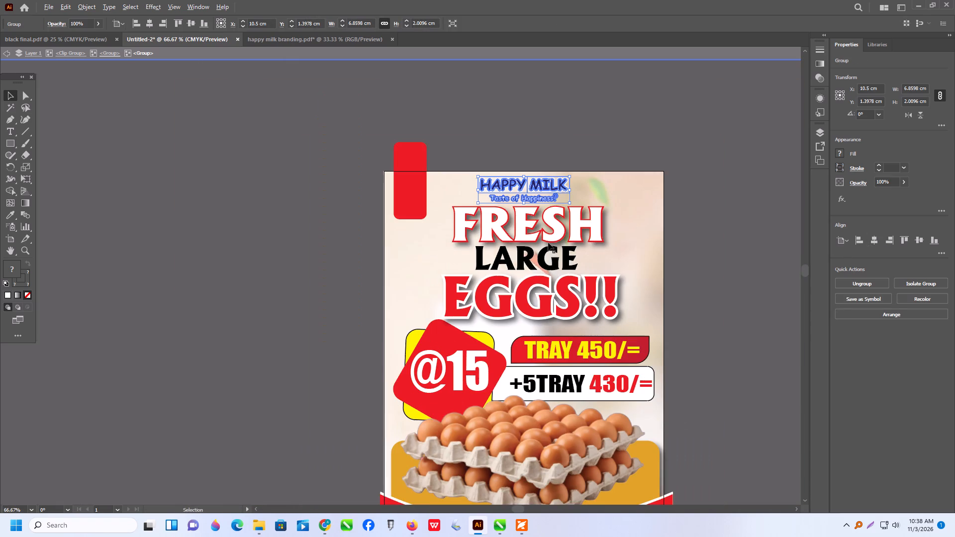
scroll(548, 243, down, 2)
click(566, 235)
shift+click(564, 201)
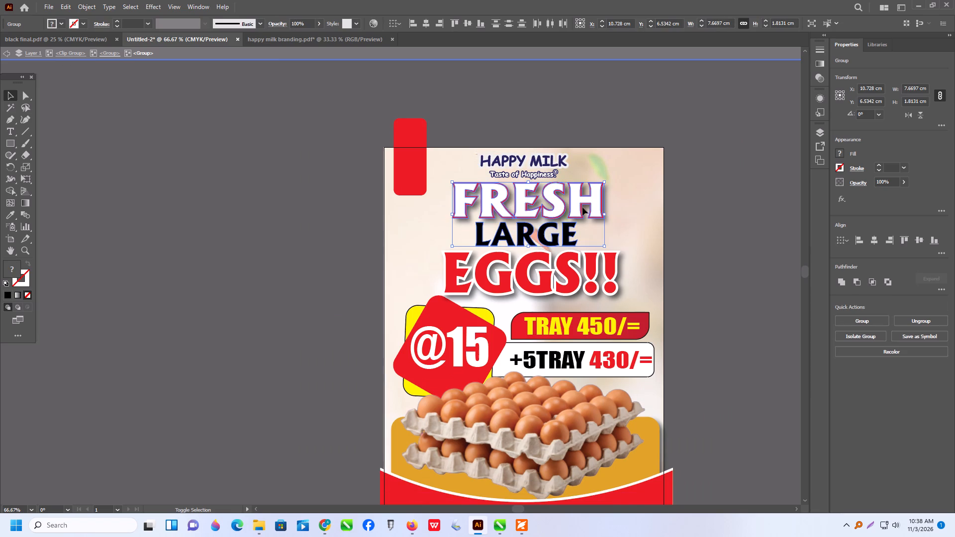
shift+click(533, 255)
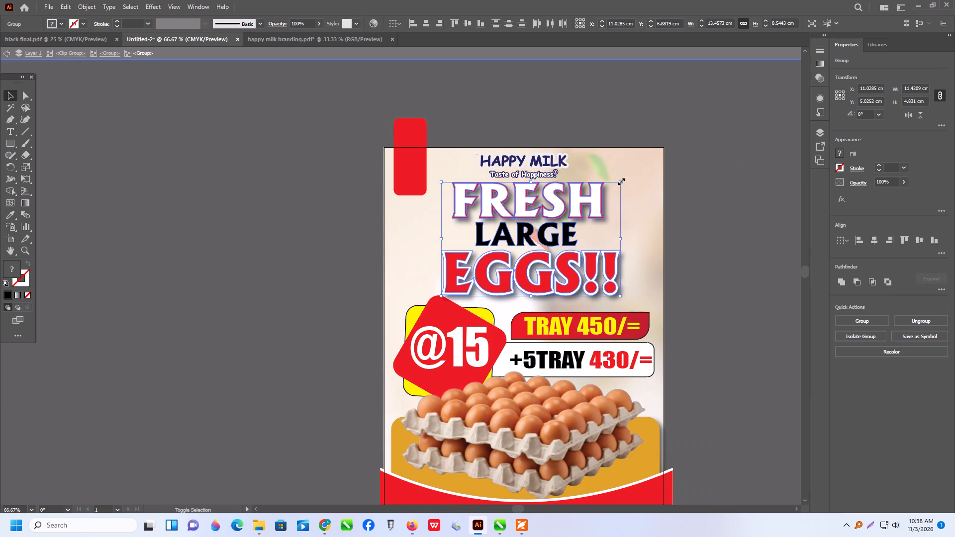
shift+drag(620, 181, 620, 187)
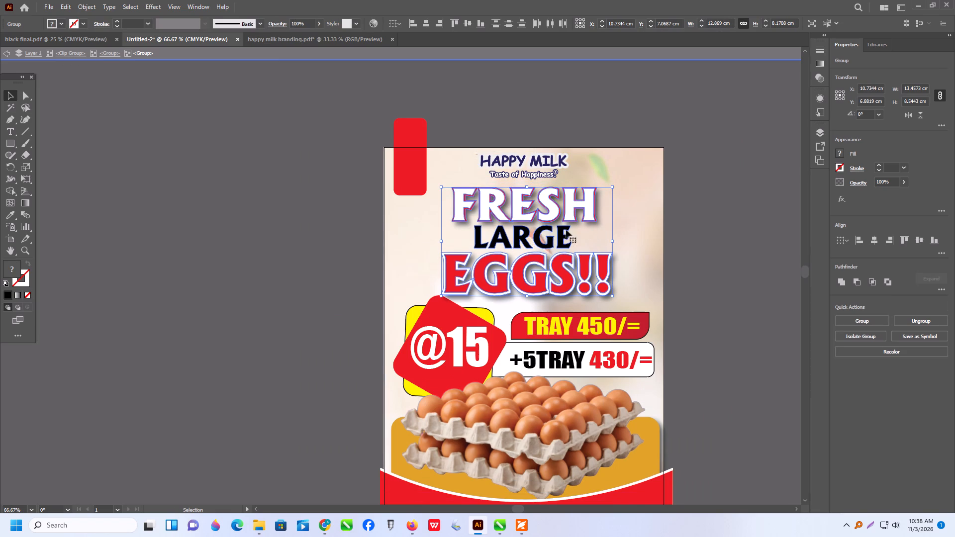
click(541, 236)
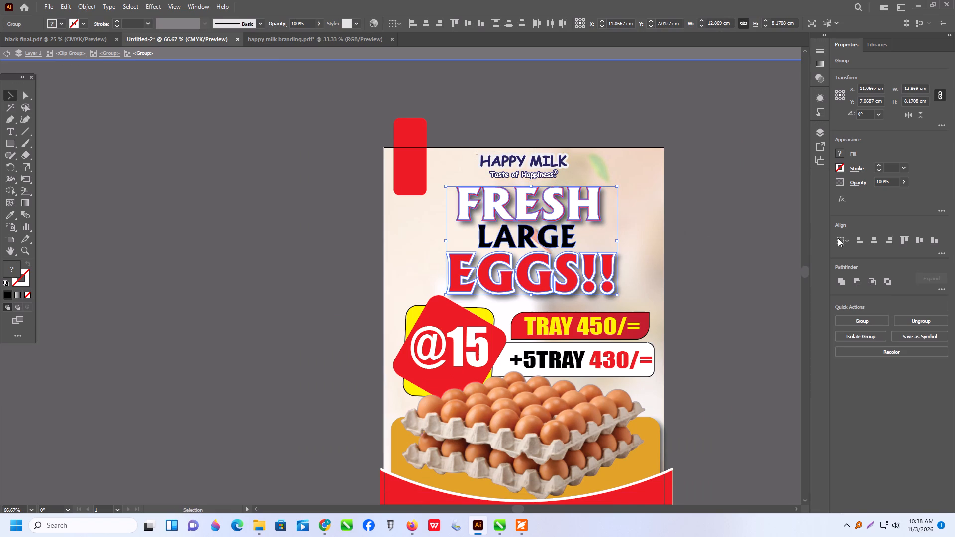
click(874, 242)
click(754, 232)
Lower the logo group to Y about 1.63 cm, widen it to about 7.06 cm, recentre it horizontally and exit isolation mode.
click(536, 180)
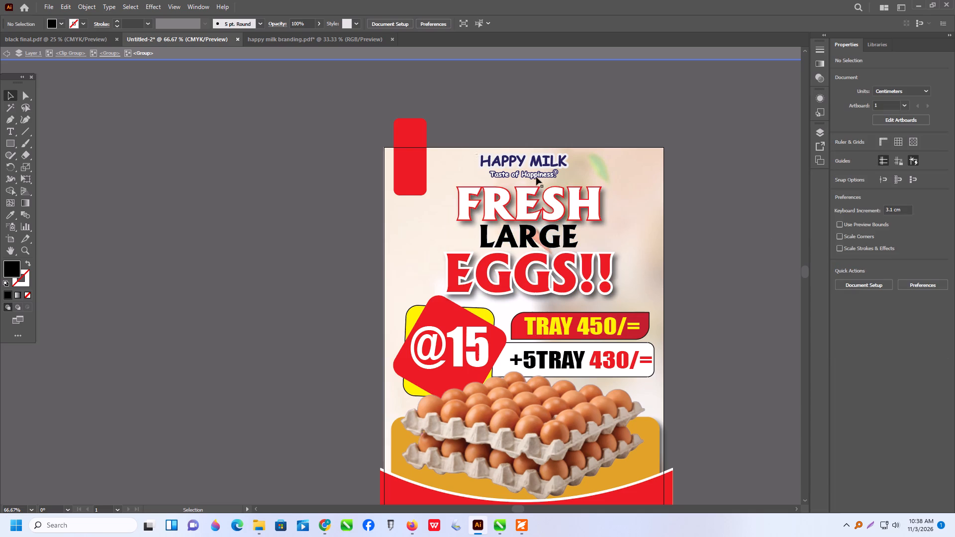
click(537, 175)
click(877, 238)
alt+scroll(570, 184, up, 1)
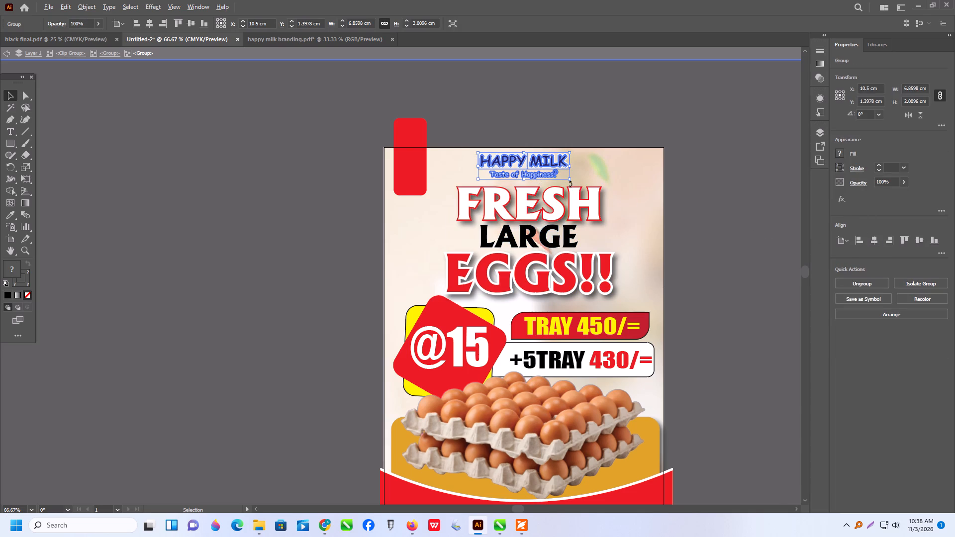
alt+scroll(570, 184, up, 1)
drag(522, 167, 535, 174)
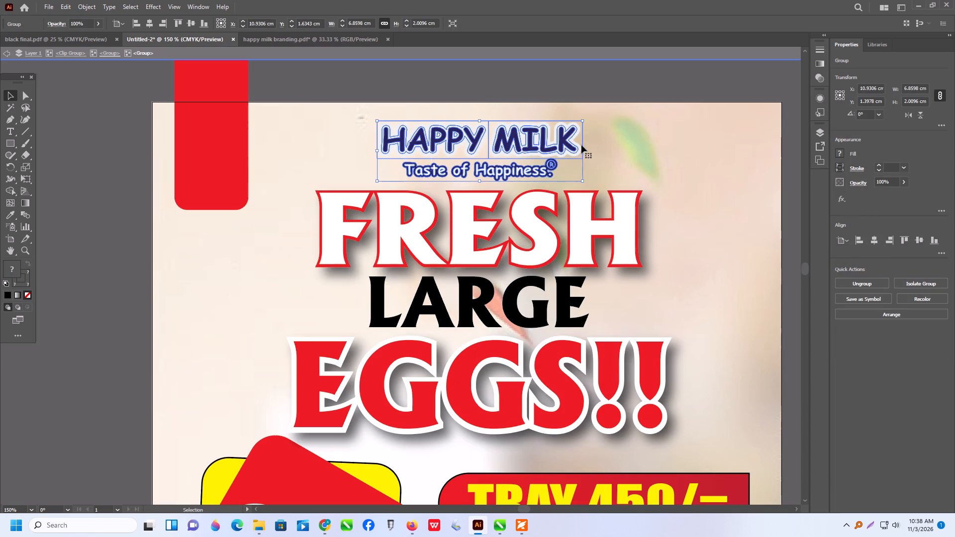
drag(583, 151, 588, 153)
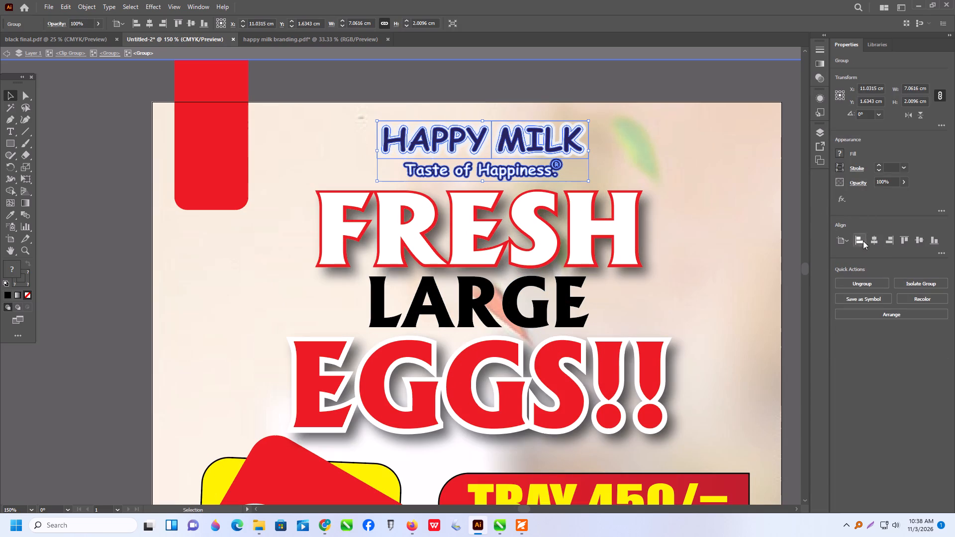
click(874, 241)
alt+scroll(444, 287, down, 2)
triple_click(499, 178)
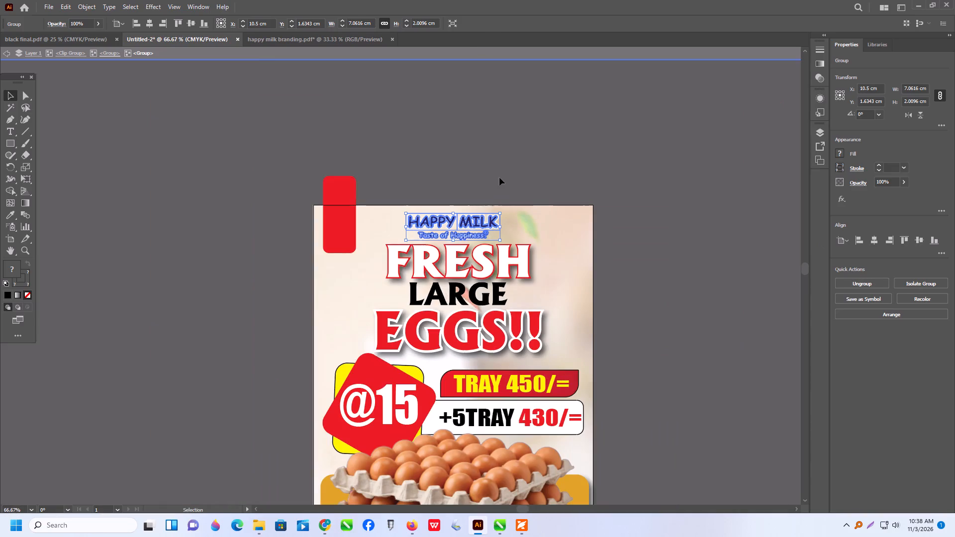
click(499, 178)
triple_click(499, 178)
click(500, 177)
Review the whole poster layout, from the logo and headline down to the call line.
scroll(500, 176, down, 2)
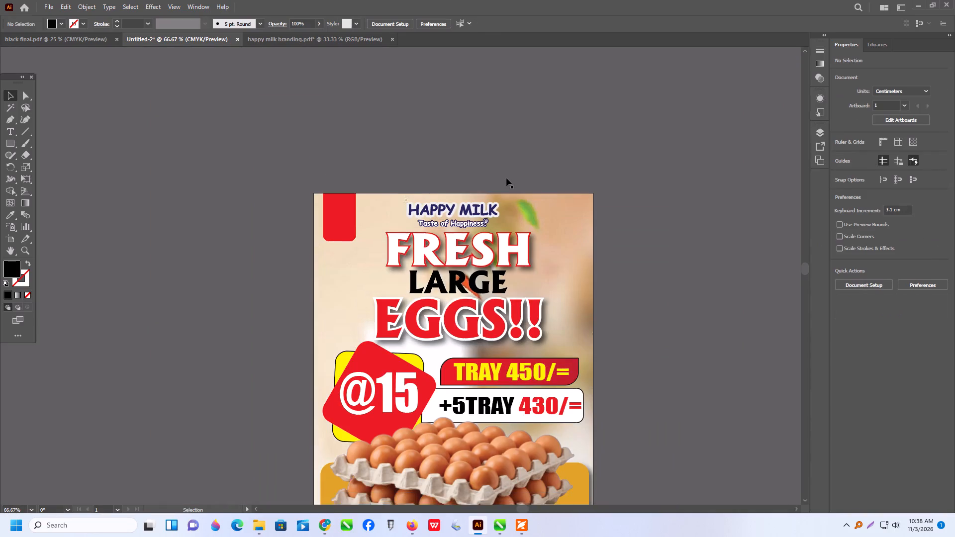
scroll(506, 178, down, 7)
scroll(504, 212, up, 1)
scroll(504, 214, down, 5)
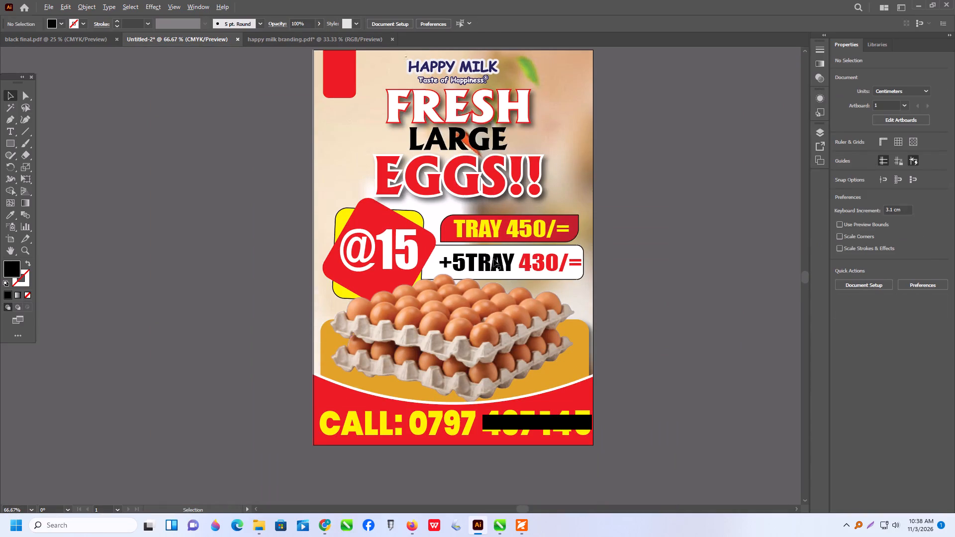
alt+scroll(491, 267, down, 2)
alt+scroll(435, 310, up, 2)
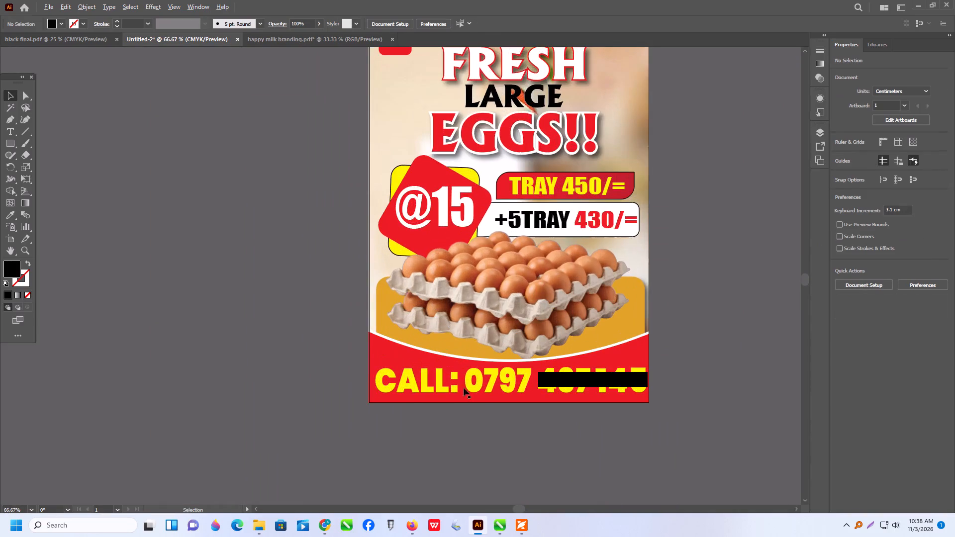
alt+scroll(464, 390, down, 1)
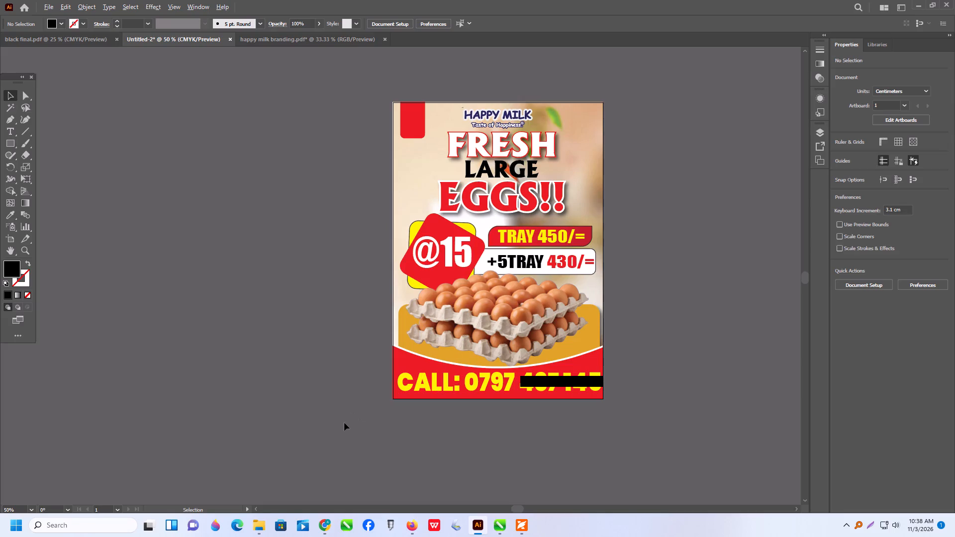
Save the poster as an Adobe PDF named "happy milk eggs poster" using the Illustrator Default preset.
click(48, 2)
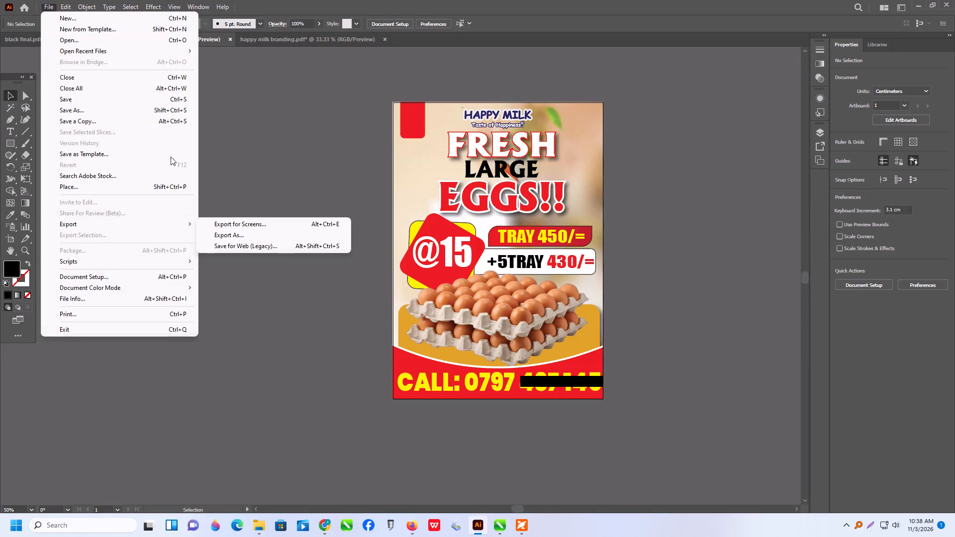
click(240, 105)
click(55, 10)
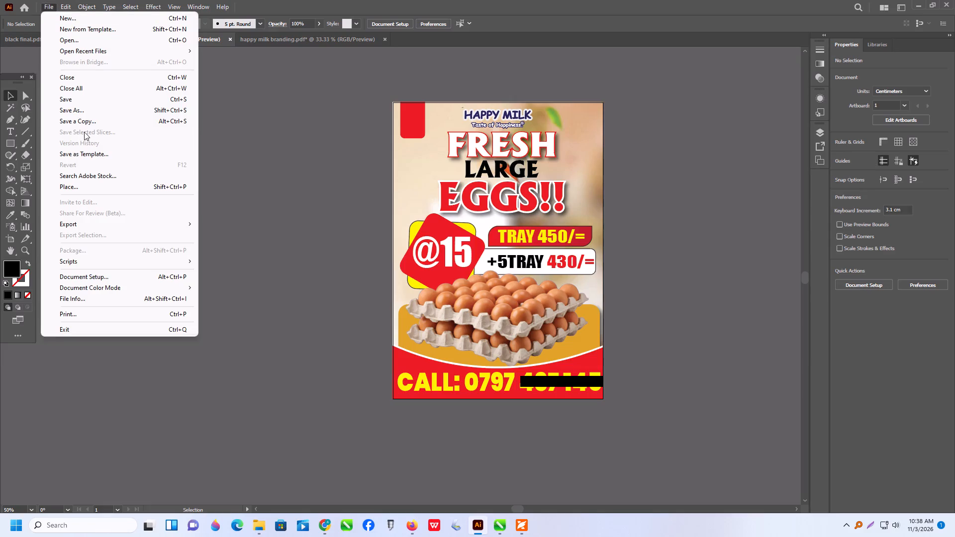
click(83, 105)
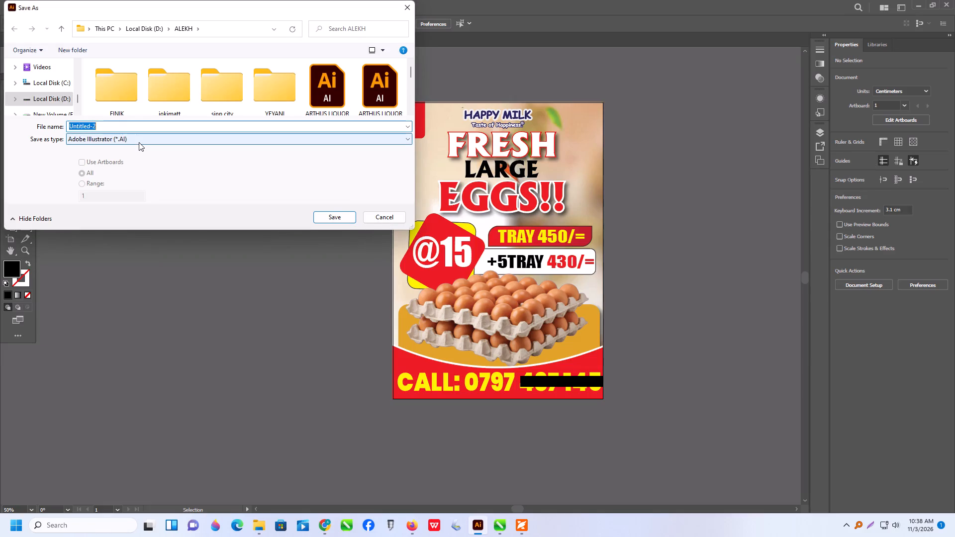
text(happy milk)
key(space)
text(eggs poster)
drag(152, 118, 152, 124)
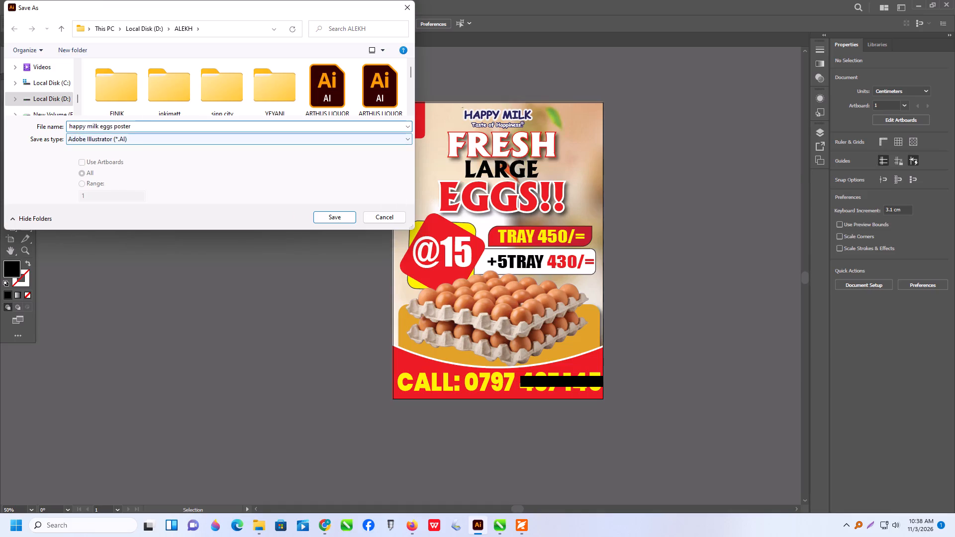
click(147, 142)
click(123, 155)
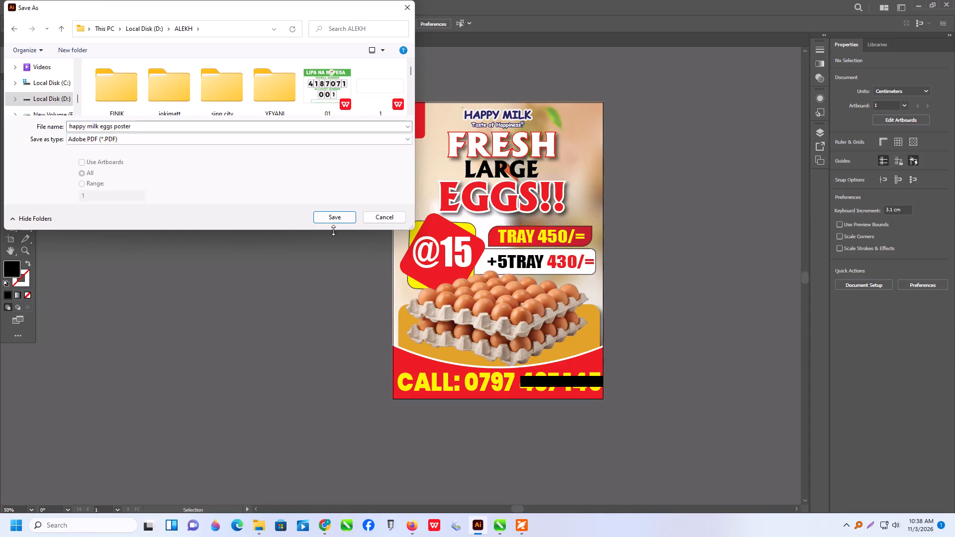
click(328, 213)
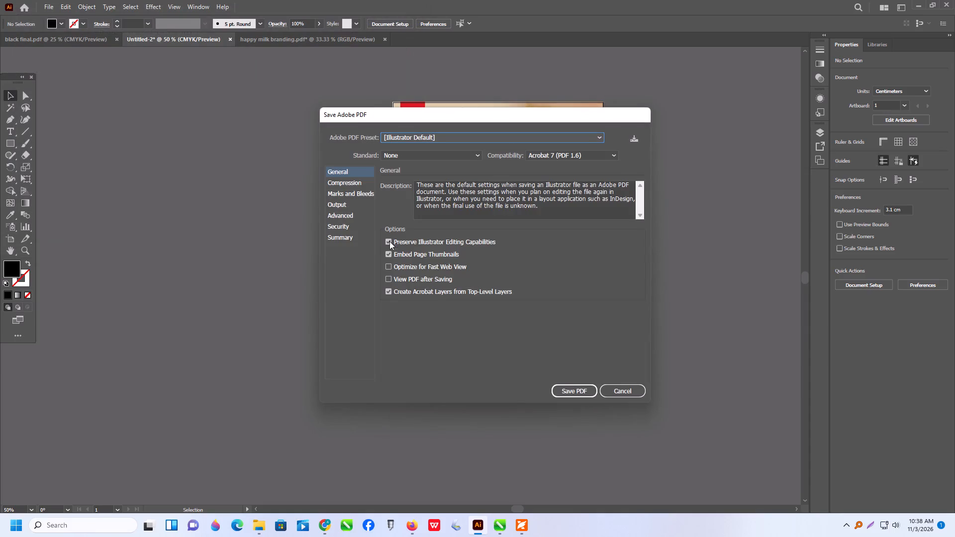
click(573, 390)
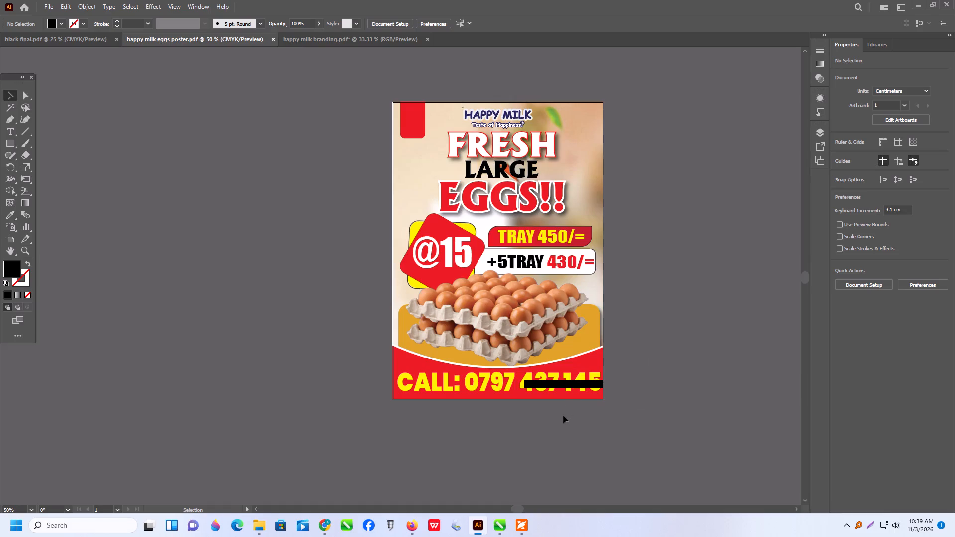
Start exporting the poster as a JPEG named "happy milk eggs poster", using all artboards.
click(49, 7)
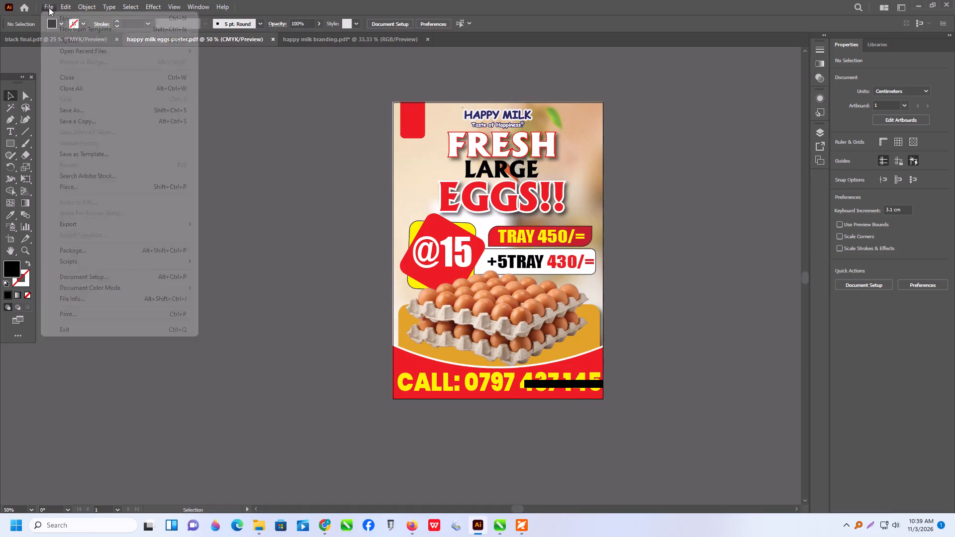
click(90, 221)
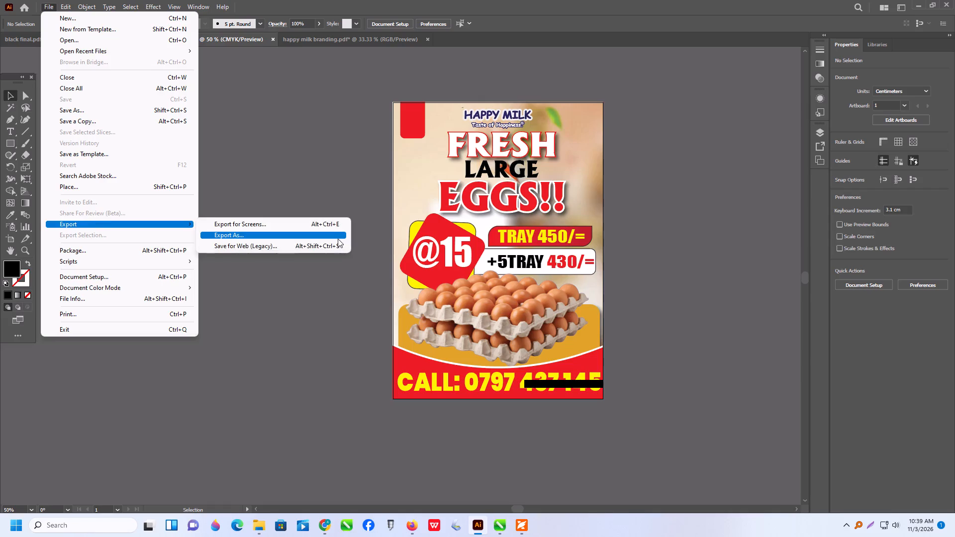
click(337, 239)
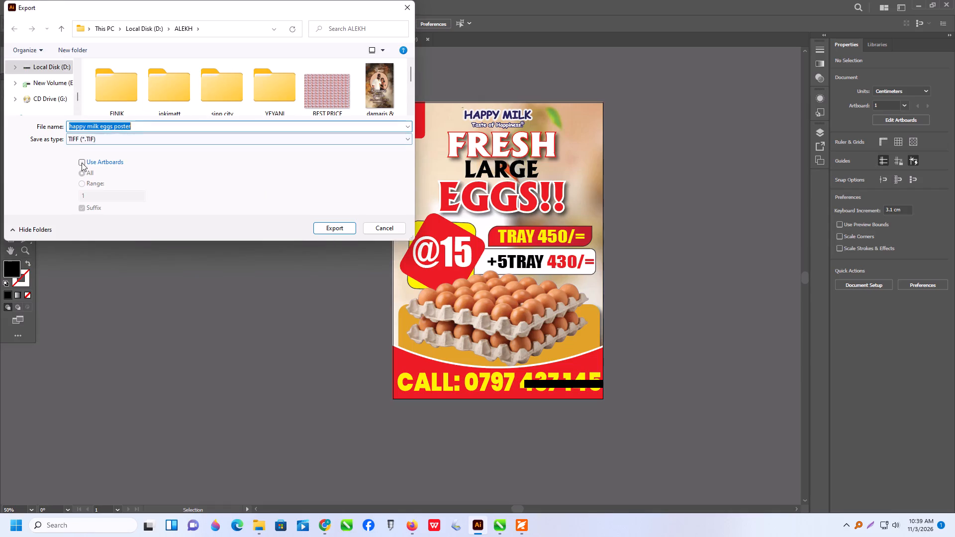
click(82, 162)
click(94, 141)
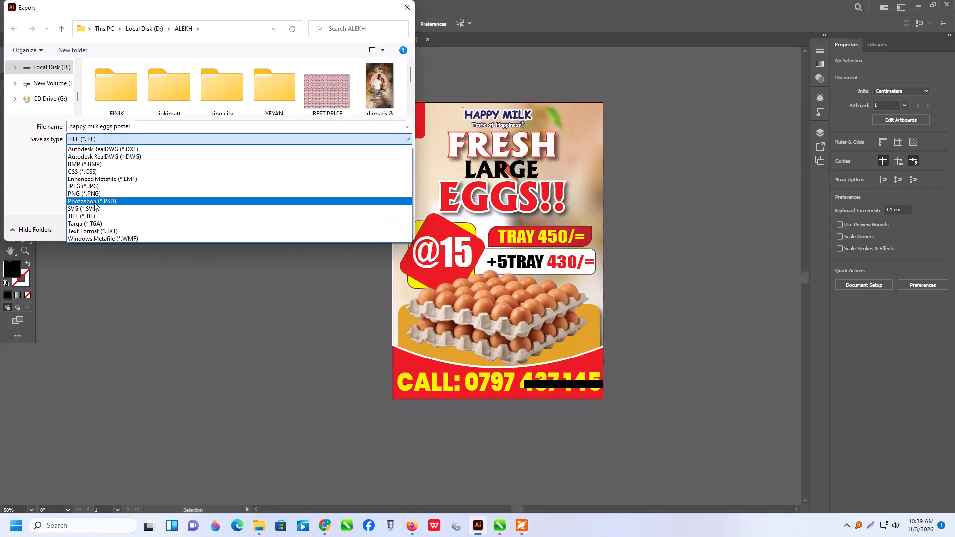
click(87, 185)
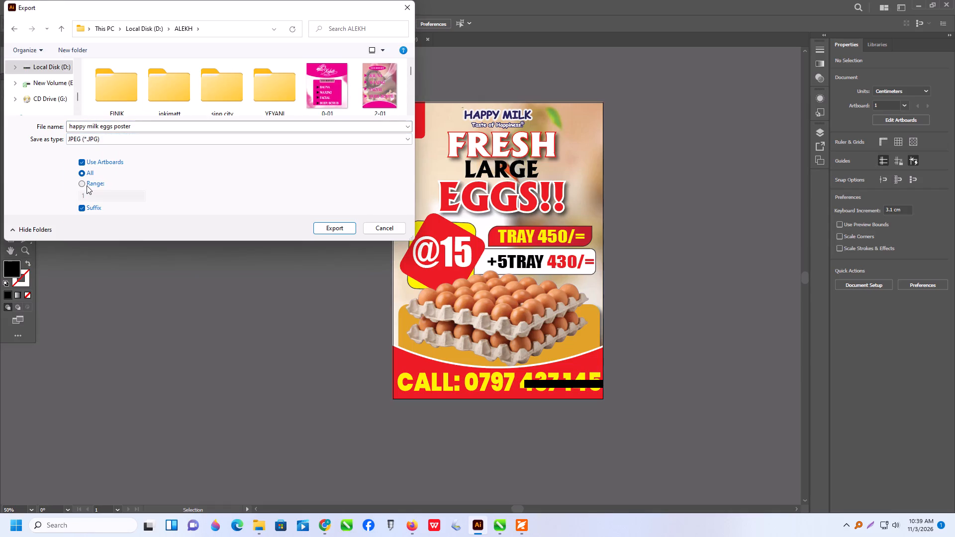
click(341, 227)
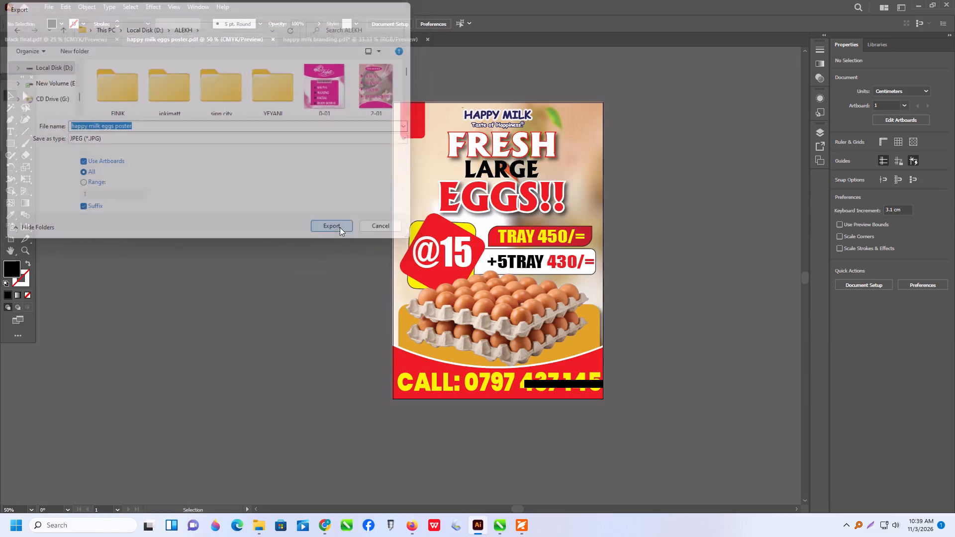
Set the JPEG colour model to RGB and the resolution to High (300 ppi), and complete the export.
click(429, 243)
double_click(431, 248)
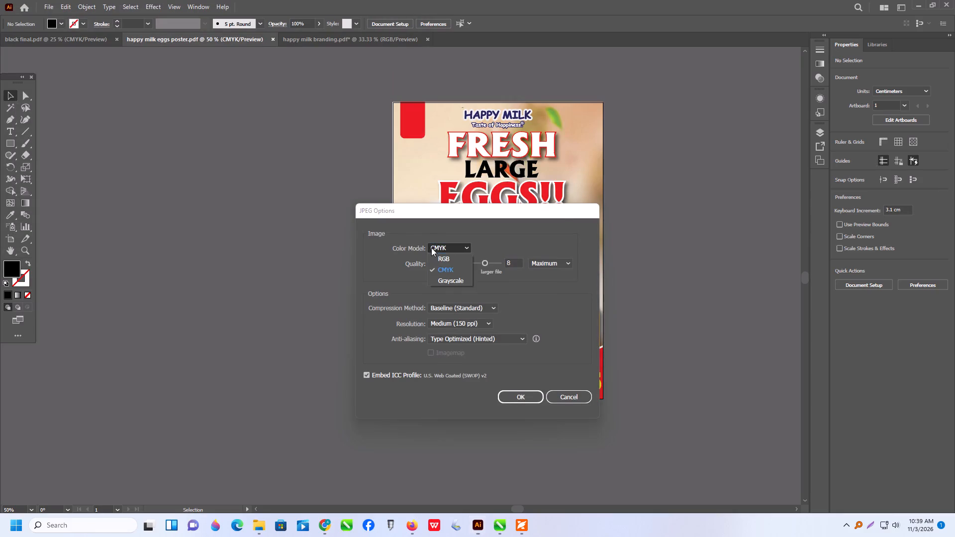
click(439, 259)
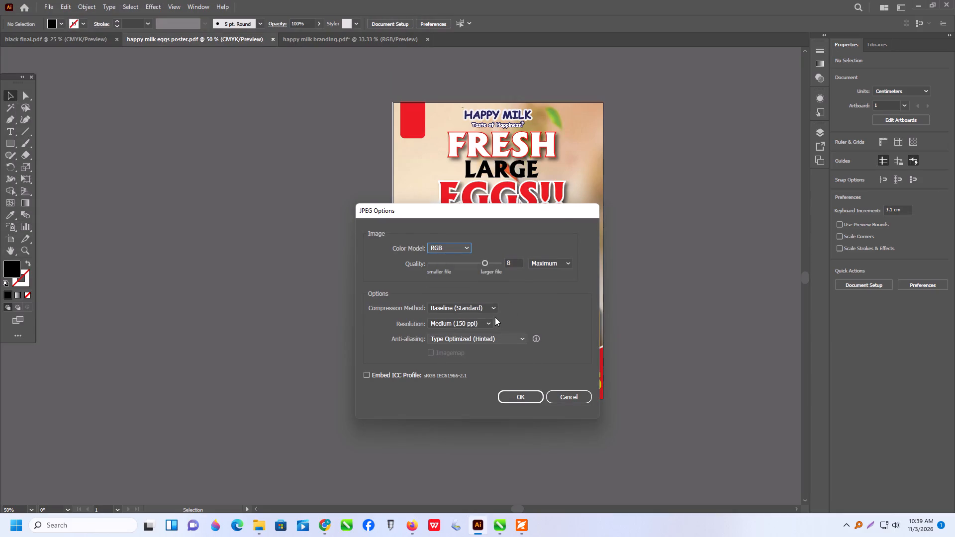
click(491, 321)
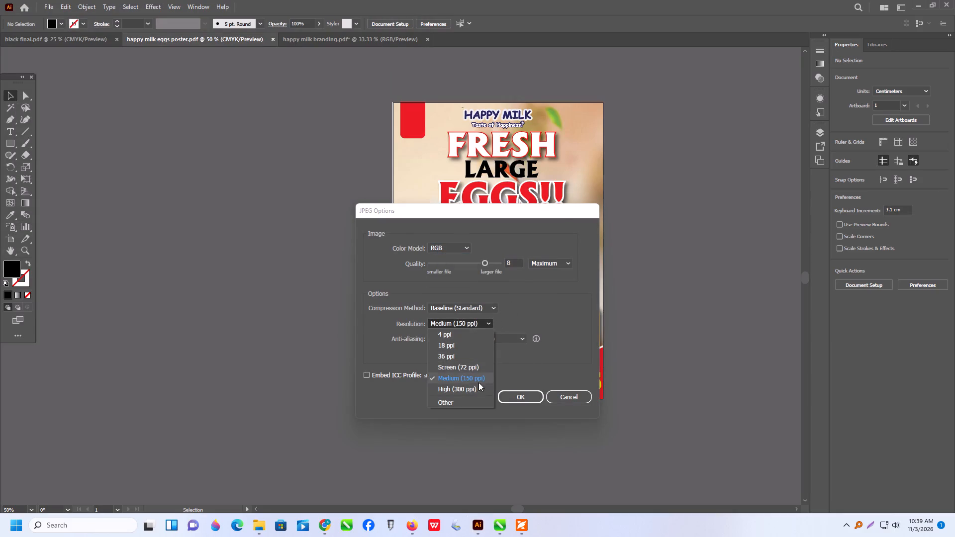
click(476, 388)
click(531, 400)
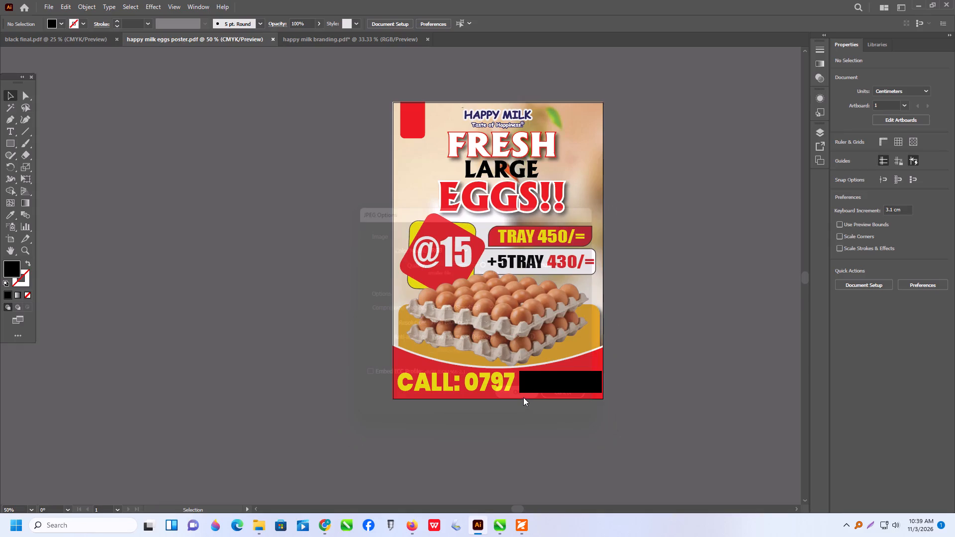
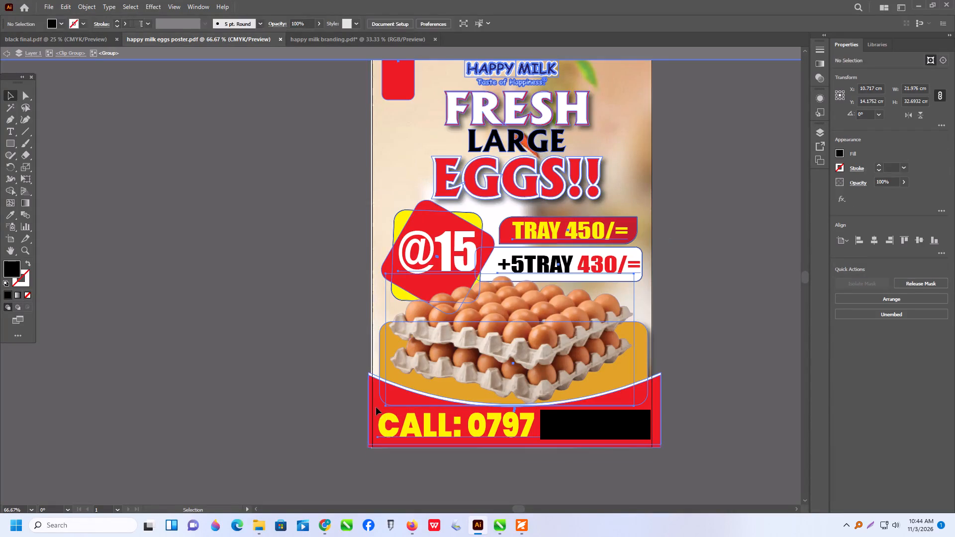
Recolour the red curved band behind the call line with the dark blue sampled from the HAPPY MILK logo.
triple_click(375, 409)
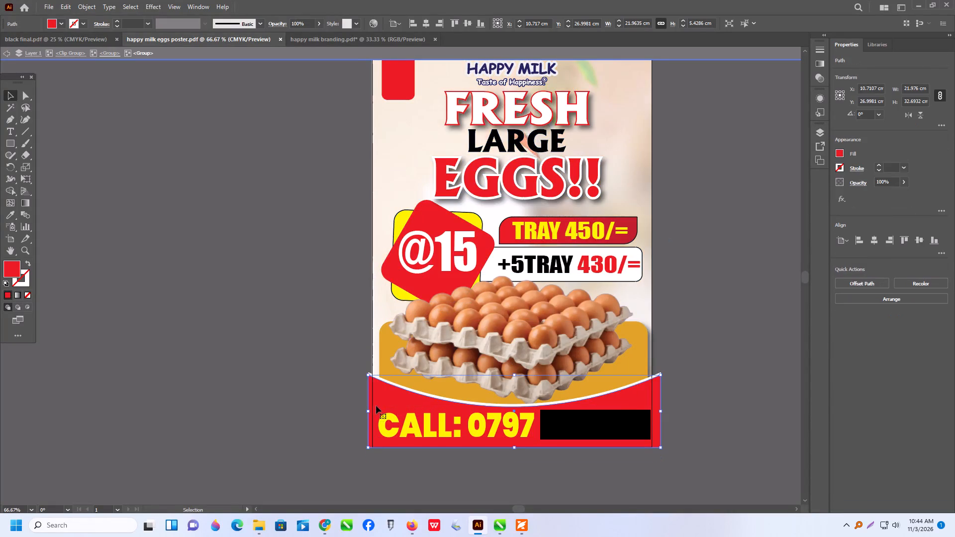
click(8, 214)
scroll(427, 98, up, 3)
scroll(492, 101, up, 1)
click(482, 114)
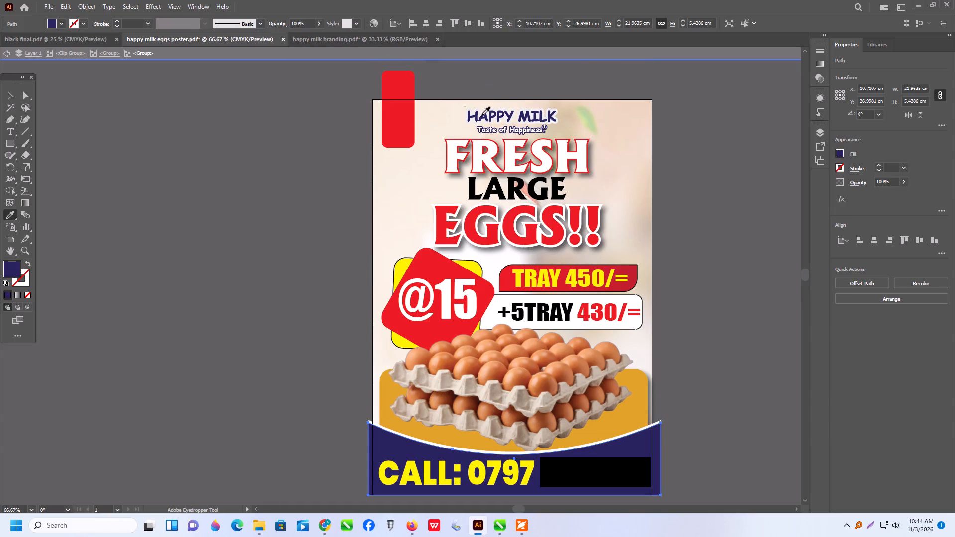
click(11, 97)
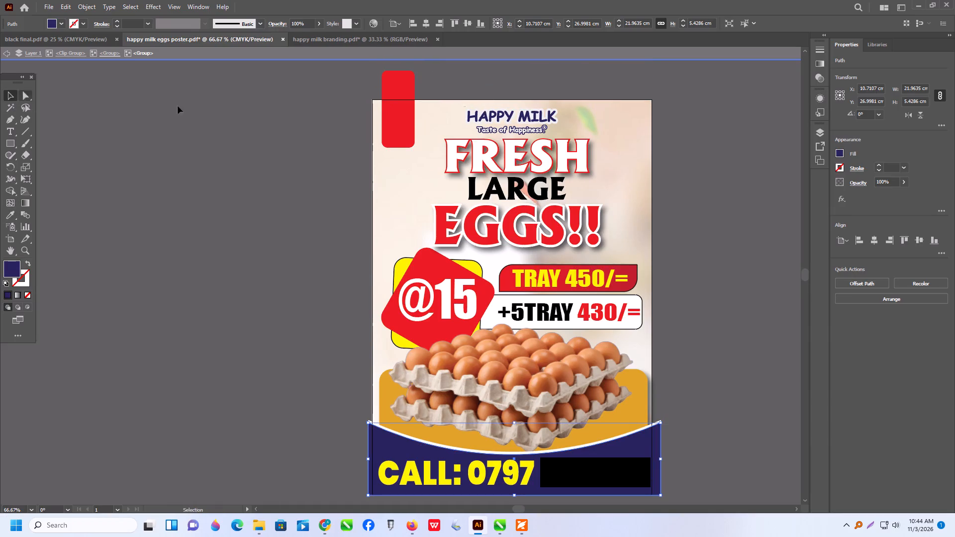
Add an "s" after "TRAY" in the "+5TRAY 430/=" price line.
click(546, 313)
double_click(563, 312)
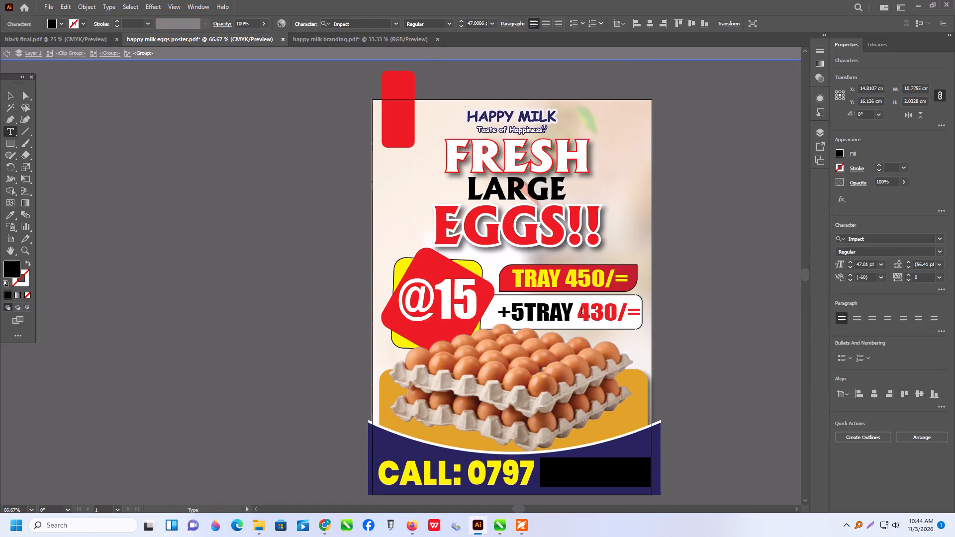
click(573, 310)
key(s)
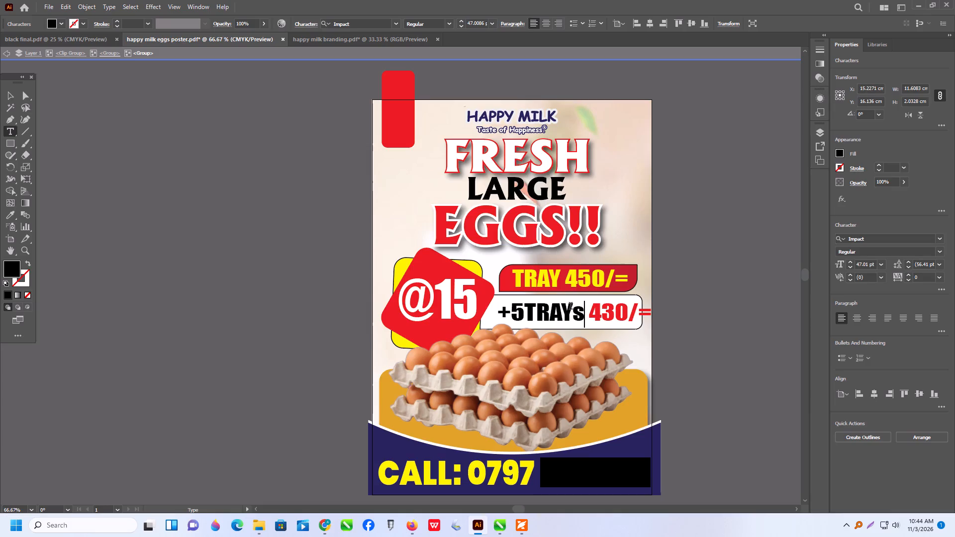
Replace the lowercase last letter of the tray offer line with a capital S so it reads +5TRAYS.
key(BackSpace)
key(s)
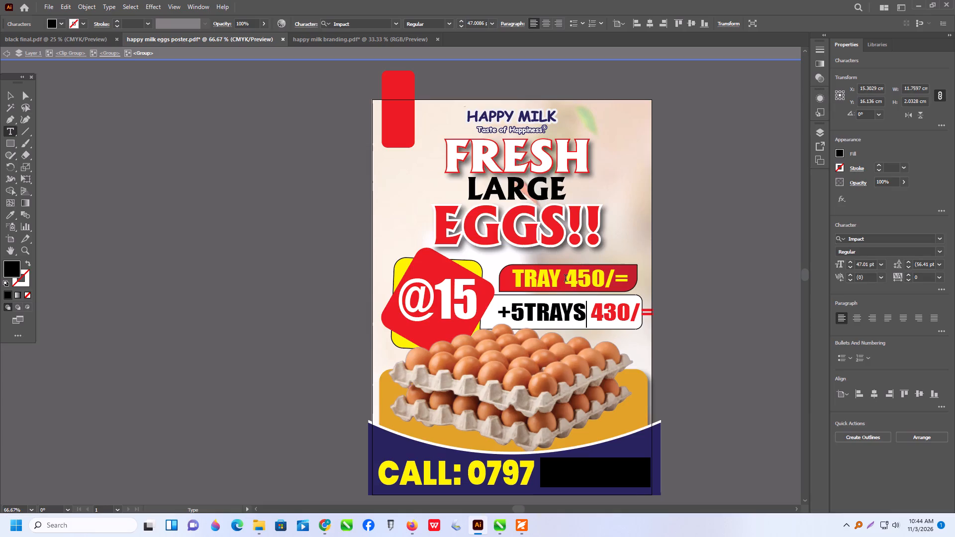
Move the +5TRAYS 430/= text left so its price end fits inside the white rounded box.
click(10, 94)
alt+scroll(675, 329, up, 2)
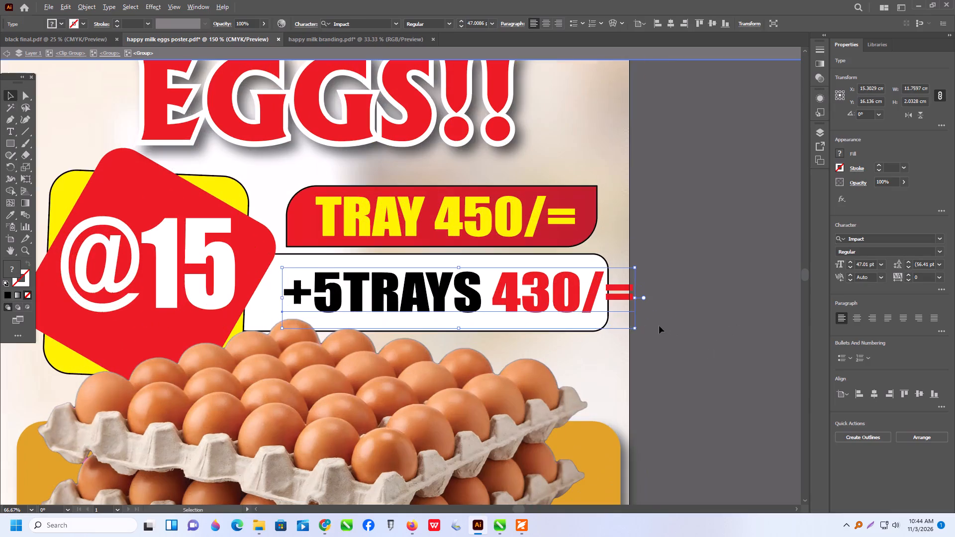
drag(512, 295, 497, 297)
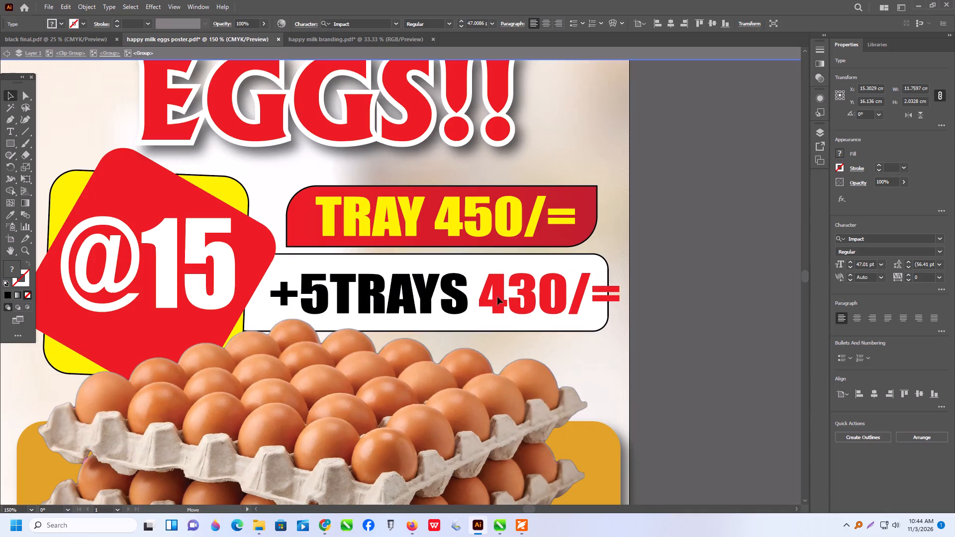
drag(497, 297, 485, 296)
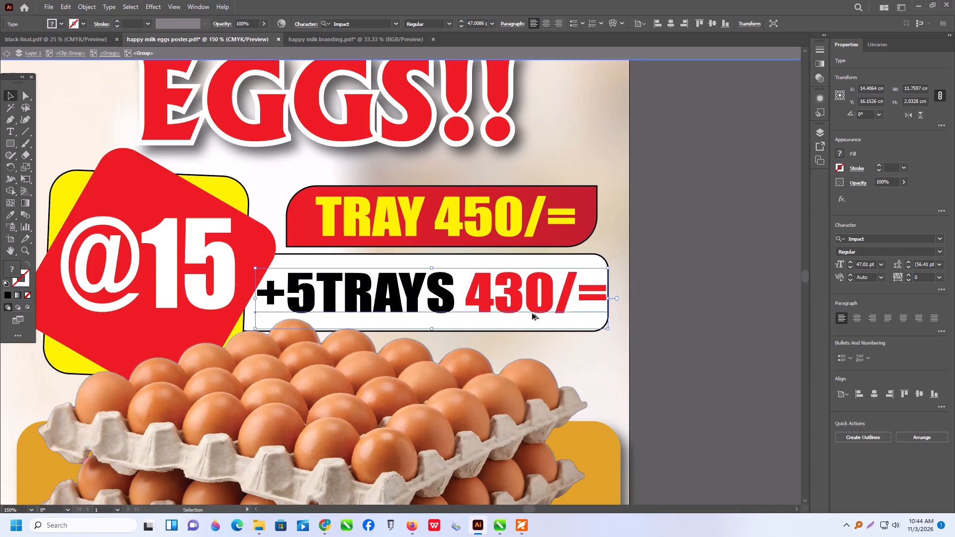
Select the white rounded rectangle behind the +5TRAYS 430/= text.
click(582, 260)
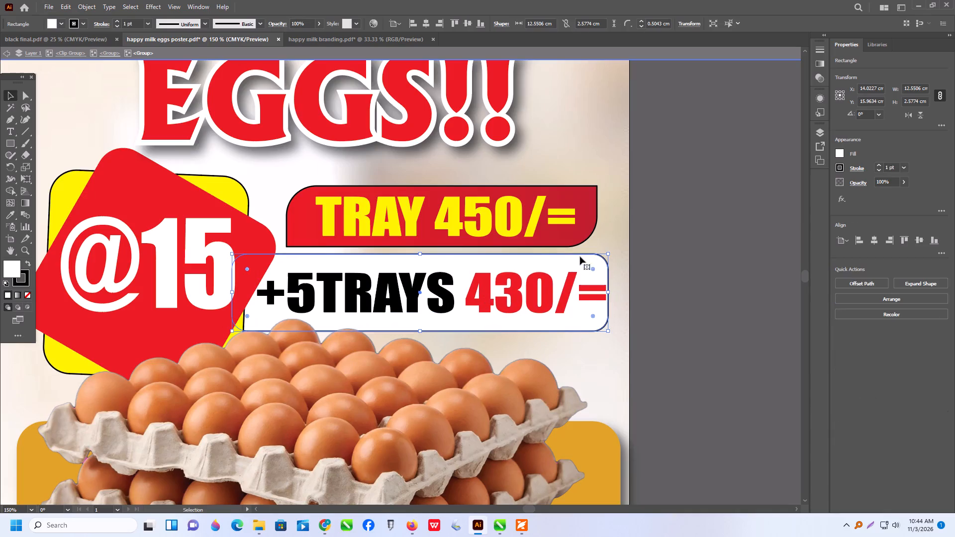
alt+scroll(260, 286, down, 2)
alt+scroll(174, 293, up, 2)
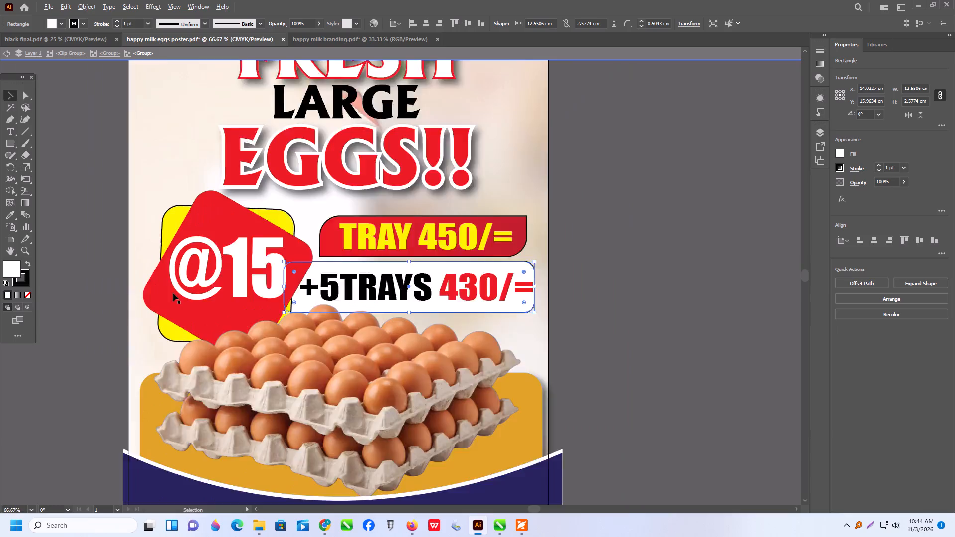
drag(154, 297, 148, 296)
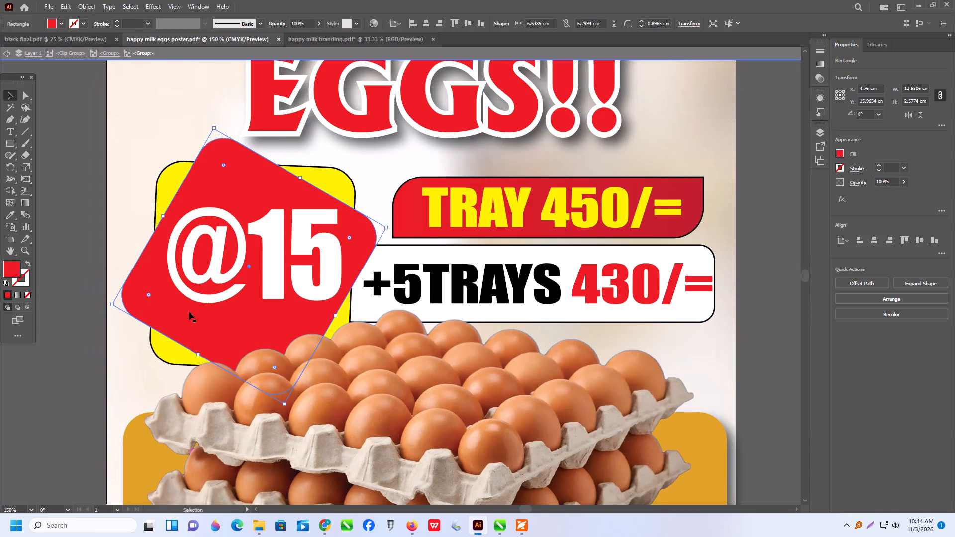
alt+scroll(228, 327, down, 2)
click(576, 280)
scroll(548, 230, down, 3)
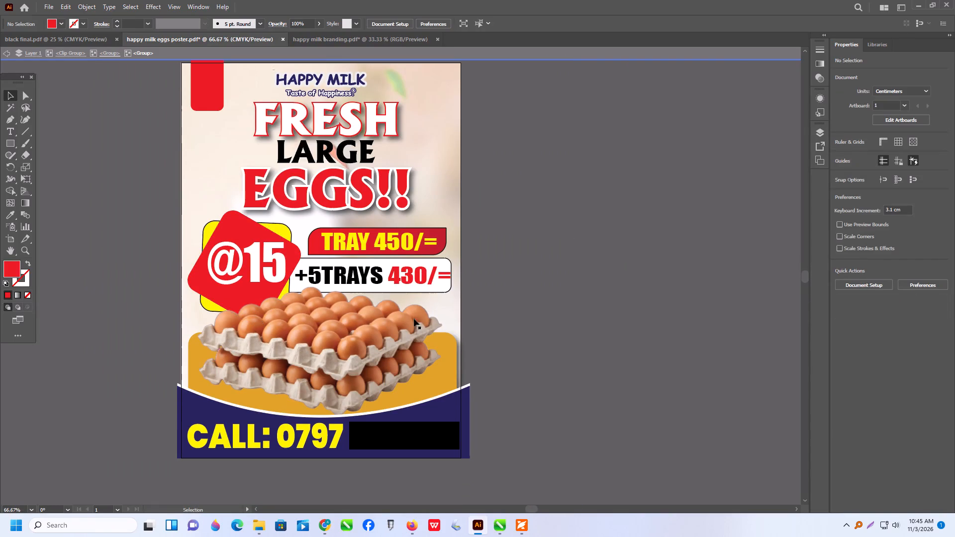
Recolour the +5TRAYS wording with the navy blue sampled from the poster's bottom band, and exit the group isolation.
triple_click(364, 280)
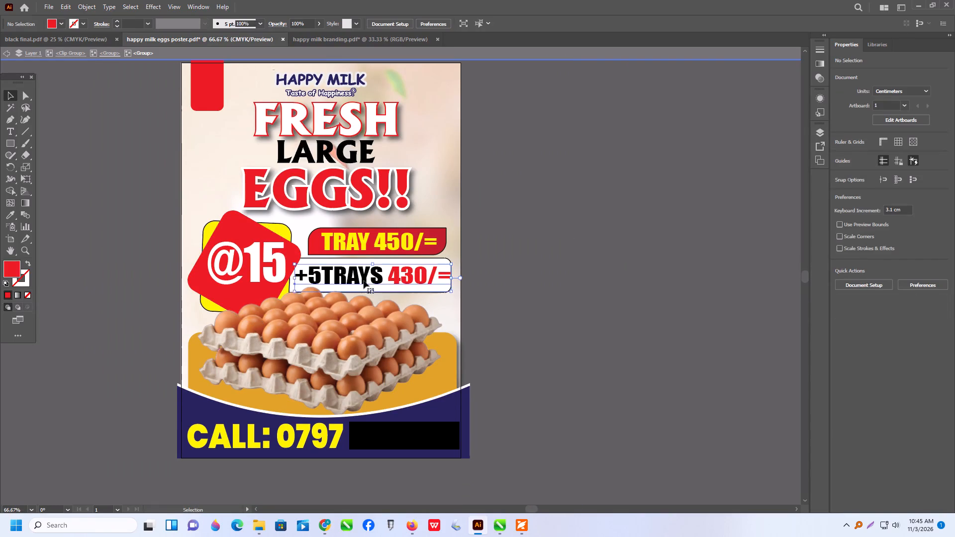
drag(382, 279, 374, 279)
drag(371, 279, 324, 276)
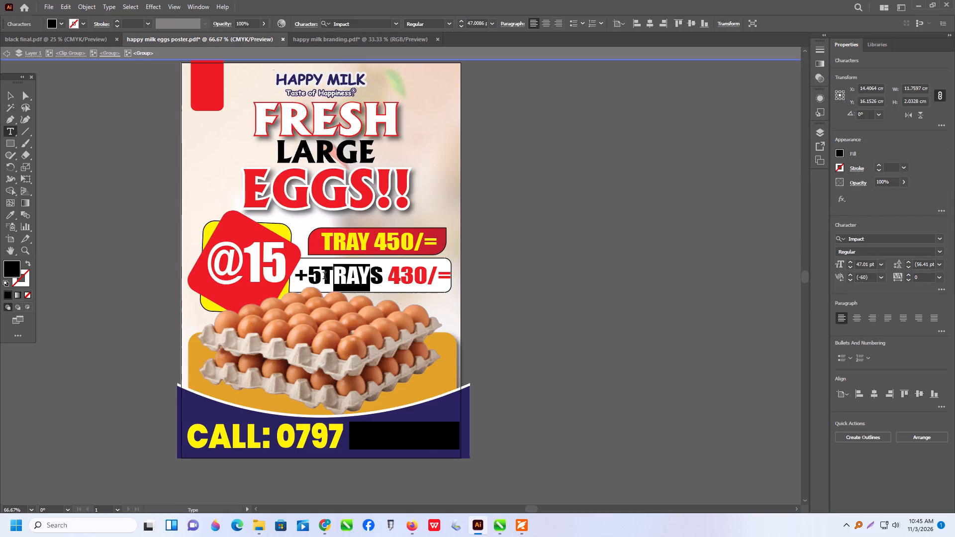
drag(324, 276, 315, 276)
drag(297, 275, 305, 275)
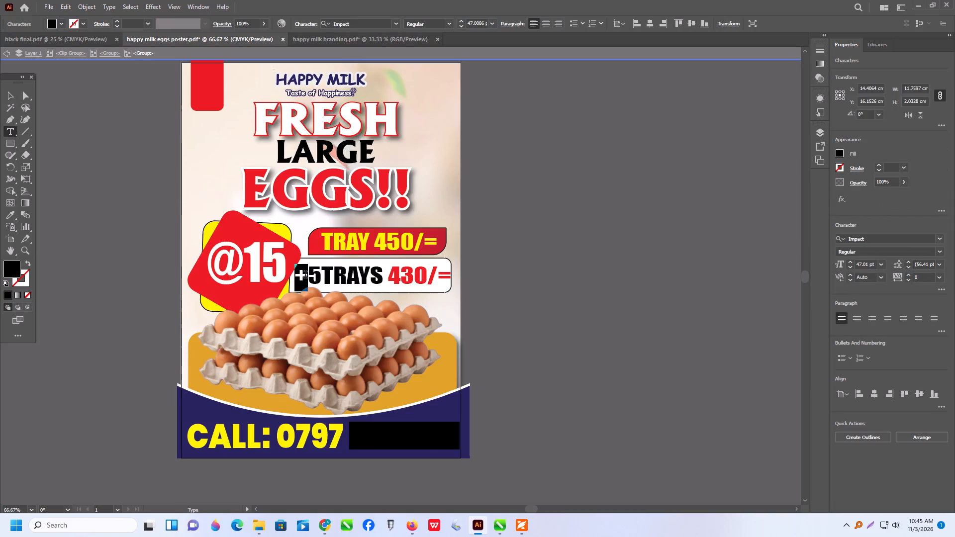
drag(305, 275, 378, 281)
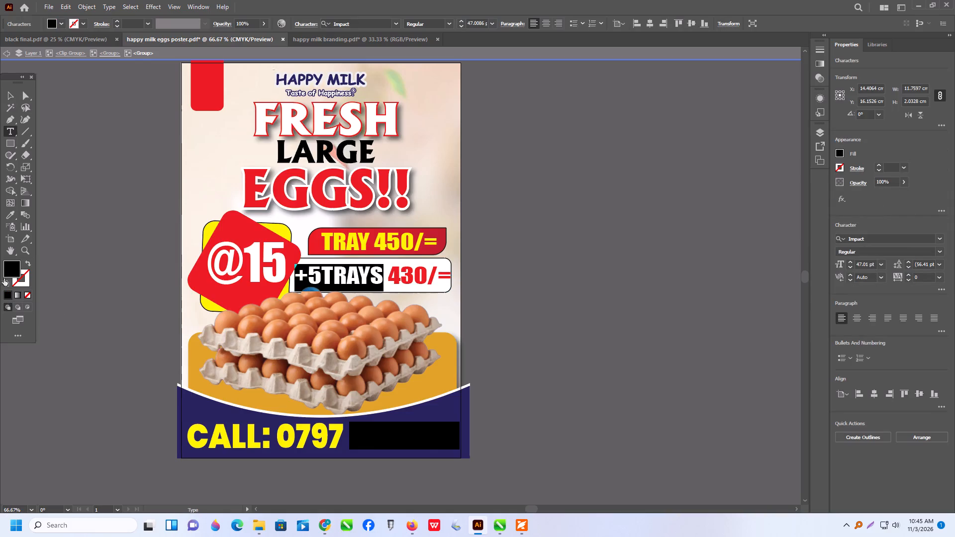
click(9, 212)
click(190, 411)
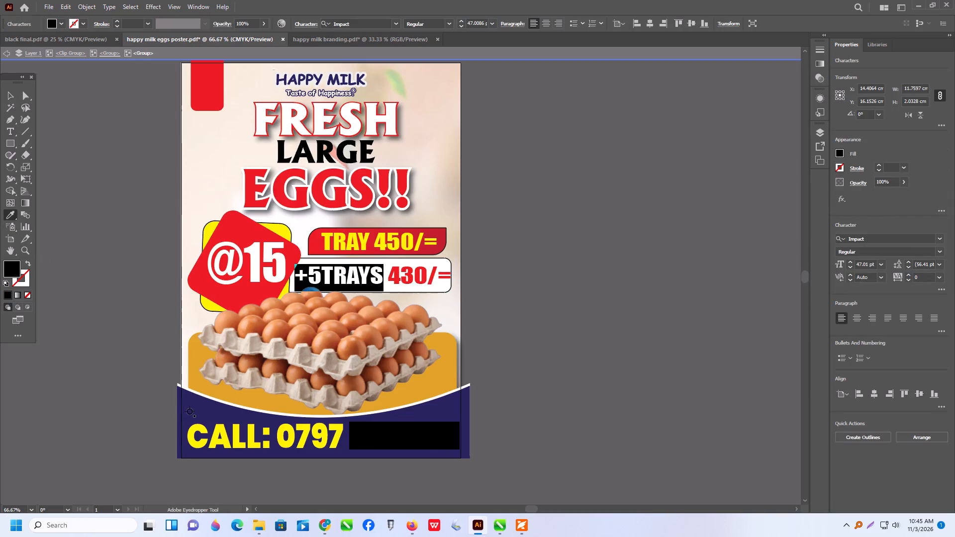
click(8, 97)
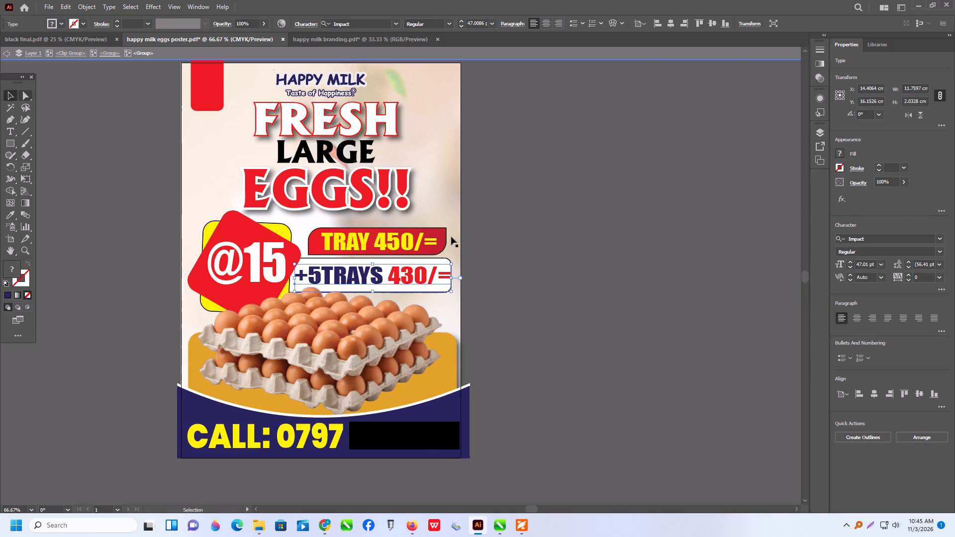
triple_click(507, 247)
double_click(507, 247)
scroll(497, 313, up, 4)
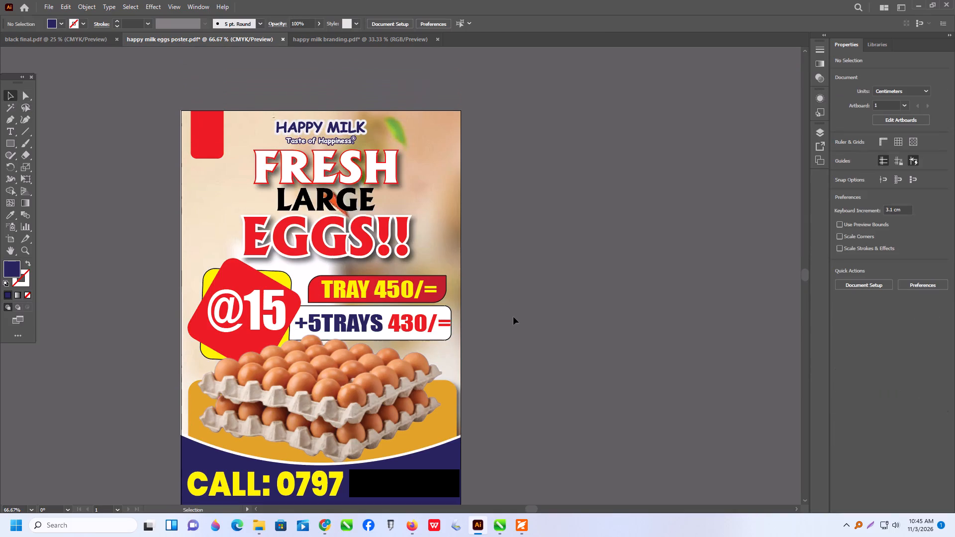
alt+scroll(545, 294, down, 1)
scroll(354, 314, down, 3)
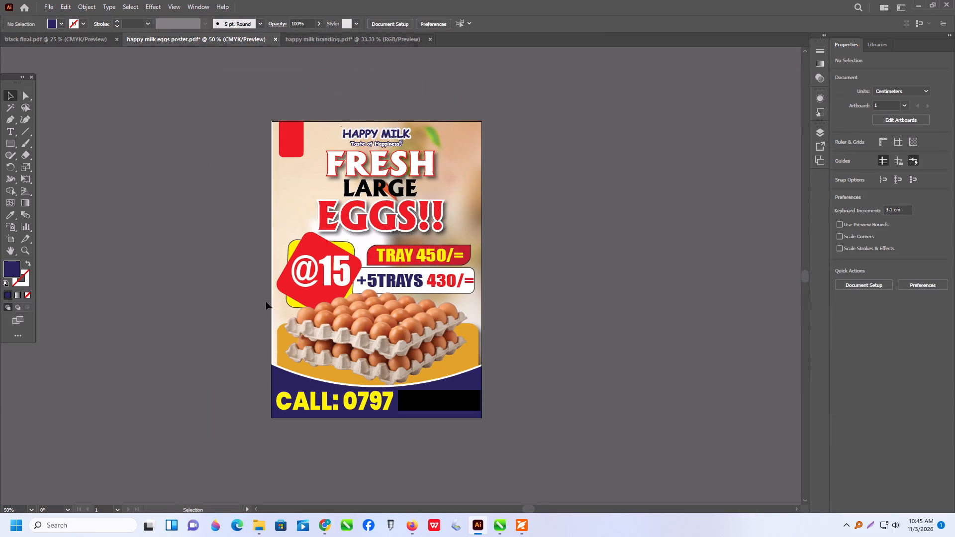
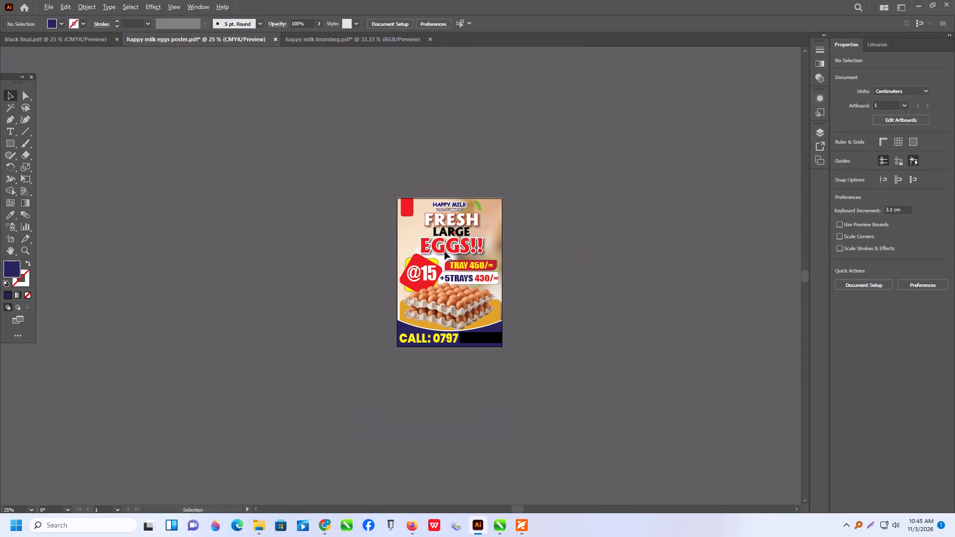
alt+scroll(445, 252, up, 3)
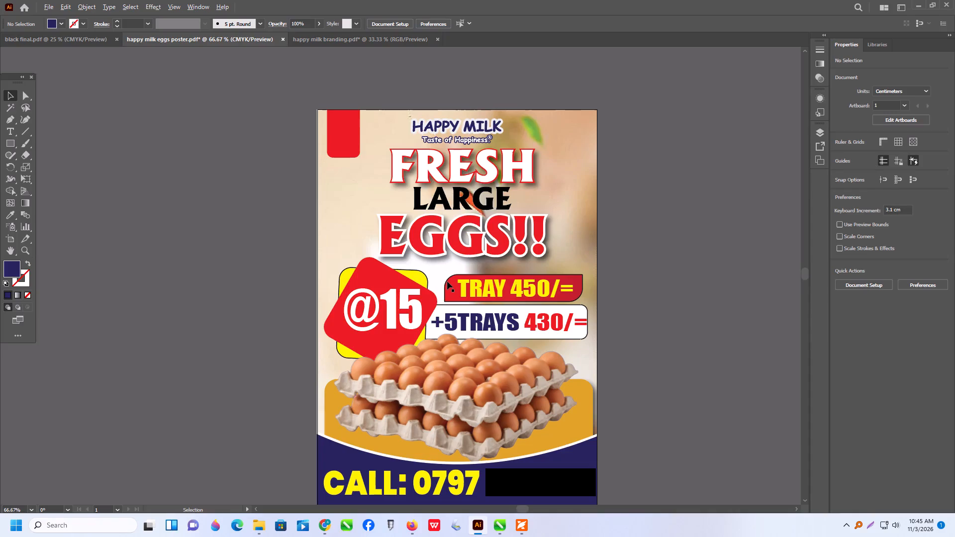
Examine the poster's overall layout and the area around the end of the TRAY 450/= box.
scroll(406, 88, down, 2)
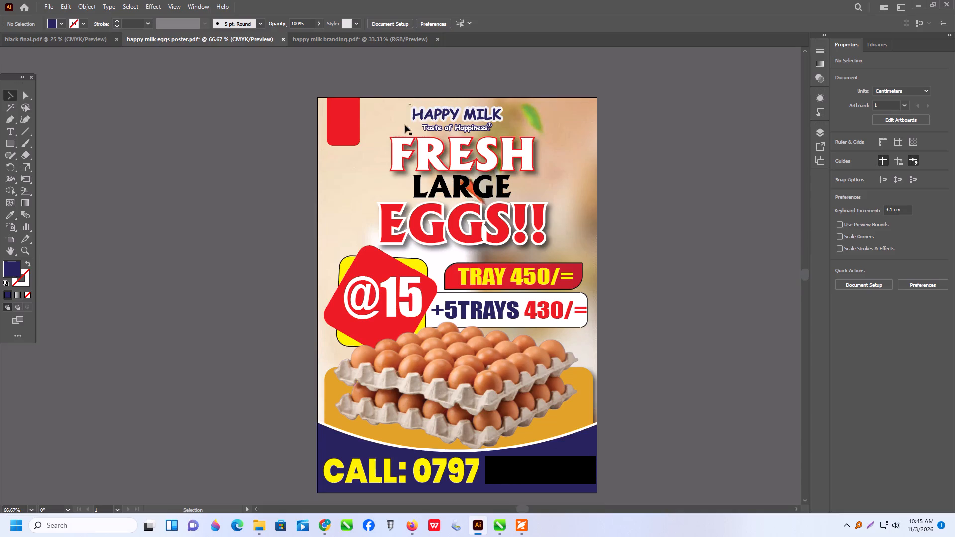
scroll(405, 125, down, 9)
scroll(407, 128, up, 9)
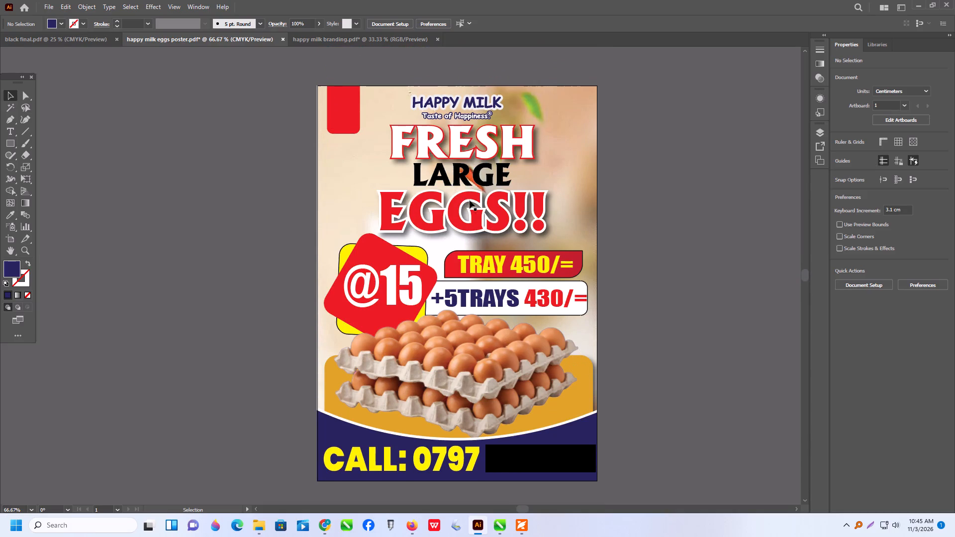
alt+scroll(490, 222, down, 2)
alt+scroll(540, 234, up, 2)
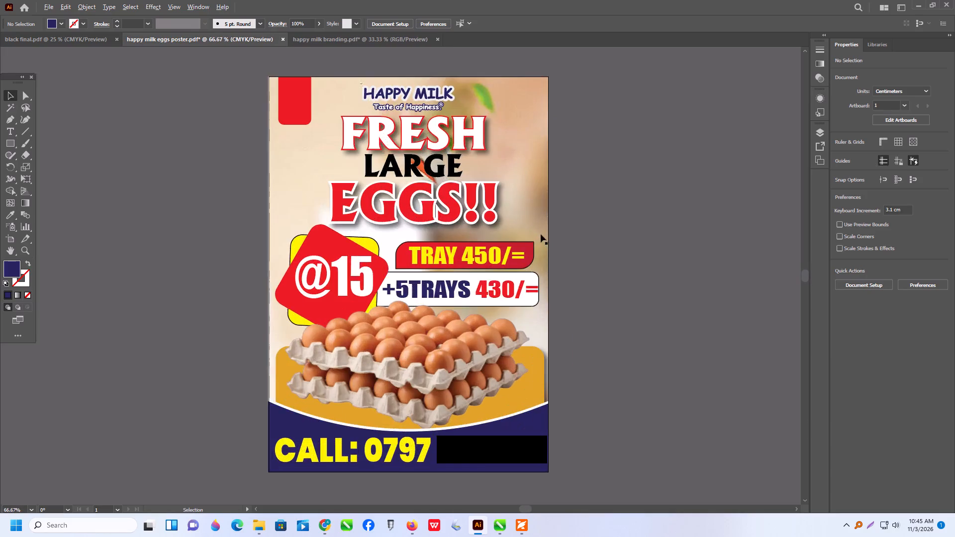
alt+scroll(542, 243, up, 6)
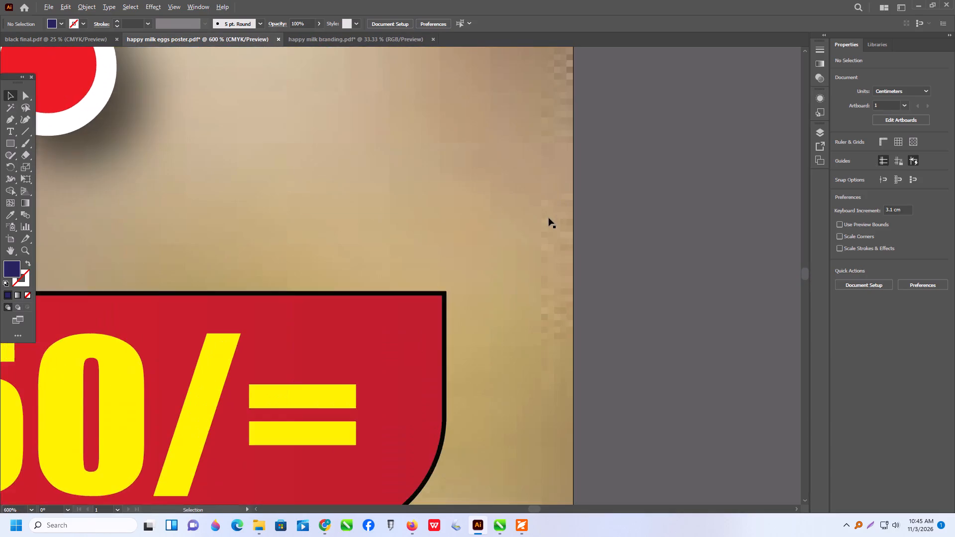
alt+scroll(549, 218, down, 8)
alt+scroll(494, 228, up, 1)
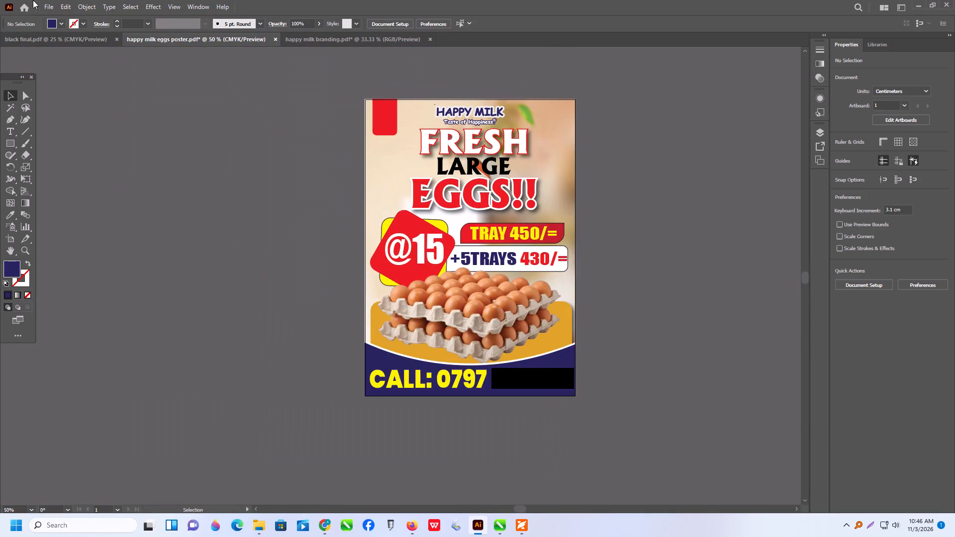
Save the poster as an Adobe PDF named happy milk eggs poster in the ALEKH folder, replacing the existing file.
click(43, 11)
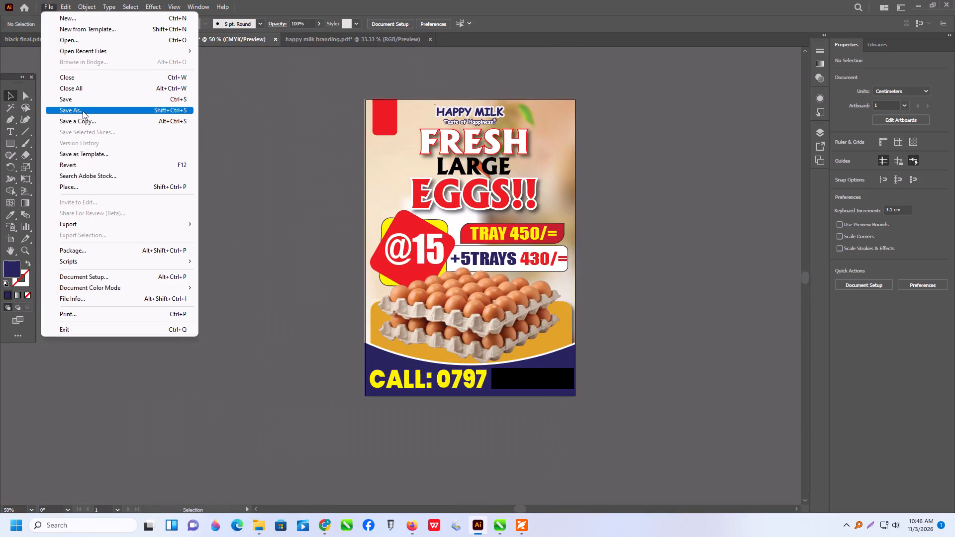
click(83, 111)
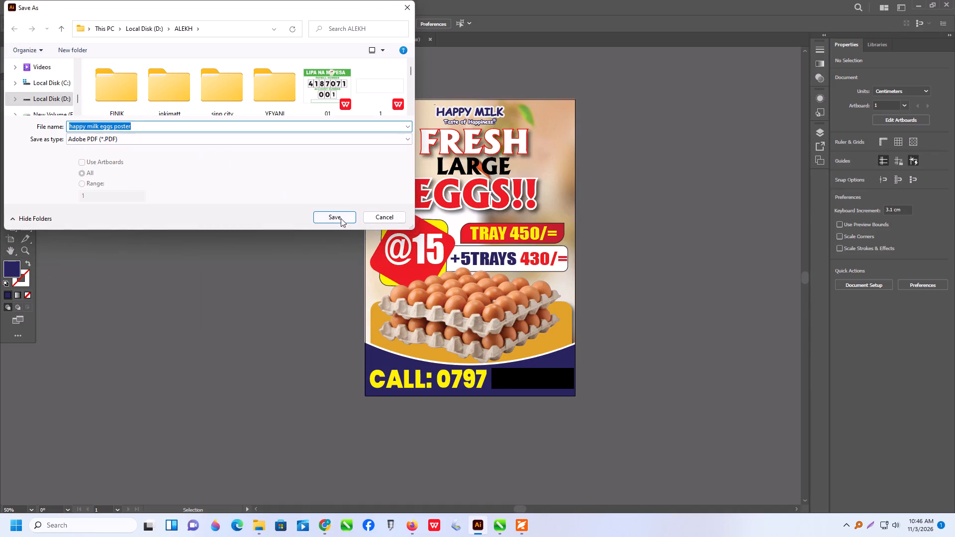
click(341, 218)
click(498, 292)
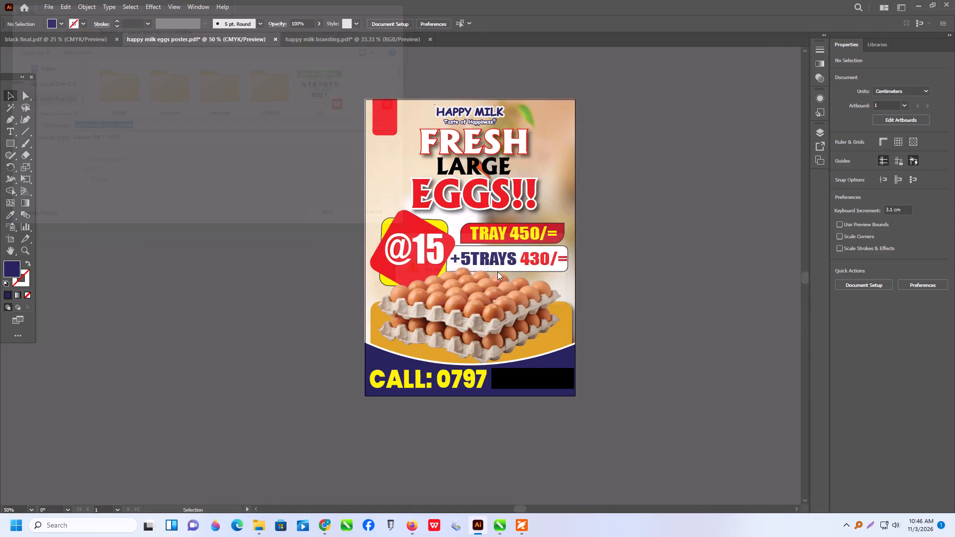
click(571, 389)
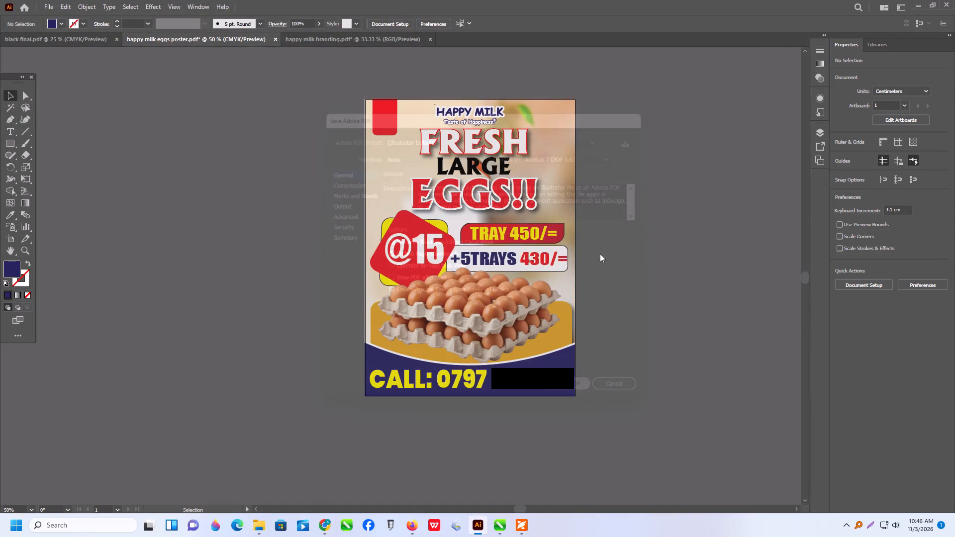
click(601, 247)
Recolour the word LARGE with the navy blue sampled from the curved band at the poster's bottom.
click(478, 171)
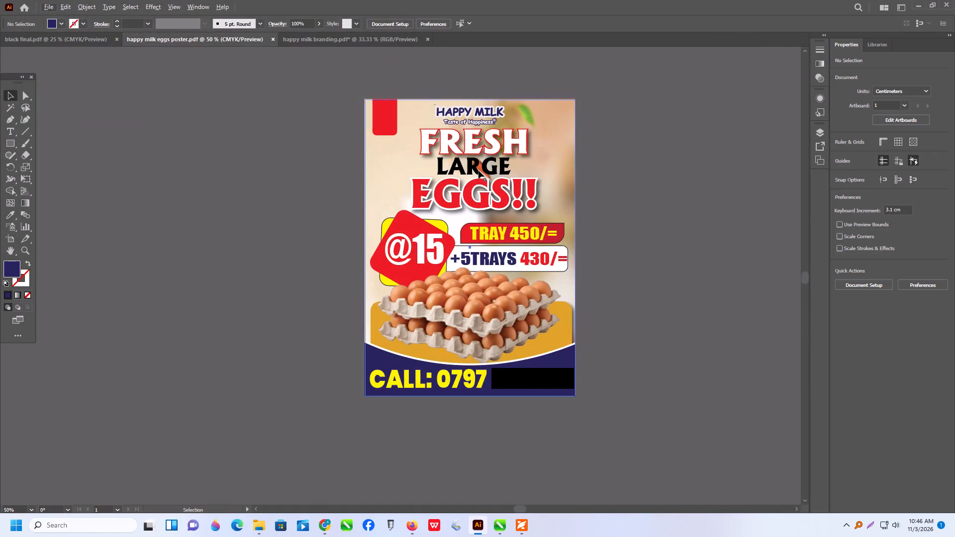
triple_click(475, 172)
click(475, 172)
triple_click(475, 168)
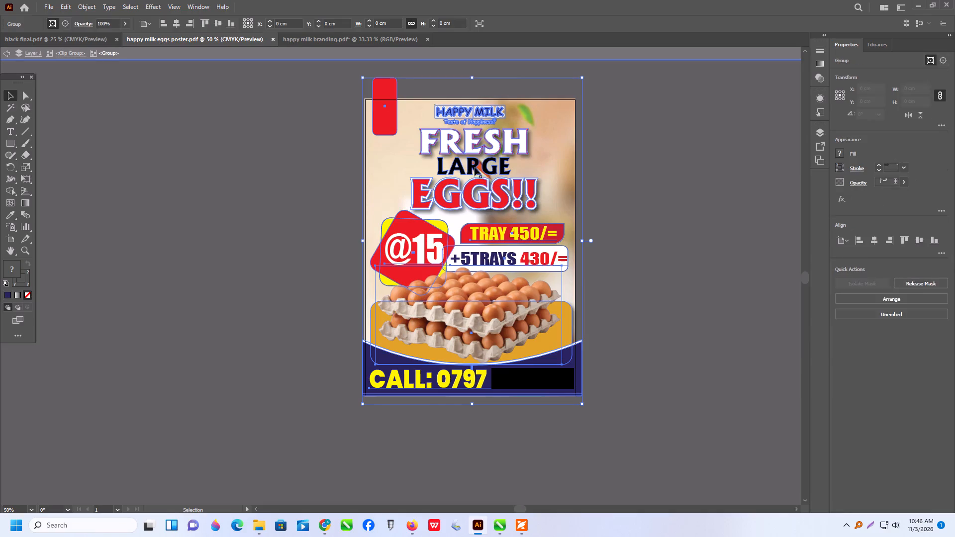
click(475, 168)
triple_click(469, 168)
click(469, 168)
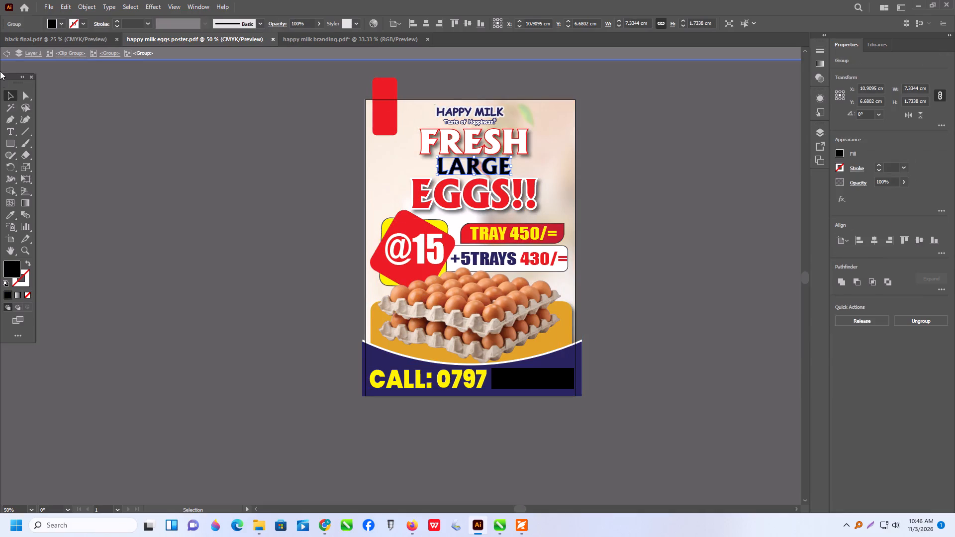
click(9, 212)
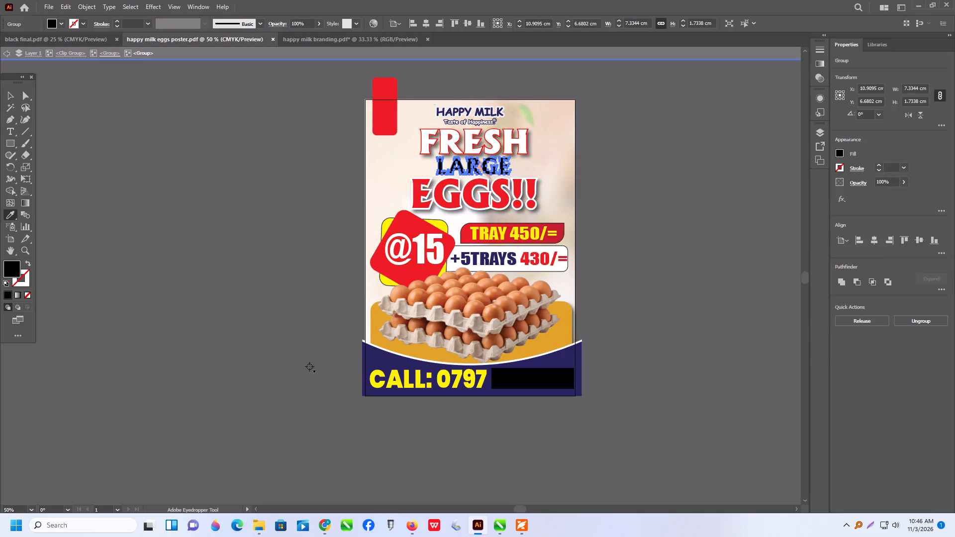
click(382, 361)
click(9, 98)
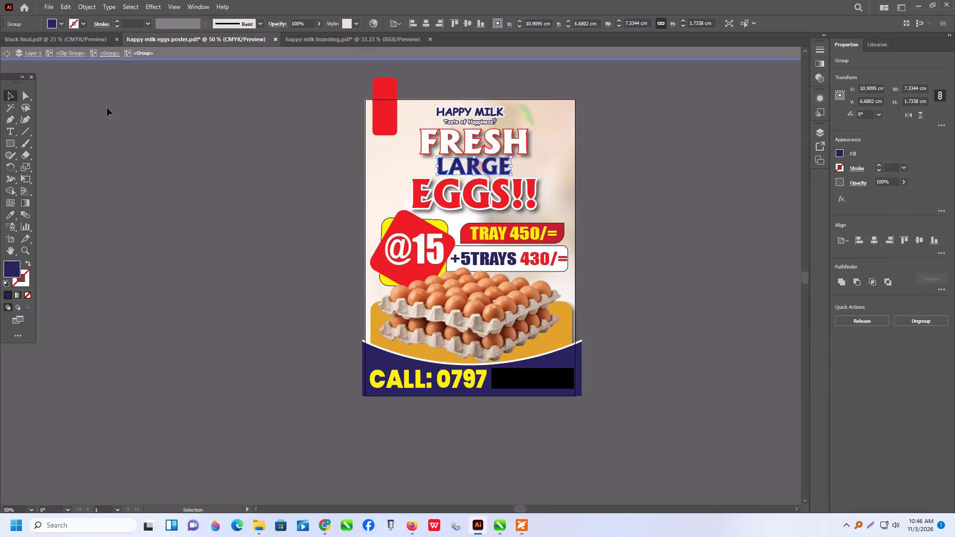
triple_click(143, 111)
click(143, 111)
Add a 2 pt stroke to the word LARGE in the poster heading.
alt+scroll(544, 187, up, 2)
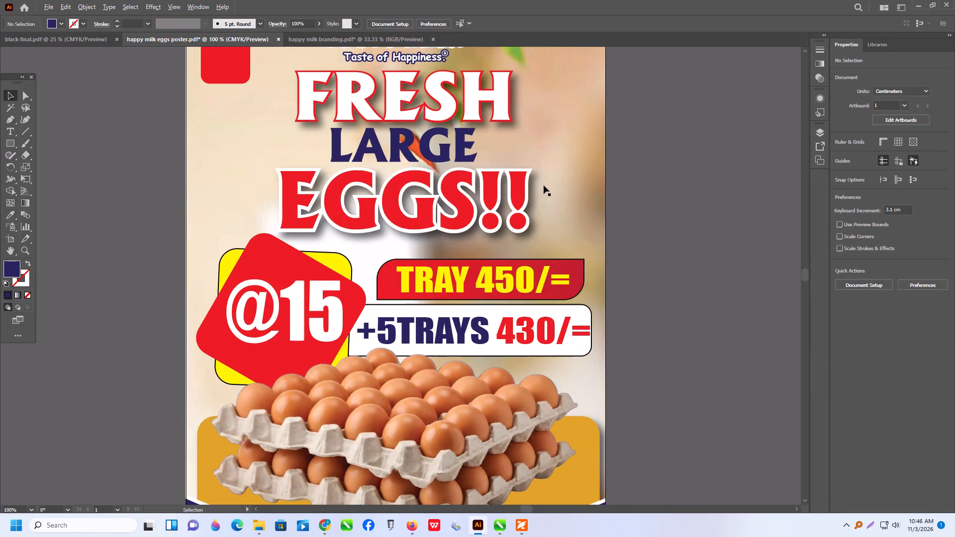
click(458, 153)
triple_click(460, 151)
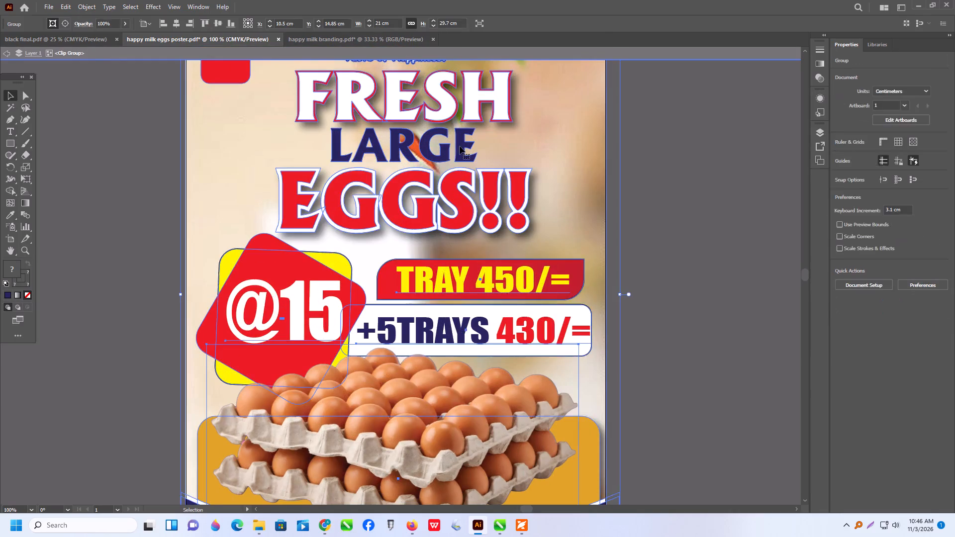
triple_click(460, 146)
click(460, 146)
triple_click(461, 145)
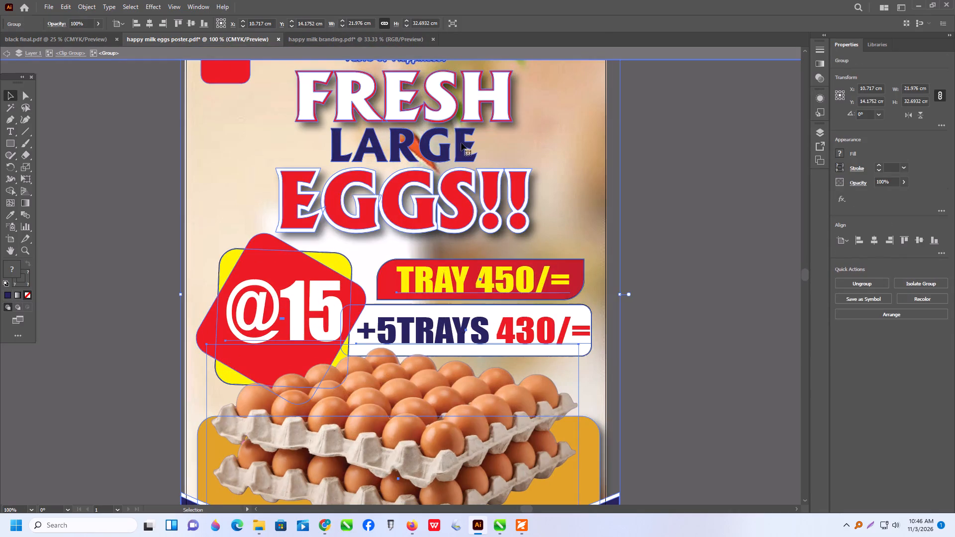
triple_click(461, 143)
click(461, 143)
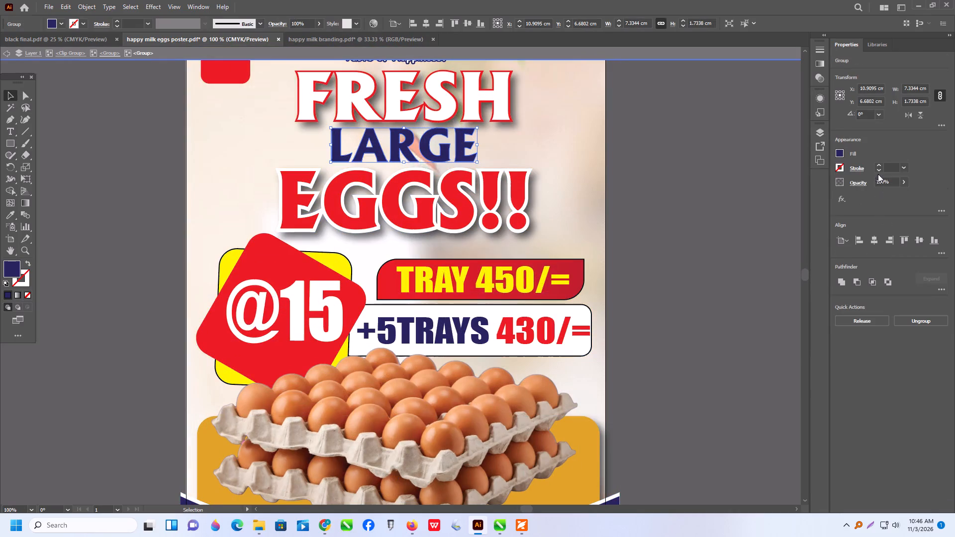
click(878, 164)
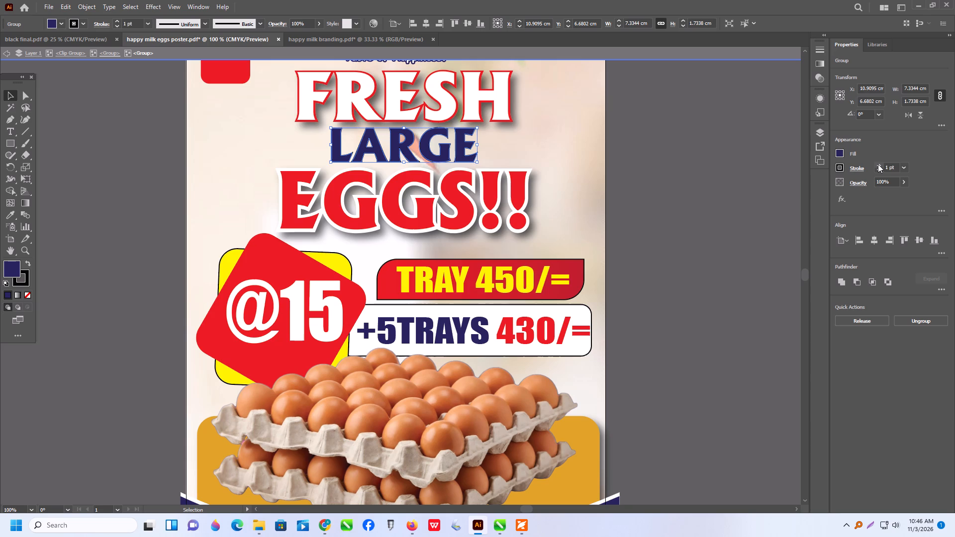
click(878, 164)
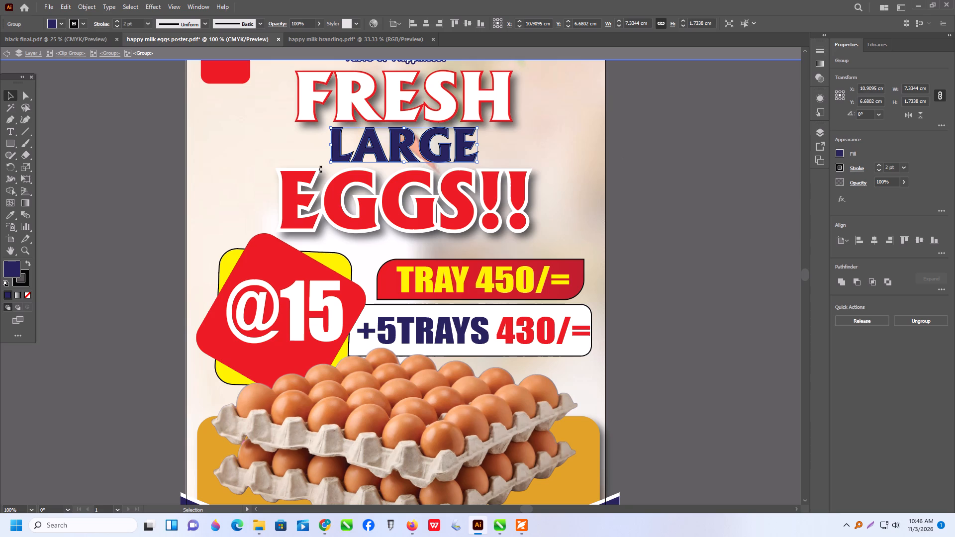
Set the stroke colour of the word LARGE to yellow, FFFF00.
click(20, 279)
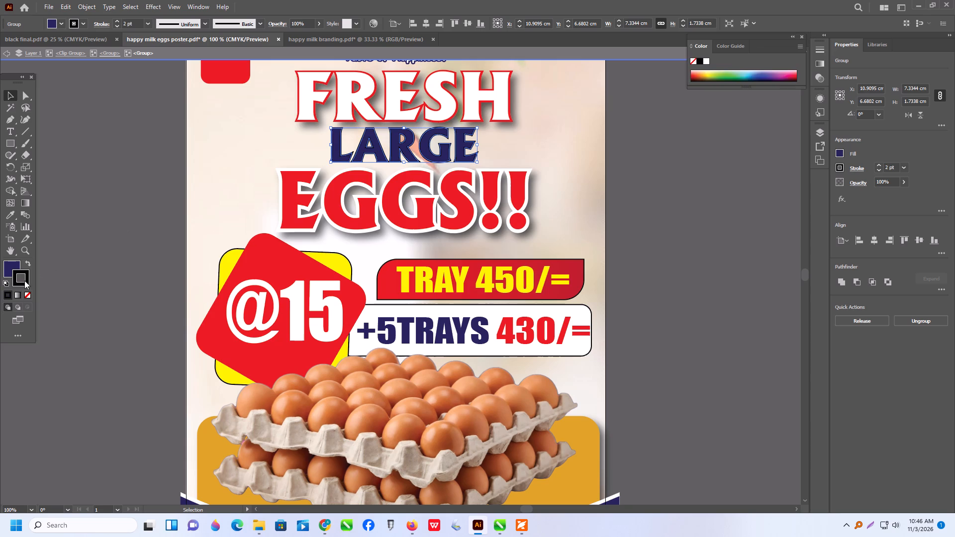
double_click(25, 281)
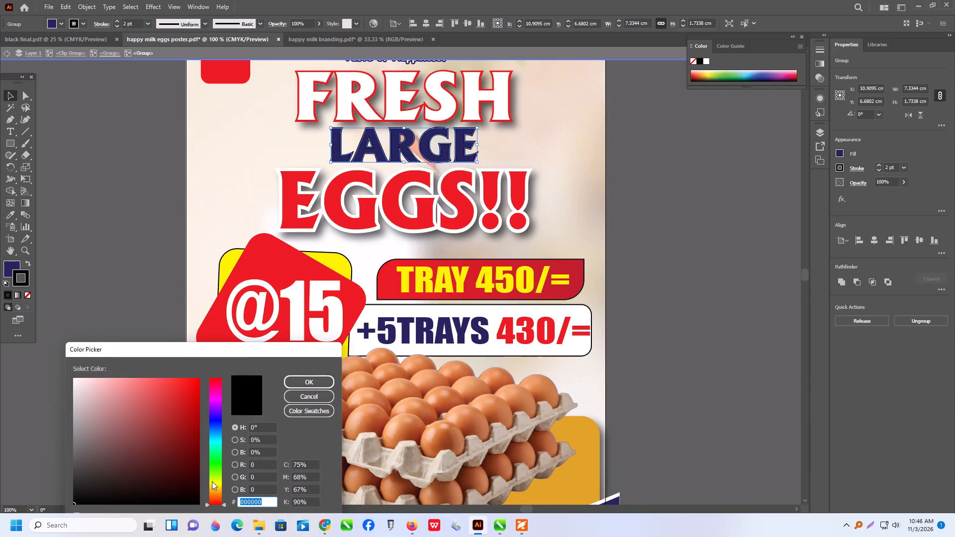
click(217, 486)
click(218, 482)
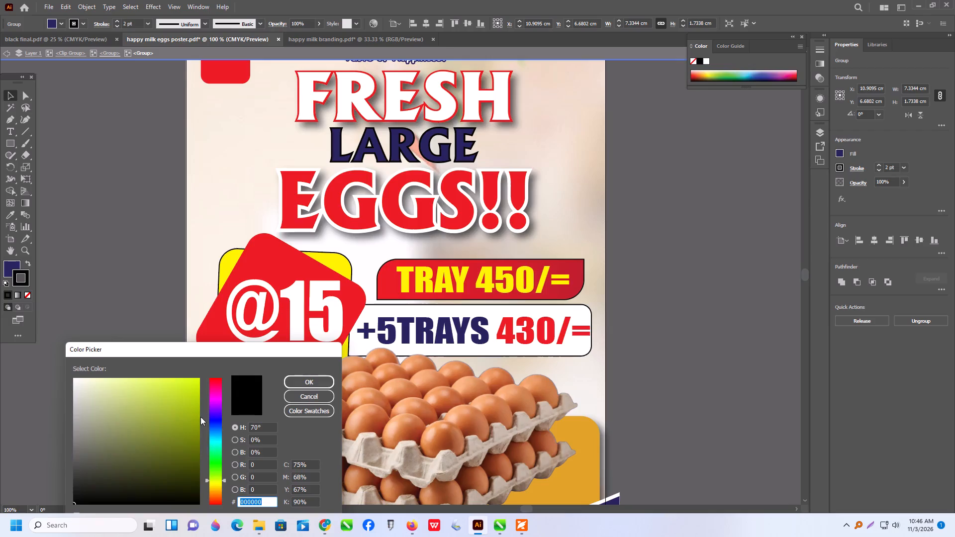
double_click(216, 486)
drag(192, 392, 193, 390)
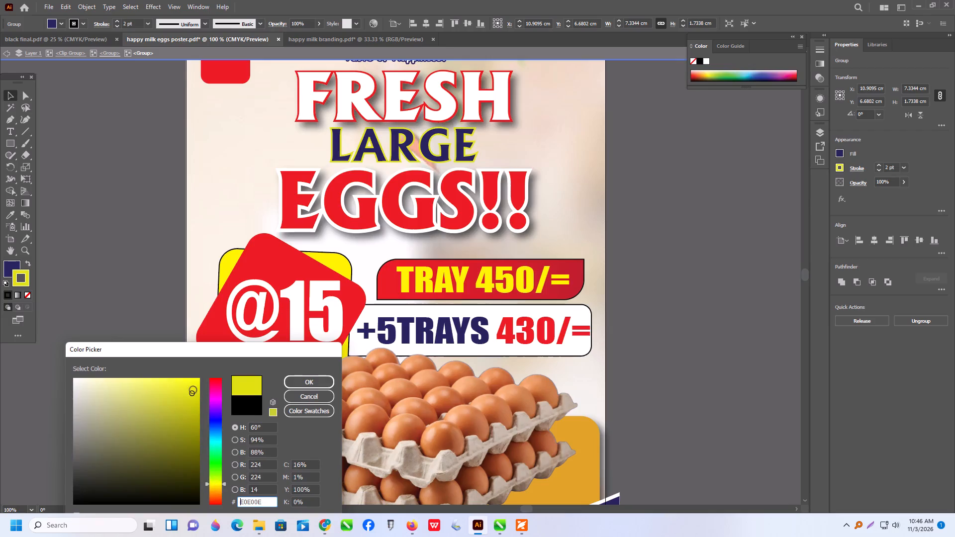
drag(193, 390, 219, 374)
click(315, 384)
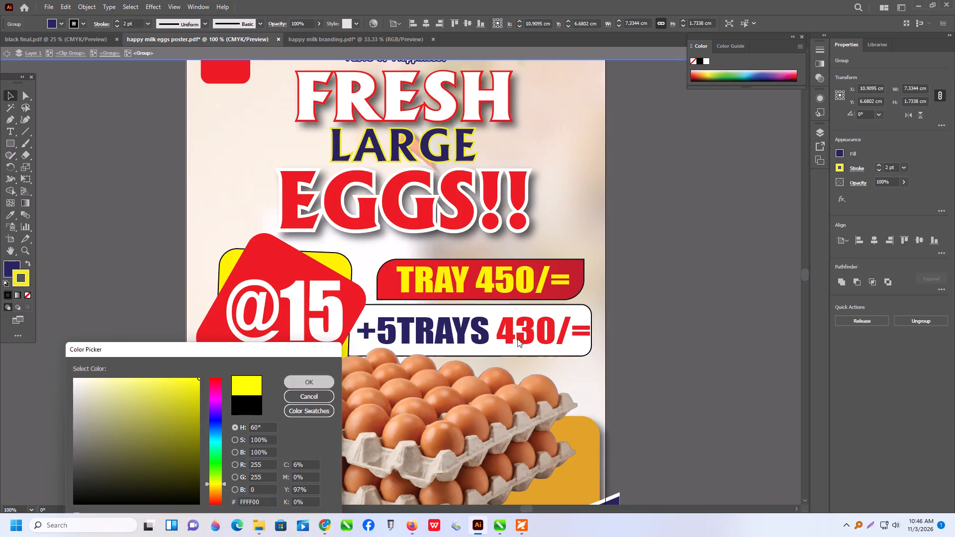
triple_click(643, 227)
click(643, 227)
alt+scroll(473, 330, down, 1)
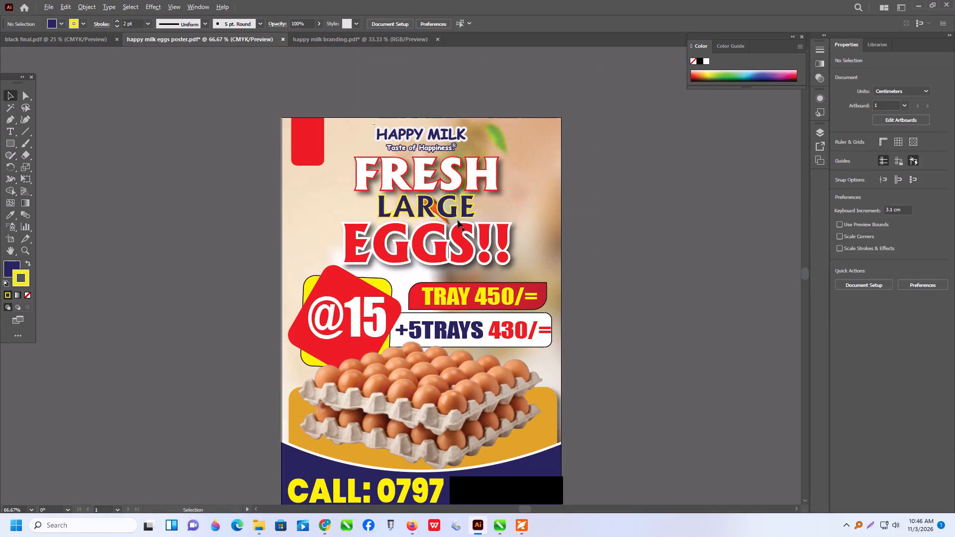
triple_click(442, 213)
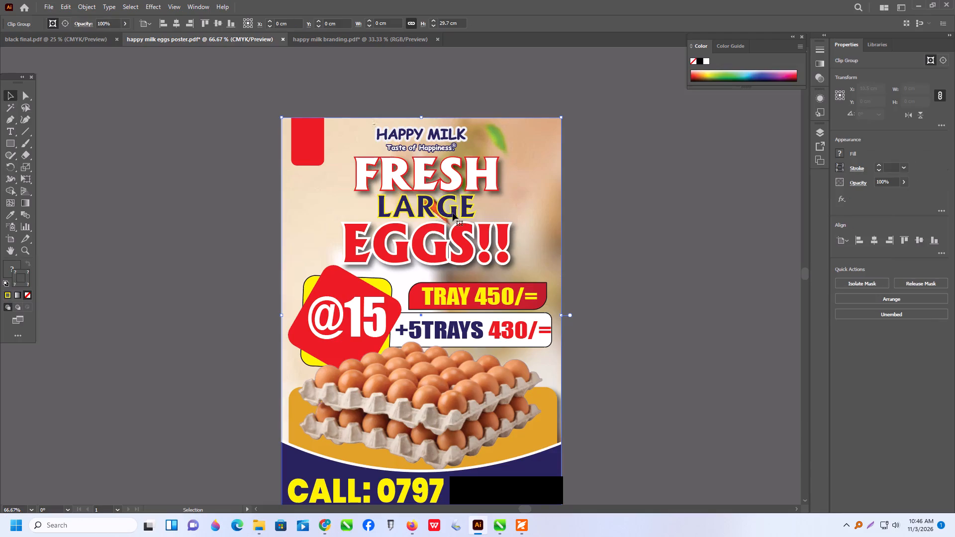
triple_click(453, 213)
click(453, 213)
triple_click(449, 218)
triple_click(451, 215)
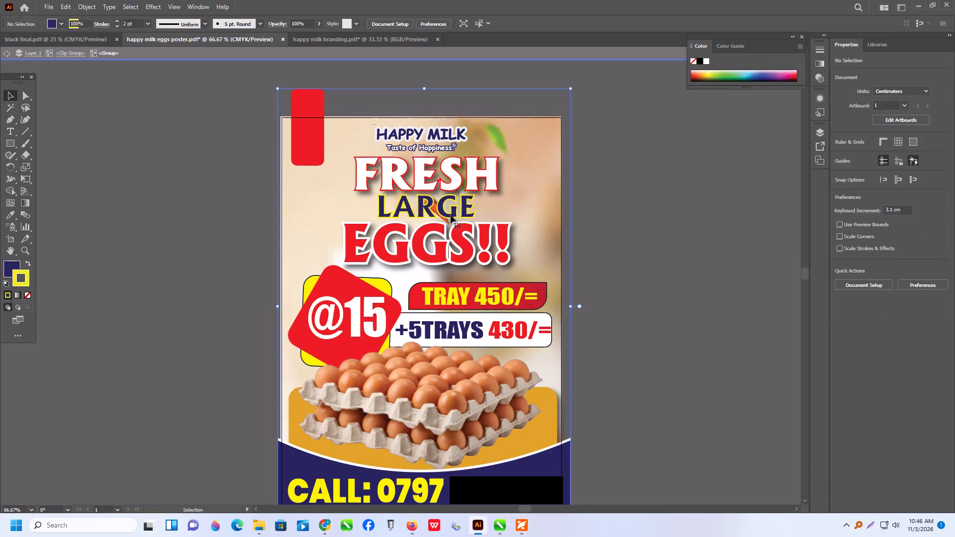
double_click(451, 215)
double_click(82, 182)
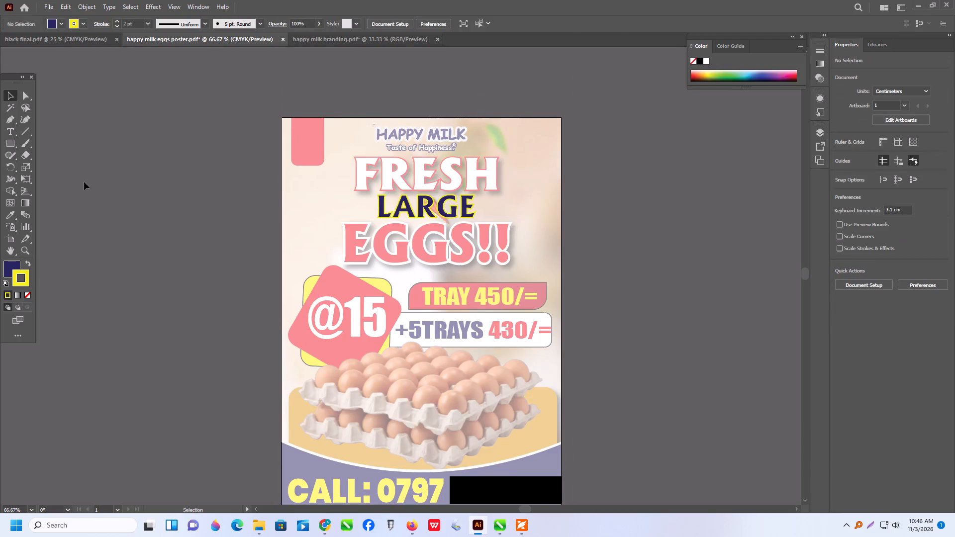
Set the stroke colour of the word LARGE to white, FFFFFF.
click(440, 212)
triple_click(428, 211)
click(428, 211)
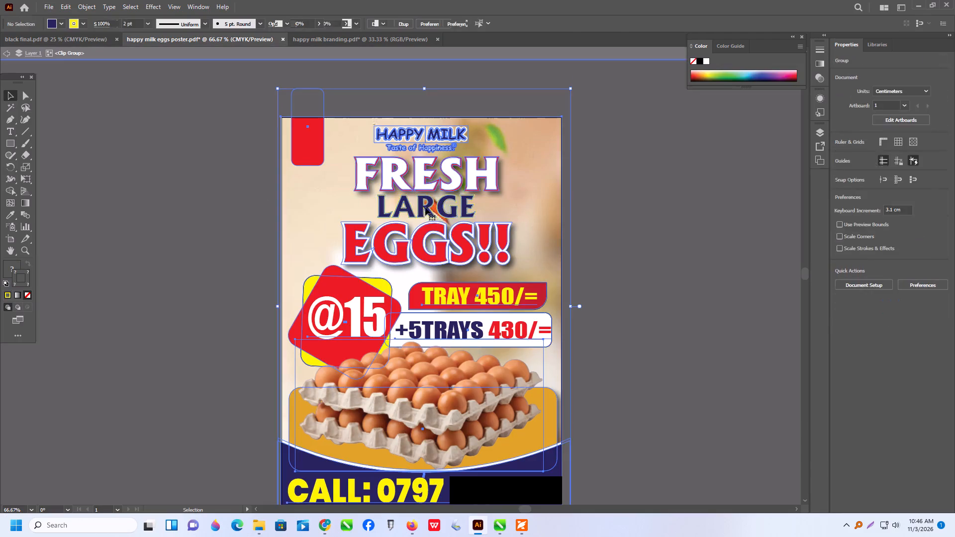
triple_click(425, 207)
triple_click(425, 207)
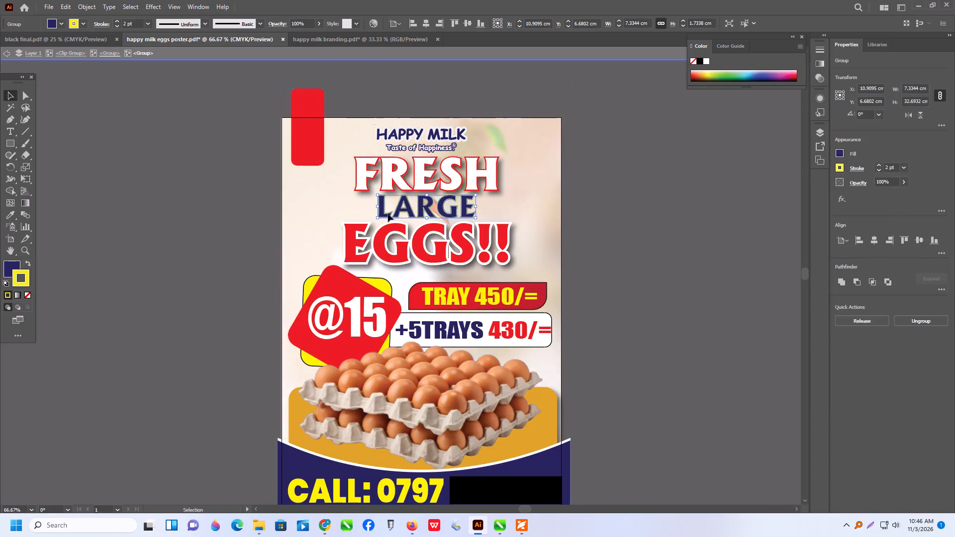
triple_click(24, 284)
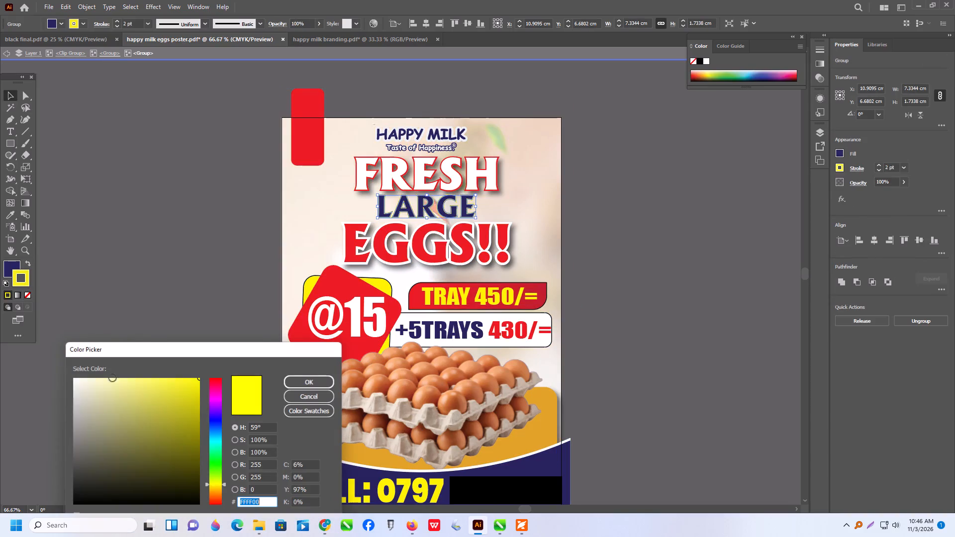
drag(94, 388, 58, 365)
click(307, 380)
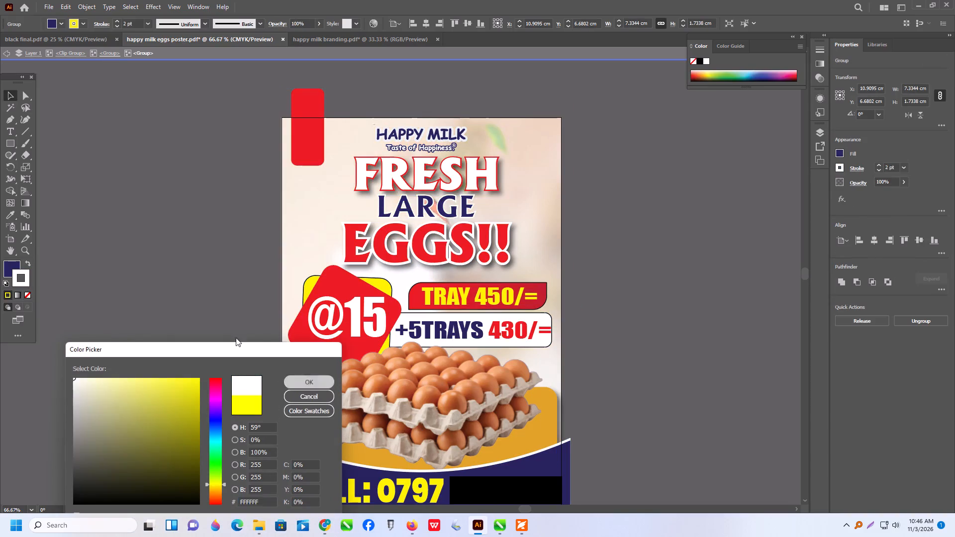
triple_click(194, 293)
alt+scroll(469, 229, up, 2)
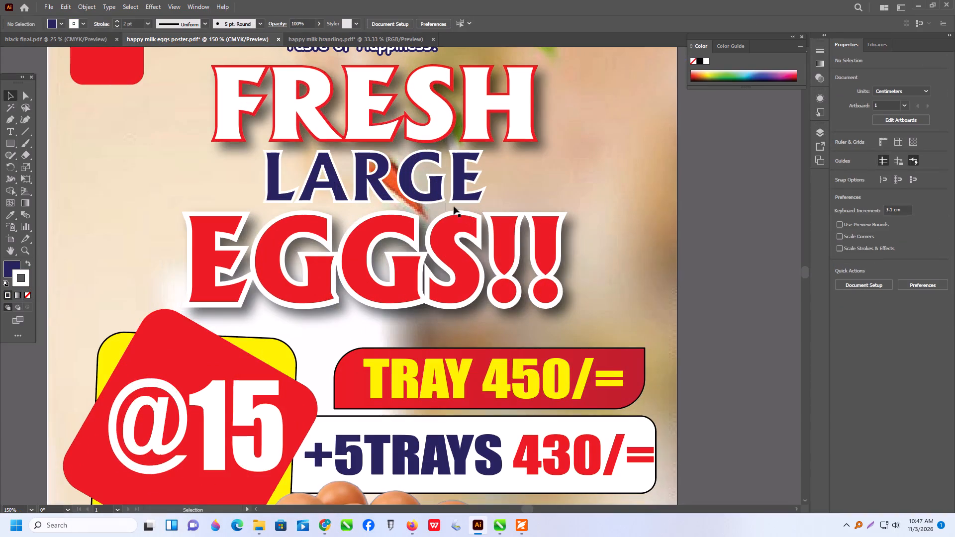
scroll(444, 202, up, 2)
alt+scroll(448, 223, down, 2)
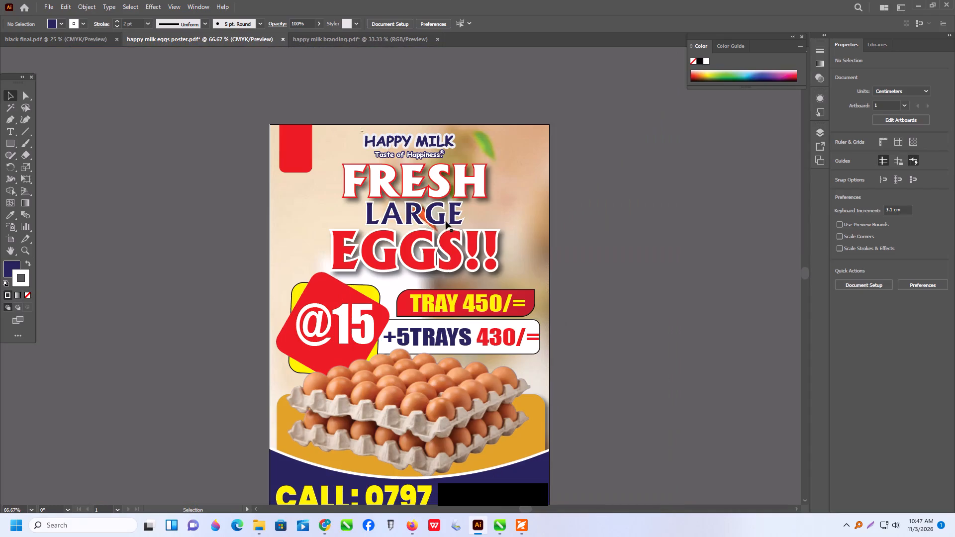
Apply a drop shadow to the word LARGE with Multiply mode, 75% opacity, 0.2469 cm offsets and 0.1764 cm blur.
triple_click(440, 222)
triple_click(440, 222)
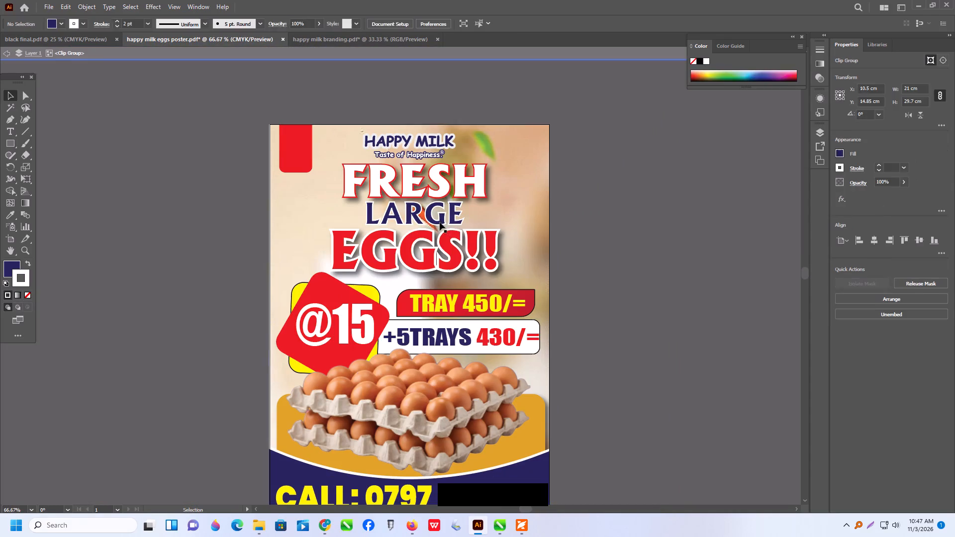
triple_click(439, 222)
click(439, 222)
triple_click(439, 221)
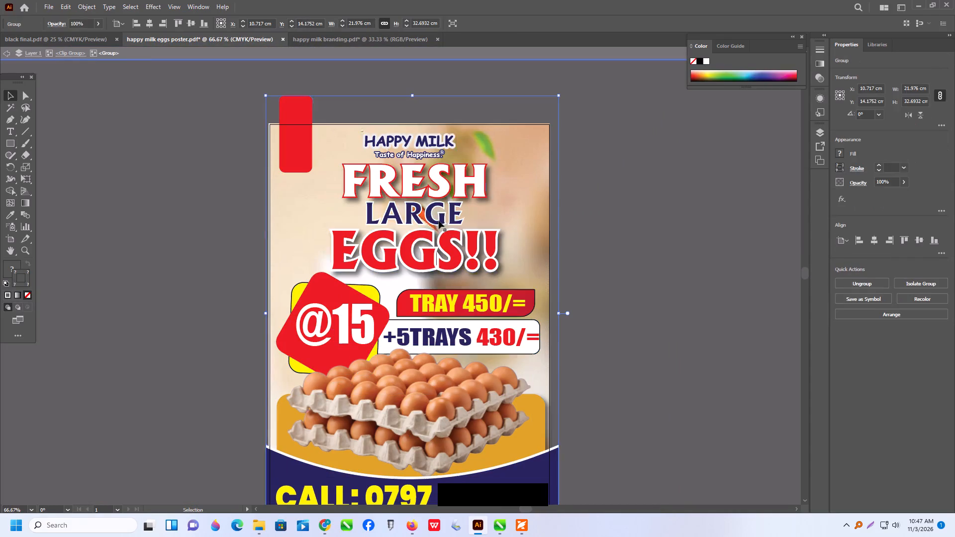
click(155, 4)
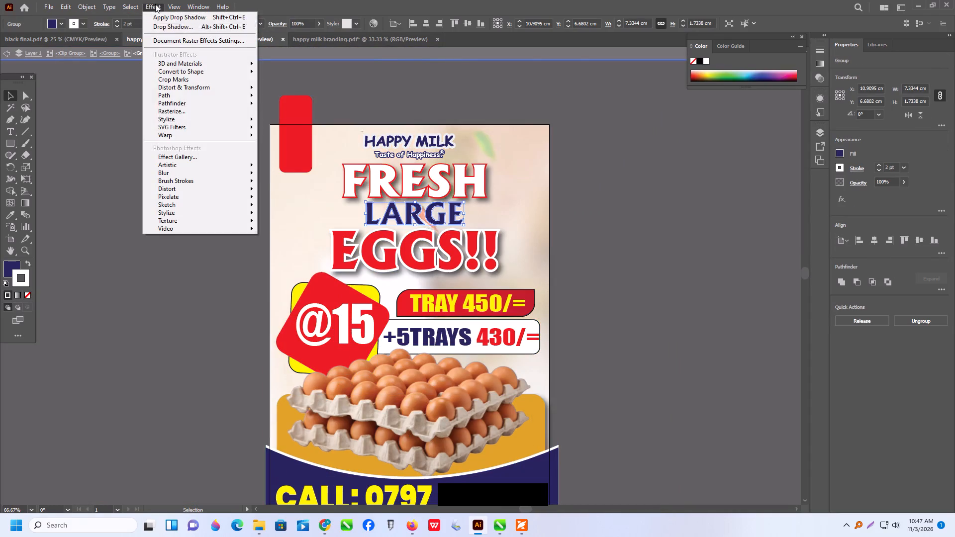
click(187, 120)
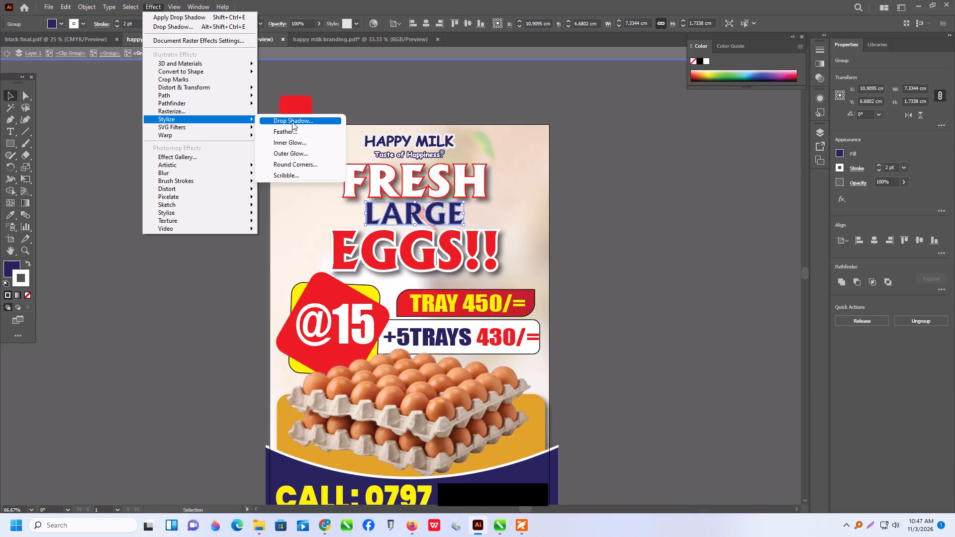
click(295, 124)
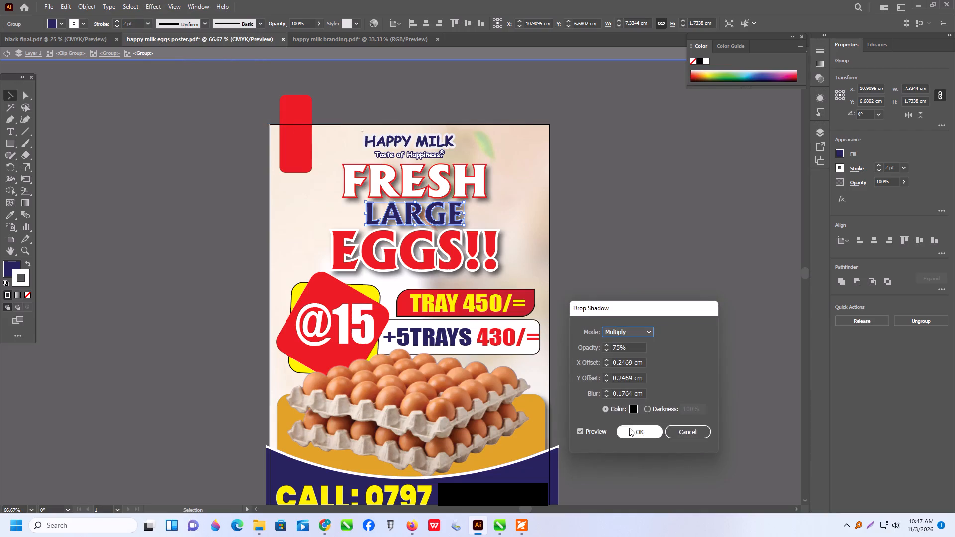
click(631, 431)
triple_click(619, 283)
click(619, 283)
Remove the white stroke from the word LARGE in the poster heading.
alt+scroll(338, 277, down, 1)
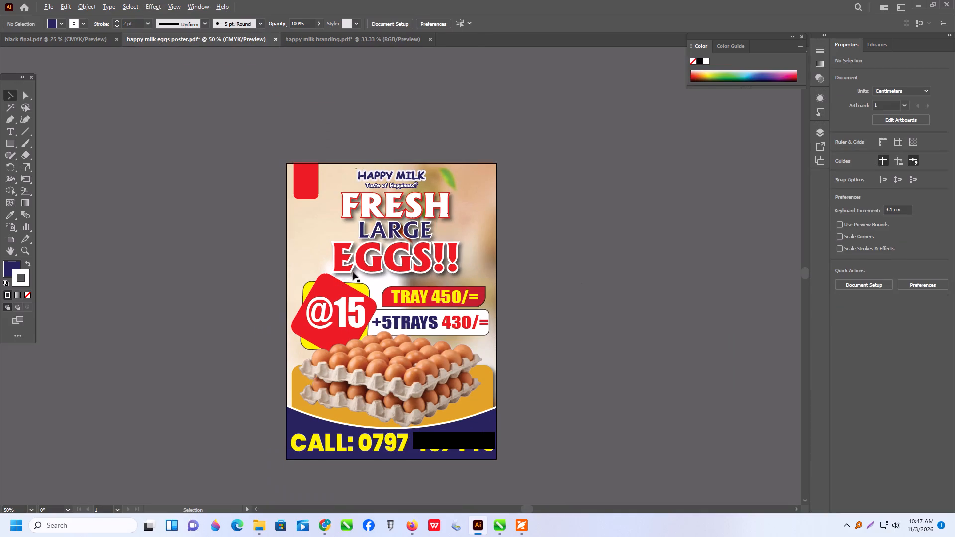
scroll(355, 260, down, 5)
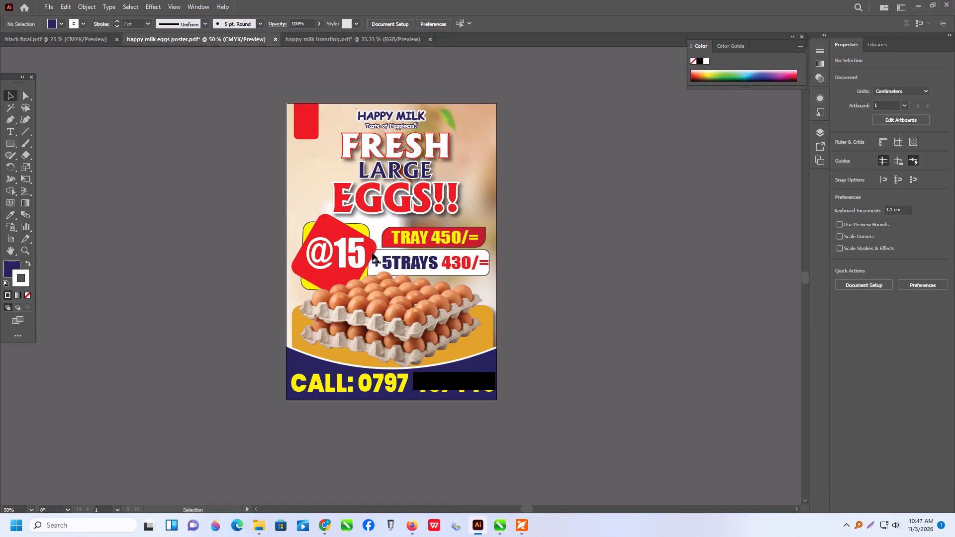
alt+scroll(350, 199, up, 2)
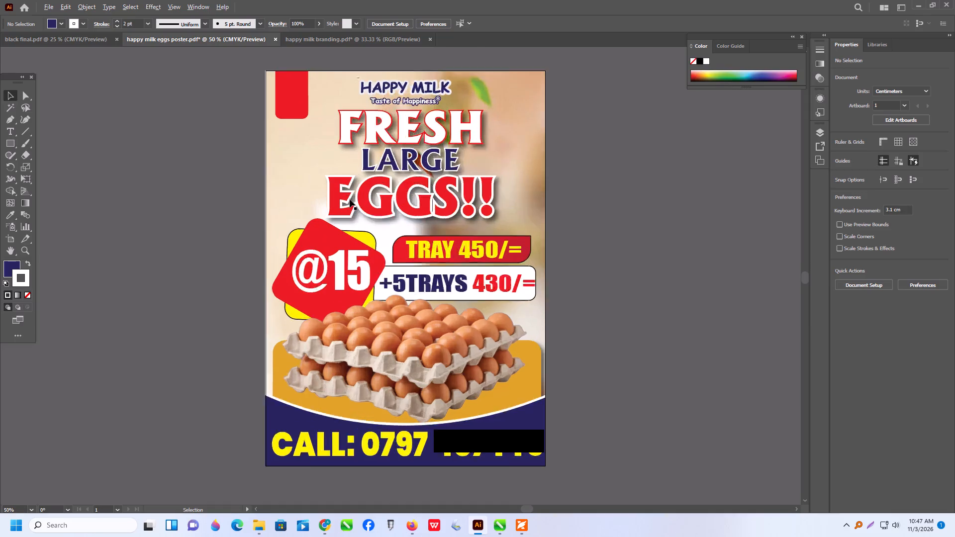
triple_click(417, 151)
double_click(417, 151)
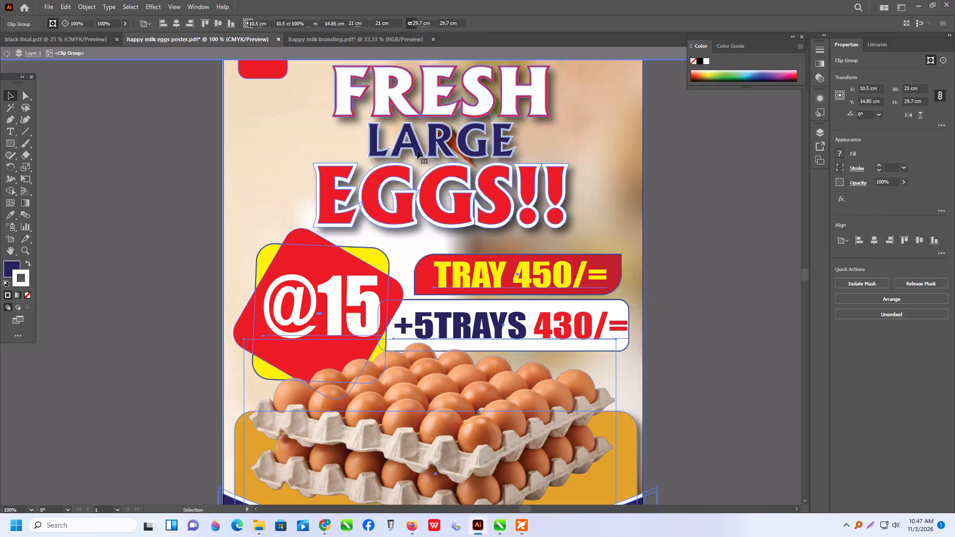
triple_click(420, 149)
click(419, 149)
triple_click(414, 149)
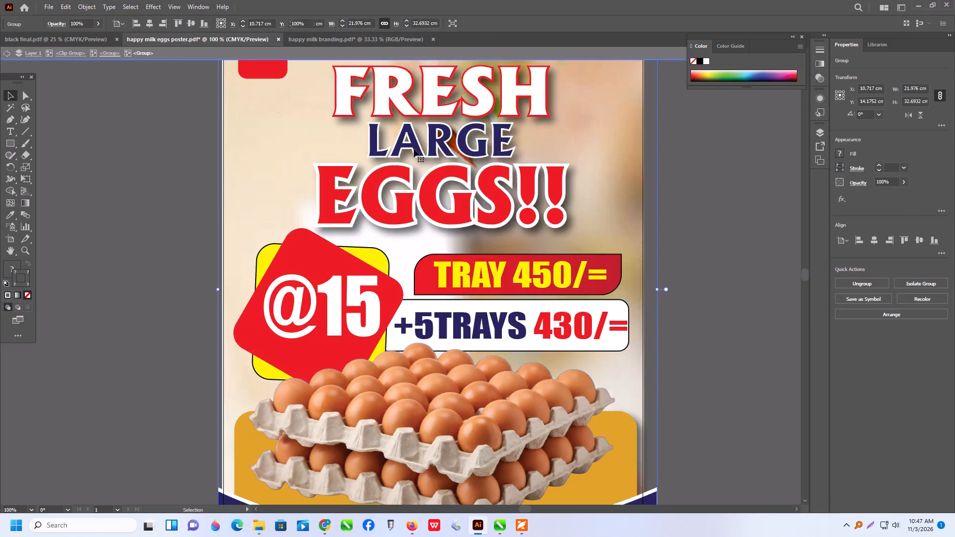
click(414, 149)
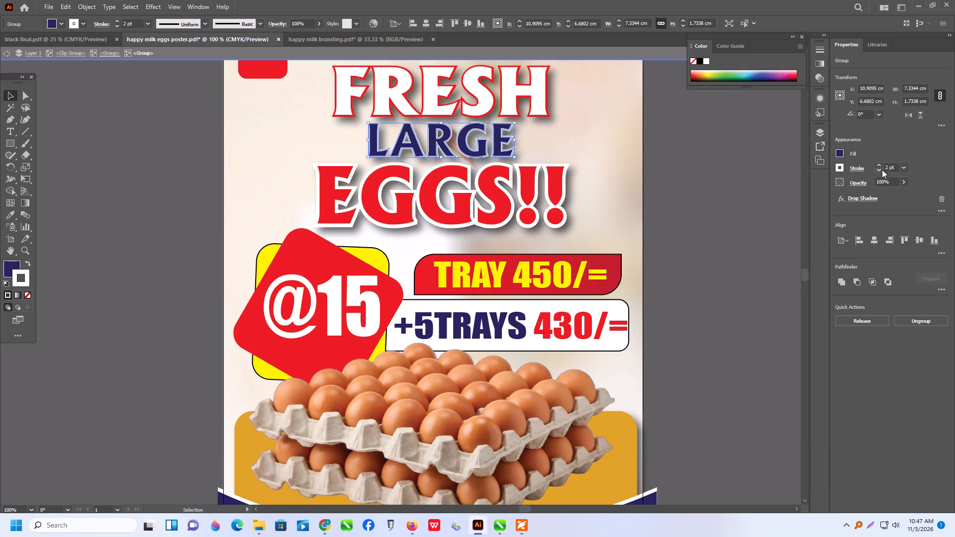
click(881, 170)
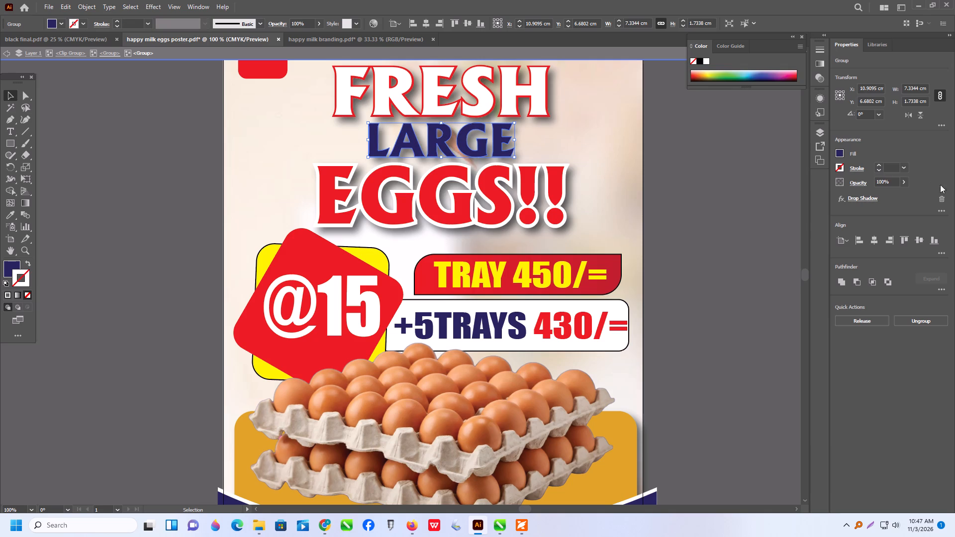
triple_click(778, 220)
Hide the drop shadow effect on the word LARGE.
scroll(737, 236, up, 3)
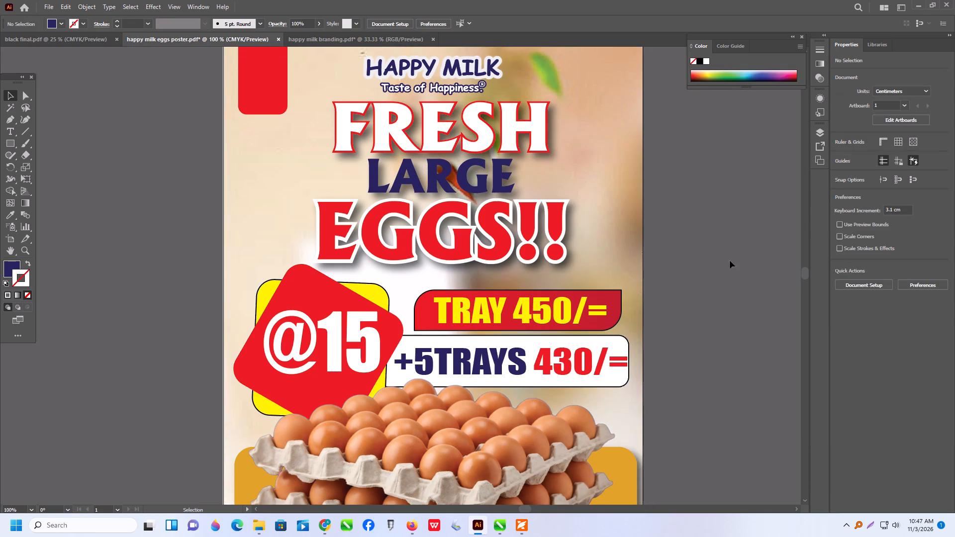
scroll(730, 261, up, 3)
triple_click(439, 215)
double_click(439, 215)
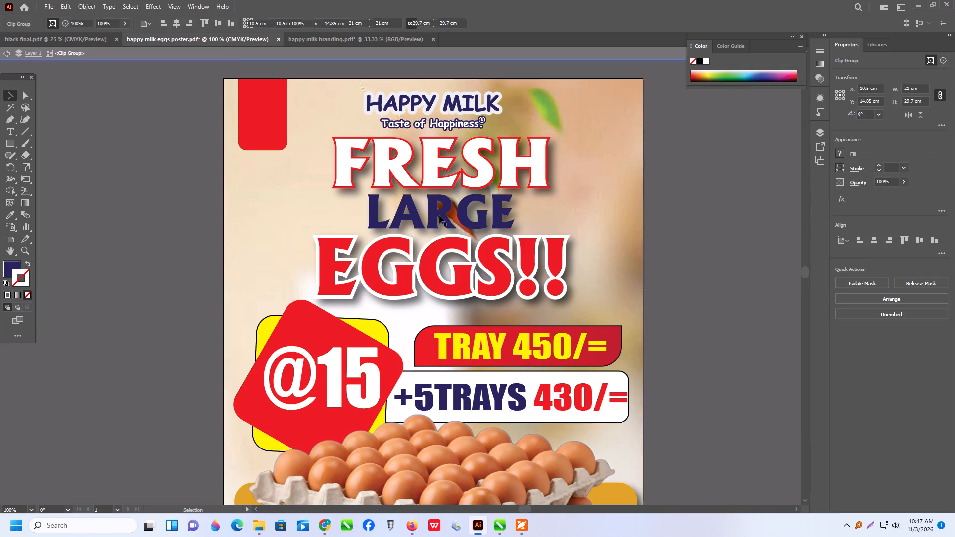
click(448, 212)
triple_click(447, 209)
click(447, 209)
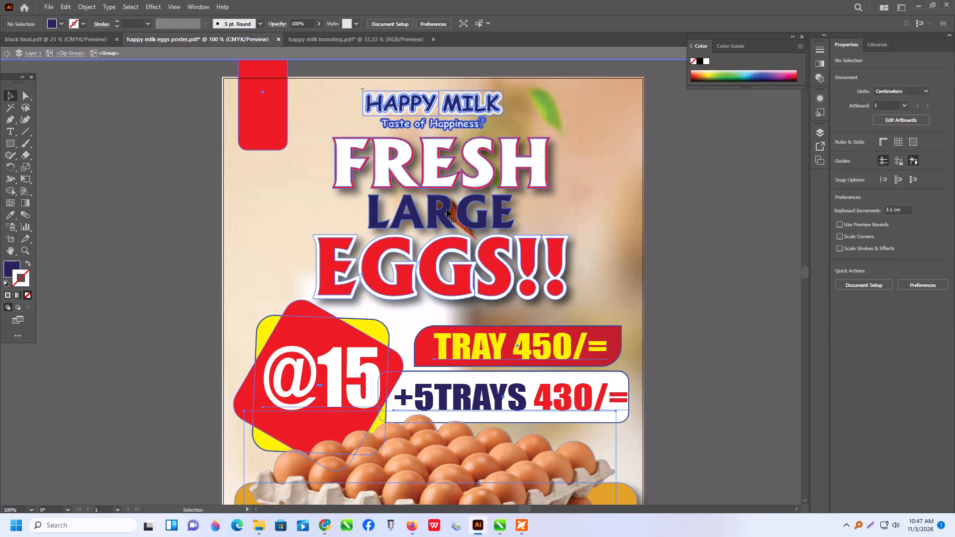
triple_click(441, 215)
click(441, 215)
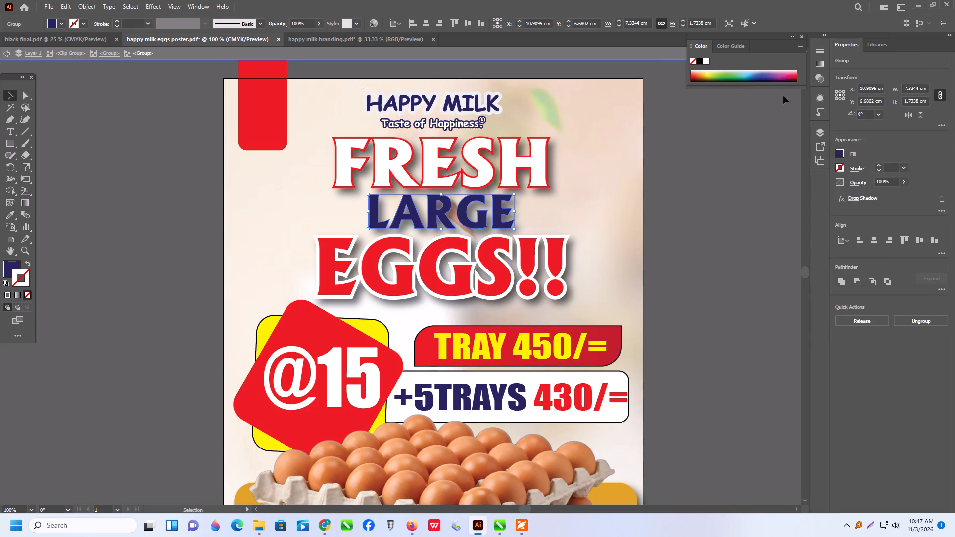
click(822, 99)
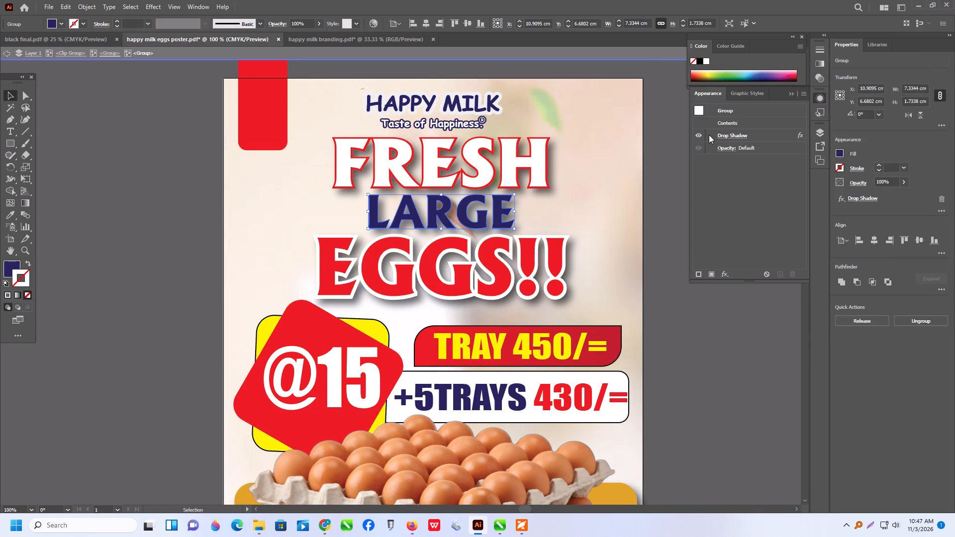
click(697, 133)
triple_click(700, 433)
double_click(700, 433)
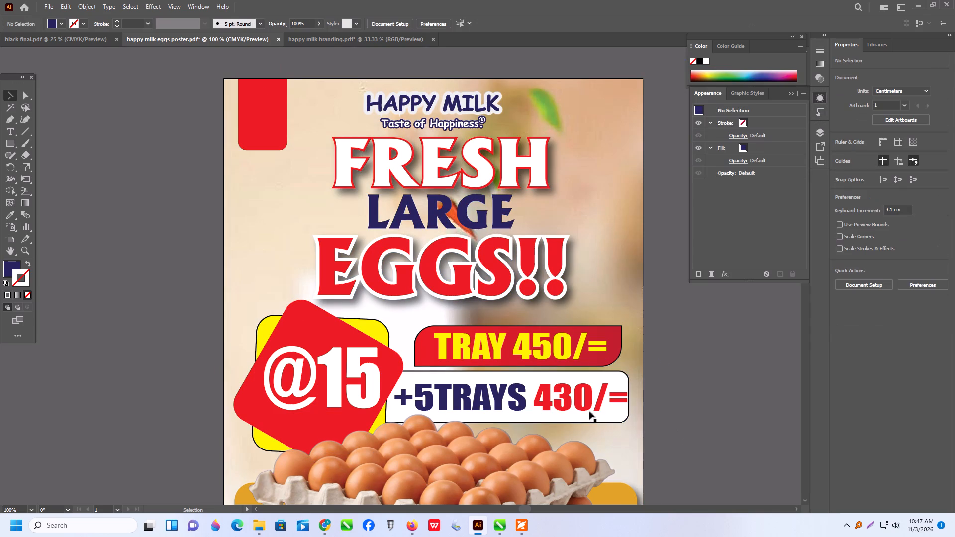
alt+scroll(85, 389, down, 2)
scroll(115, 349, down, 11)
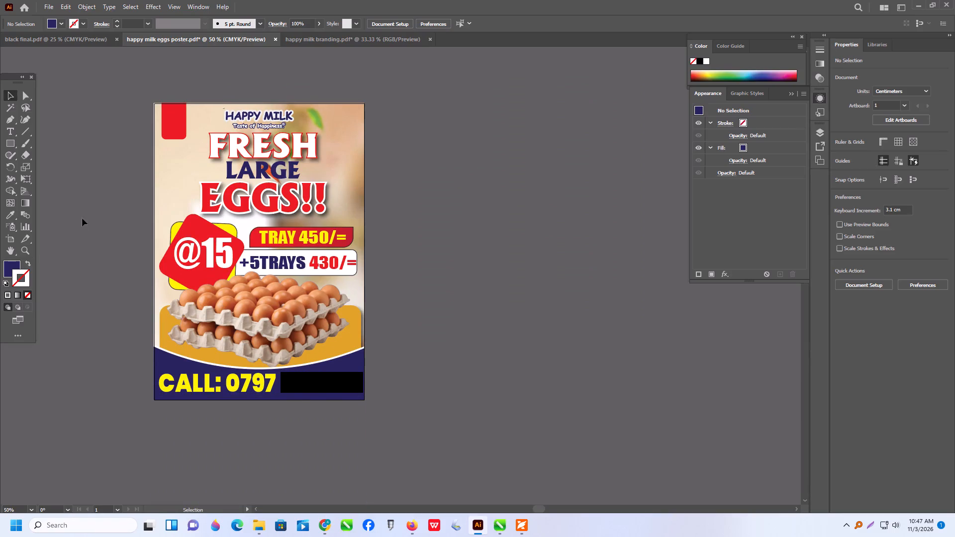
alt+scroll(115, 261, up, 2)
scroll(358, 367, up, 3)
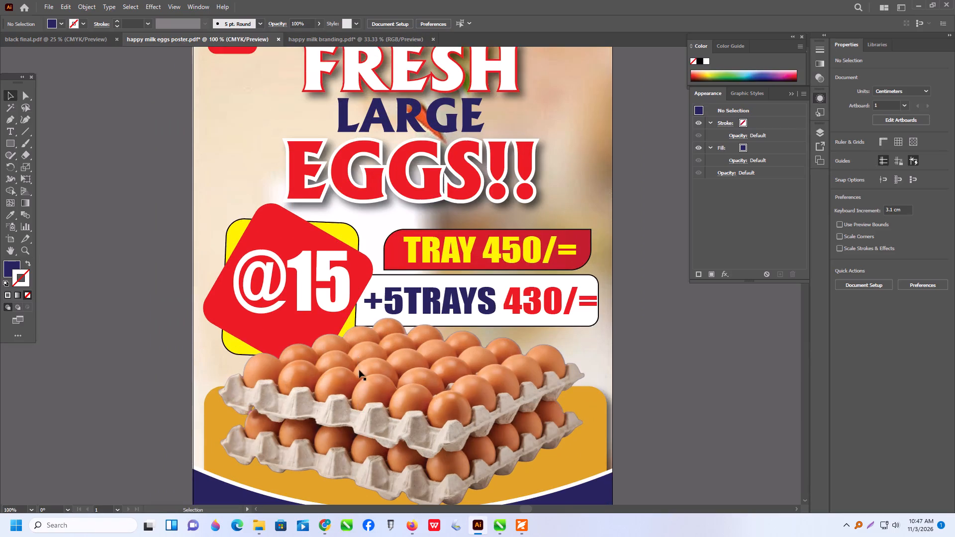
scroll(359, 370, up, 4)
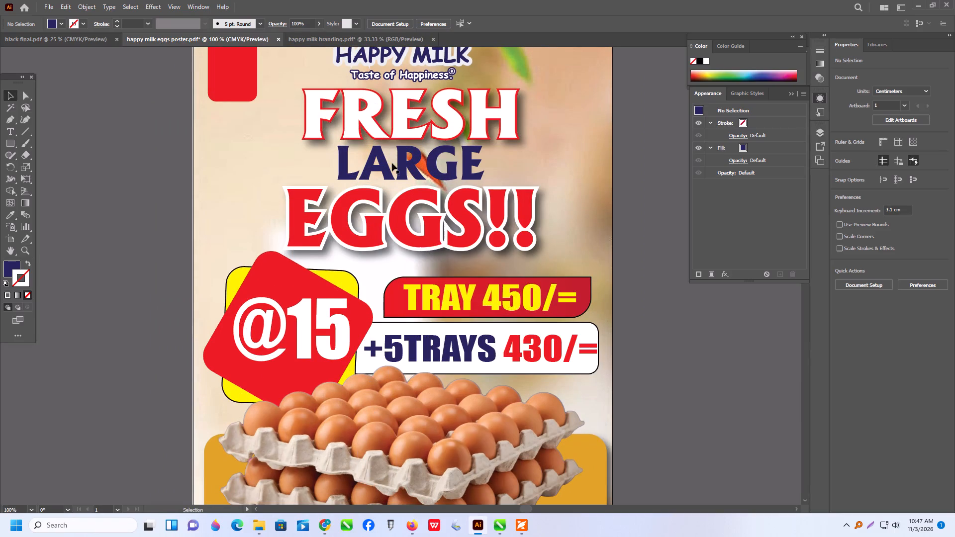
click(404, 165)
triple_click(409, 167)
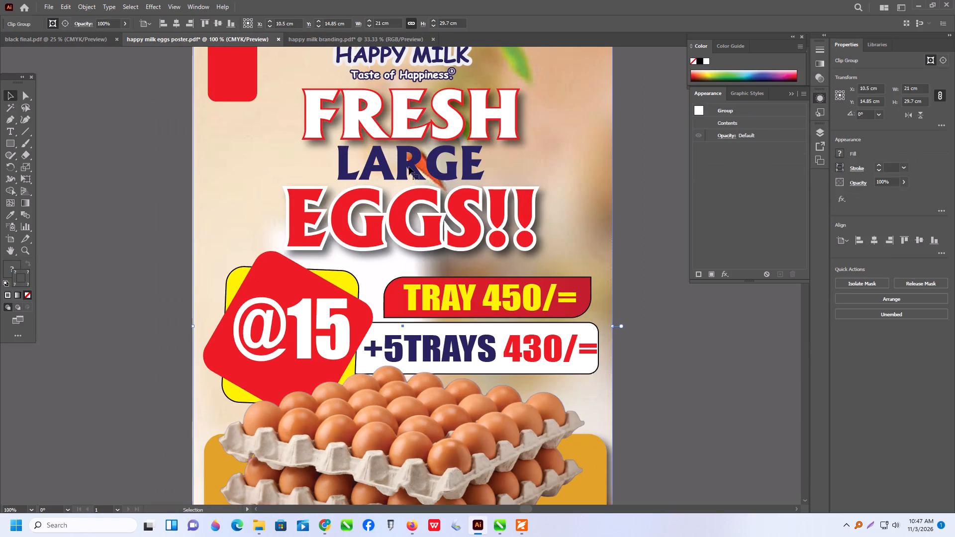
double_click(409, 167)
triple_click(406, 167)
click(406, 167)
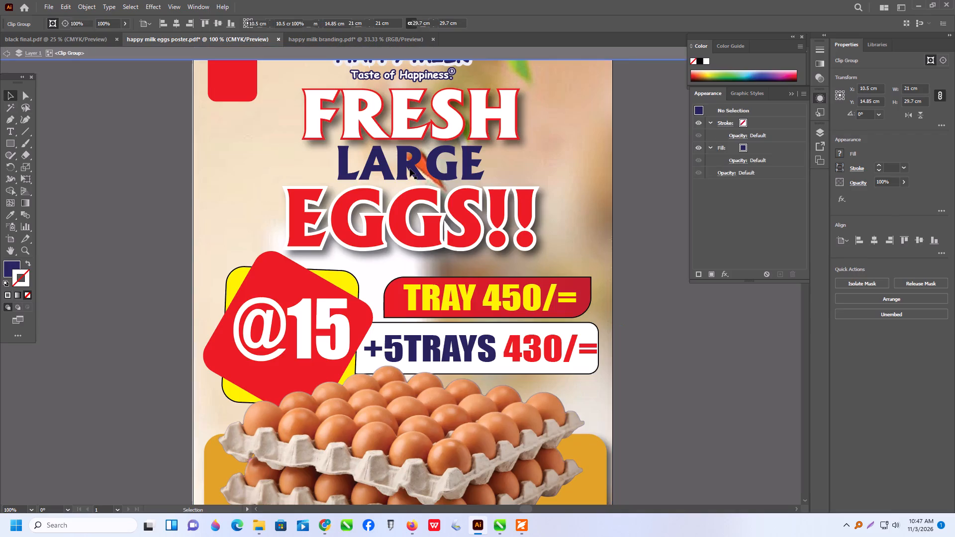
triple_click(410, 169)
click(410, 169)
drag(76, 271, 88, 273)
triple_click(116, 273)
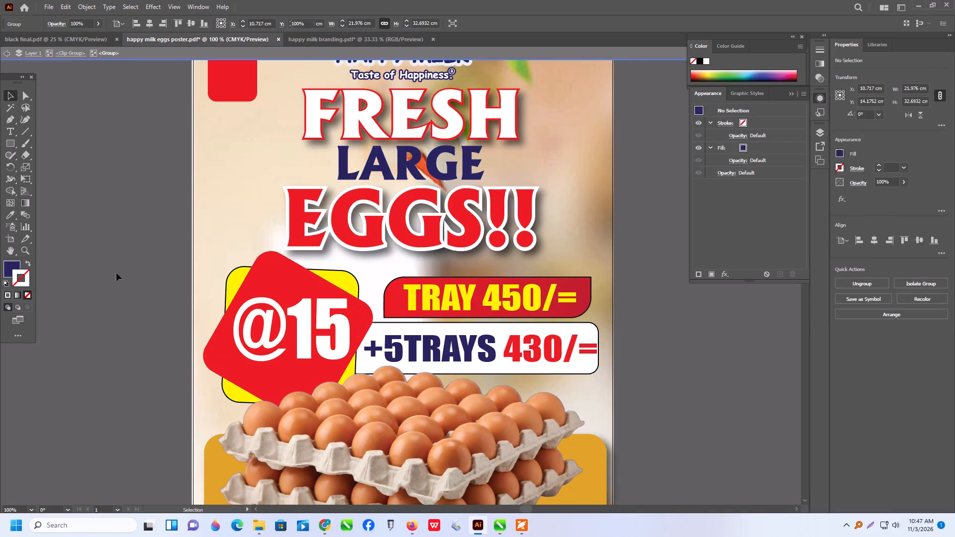
Review the whole poster layout, from the heading down to the call banner.
alt+scroll(219, 319, down, 2)
scroll(219, 321, down, 5)
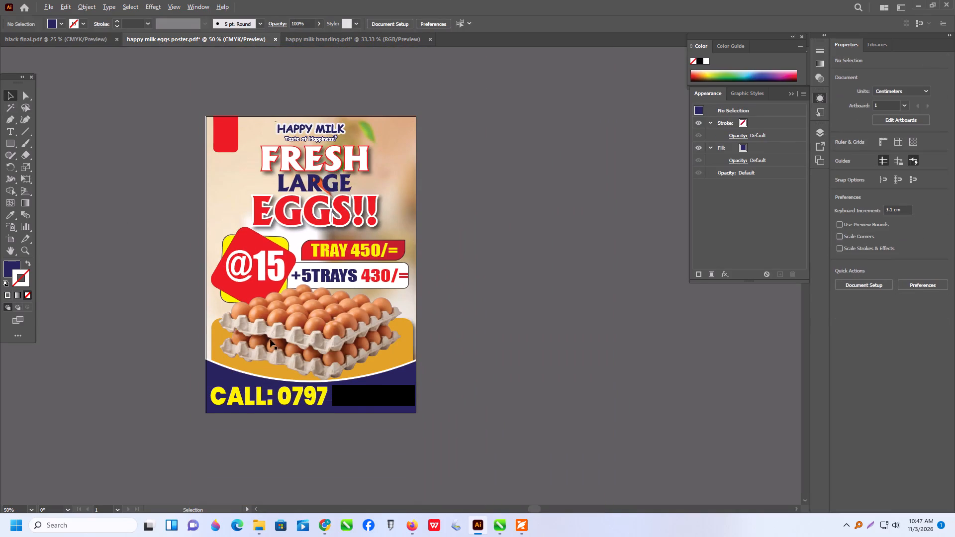
alt+scroll(272, 341, up, 2)
scroll(319, 363, up, 5)
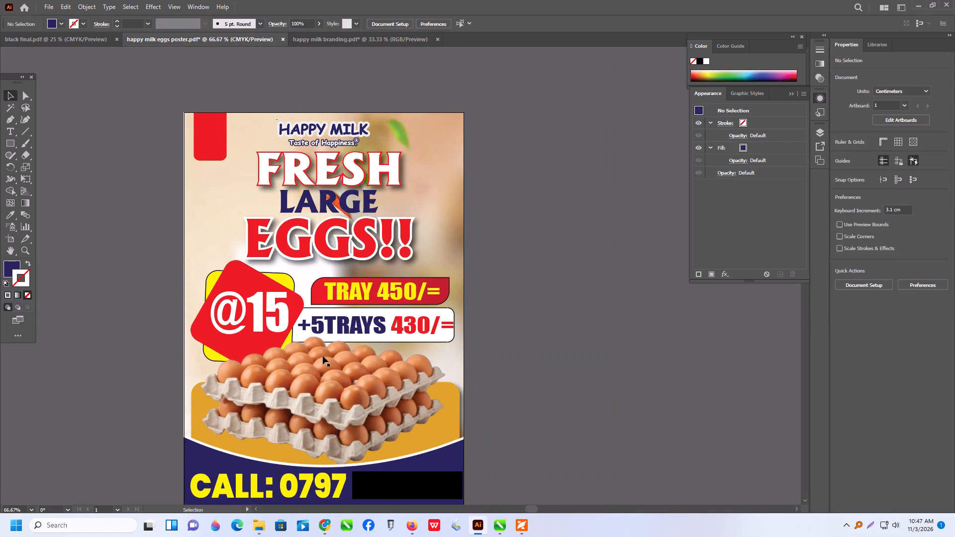
scroll(323, 356, up, 1)
scroll(317, 348, down, 1)
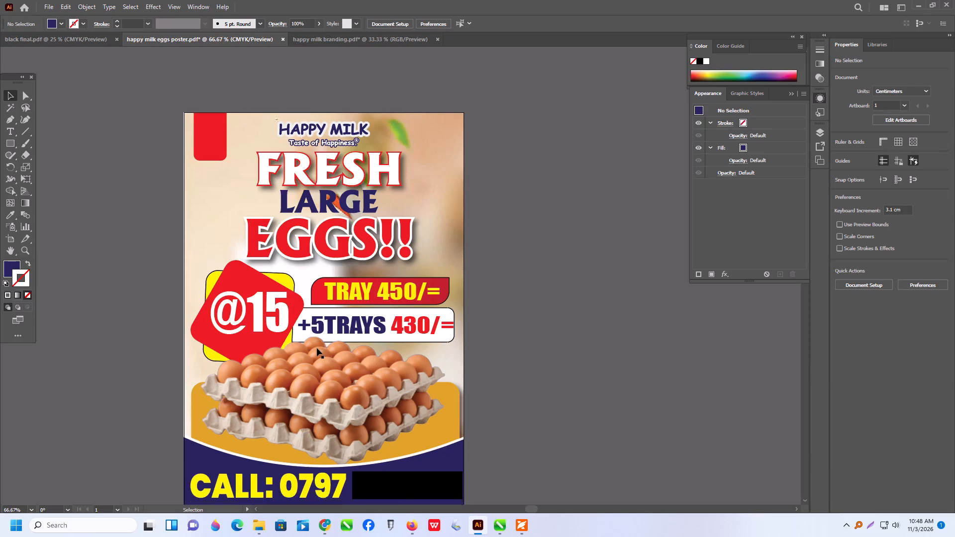
scroll(317, 348, down, 2)
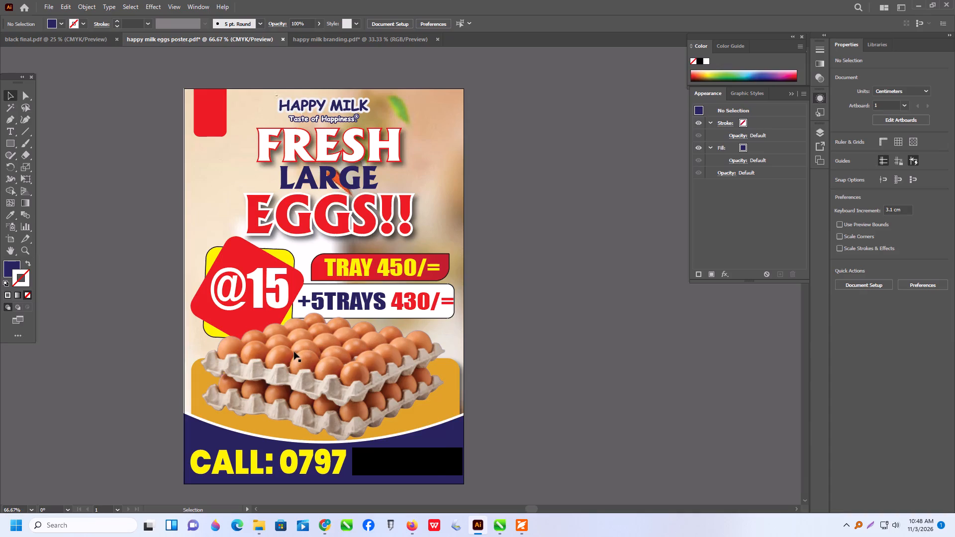
Save the poster as the Adobe PDF happy milk eggs poster in the ALEKH folder, replacing the existing file, with the Illustrator Default preset.
click(48, 7)
click(92, 110)
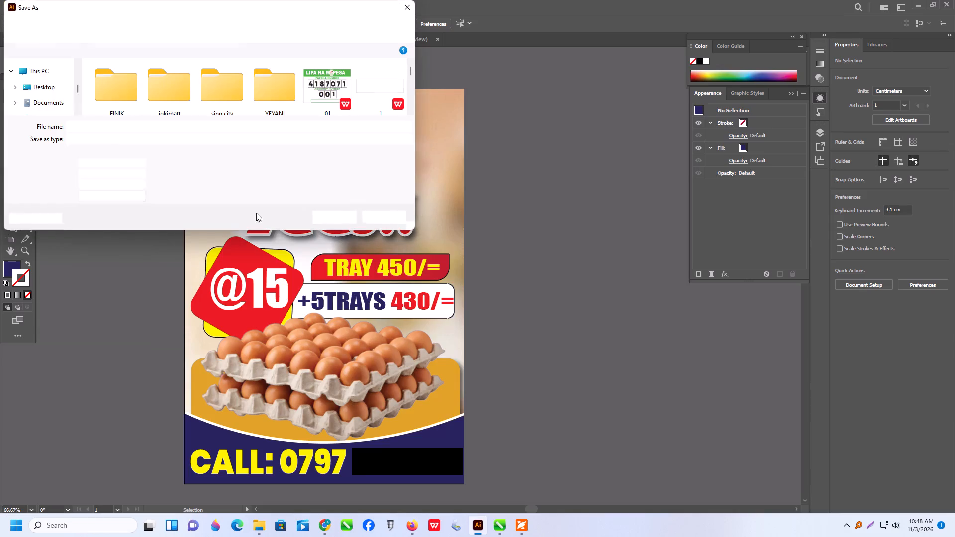
click(334, 219)
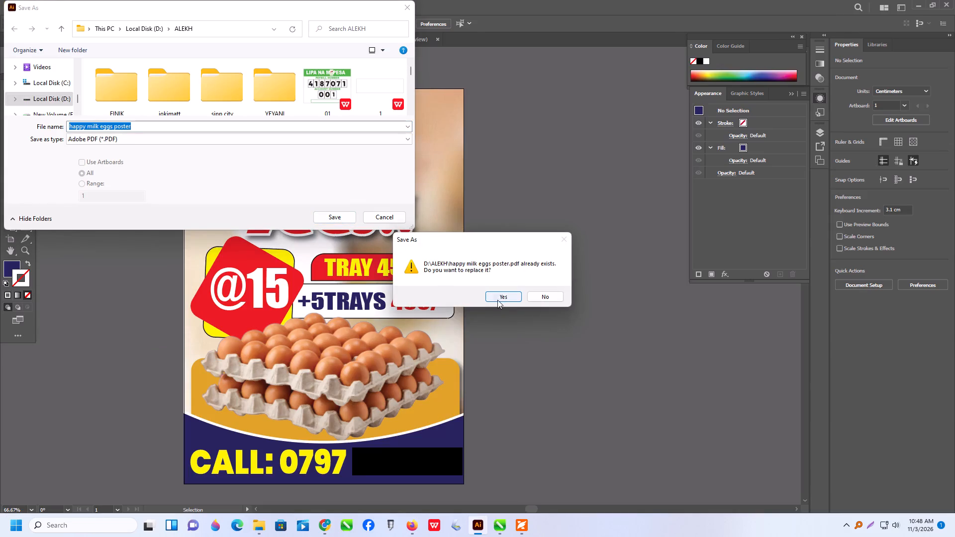
click(497, 300)
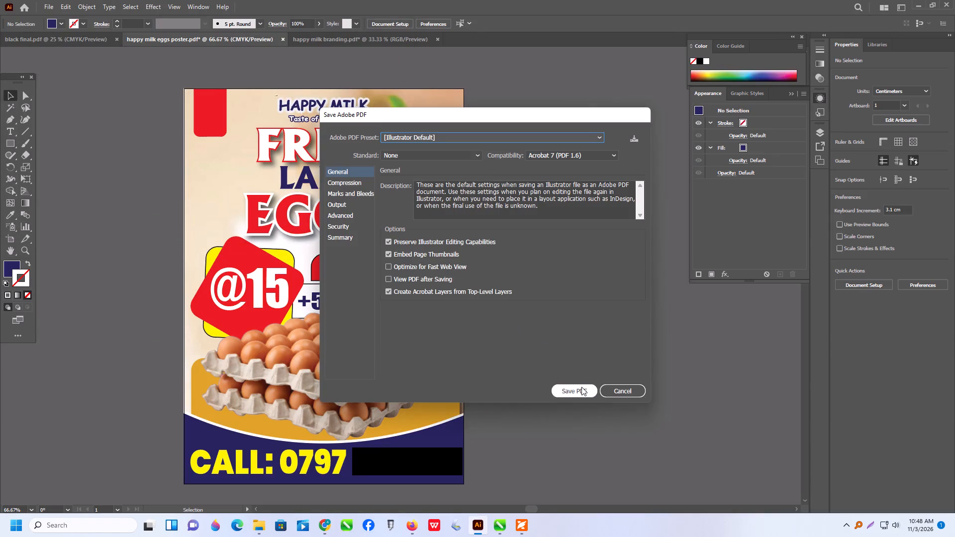
click(581, 387)
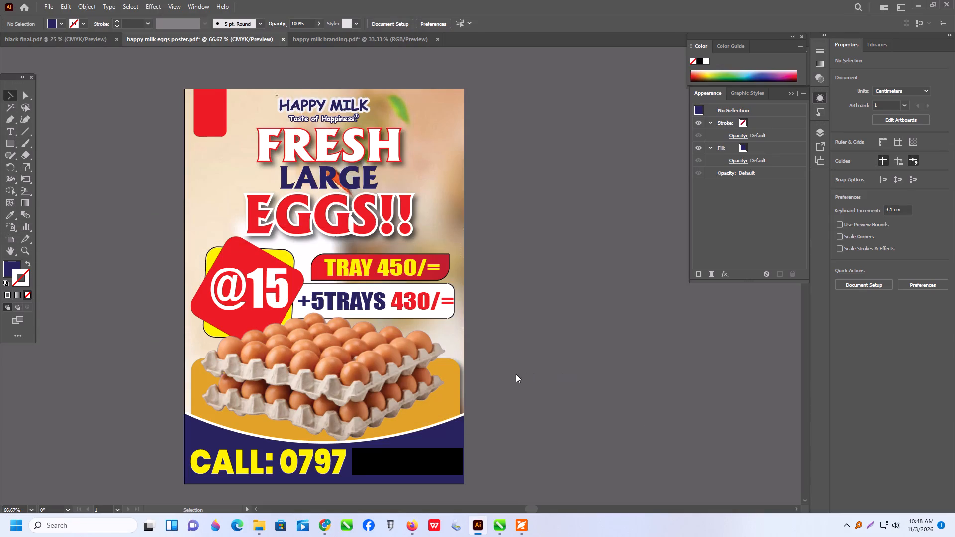
Export the poster as the JPEG happy milk eggs poster in the ALEKH folder, using artboards and the RGB color model.
alt+scroll(466, 392, down, 3)
scroll(427, 405, down, 6)
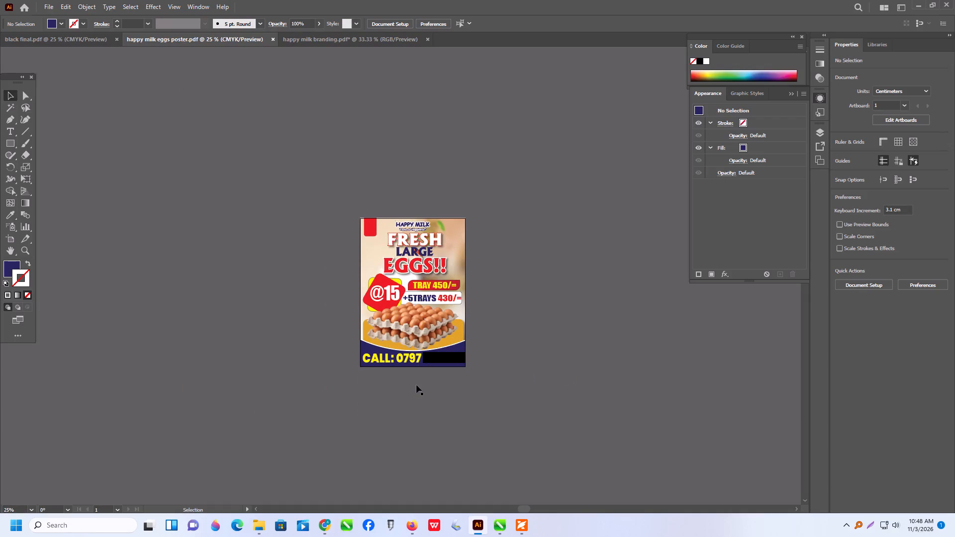
alt+scroll(413, 301, up, 1)
click(42, 6)
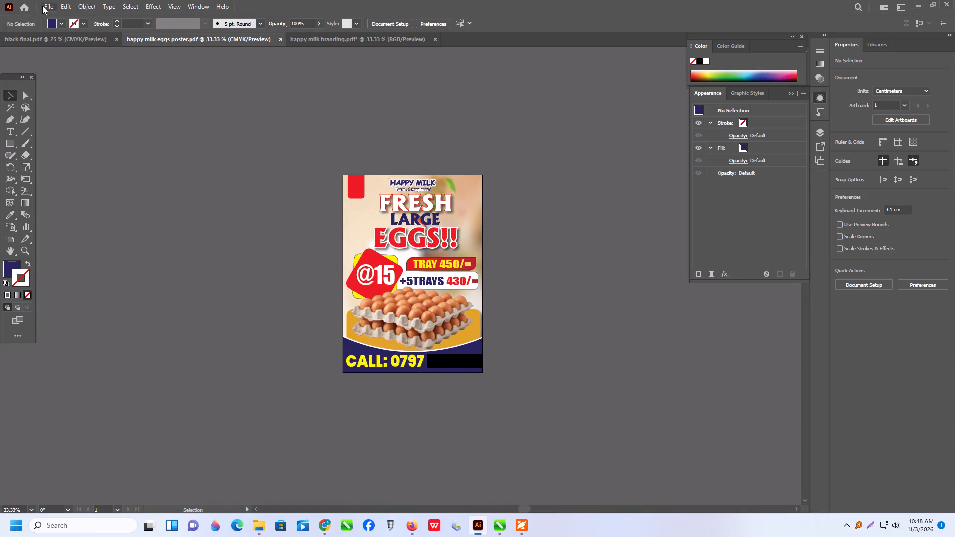
click(90, 224)
click(221, 233)
click(83, 164)
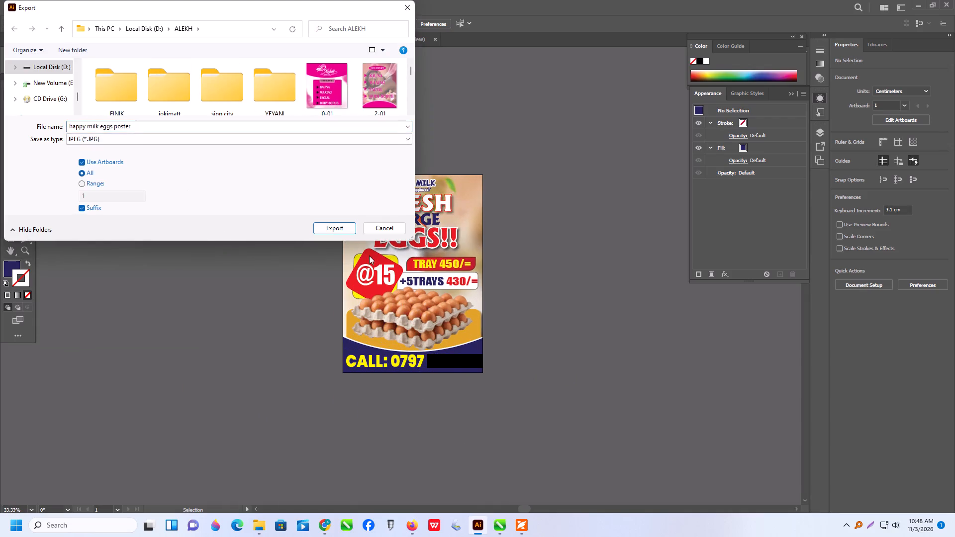
click(335, 232)
click(445, 240)
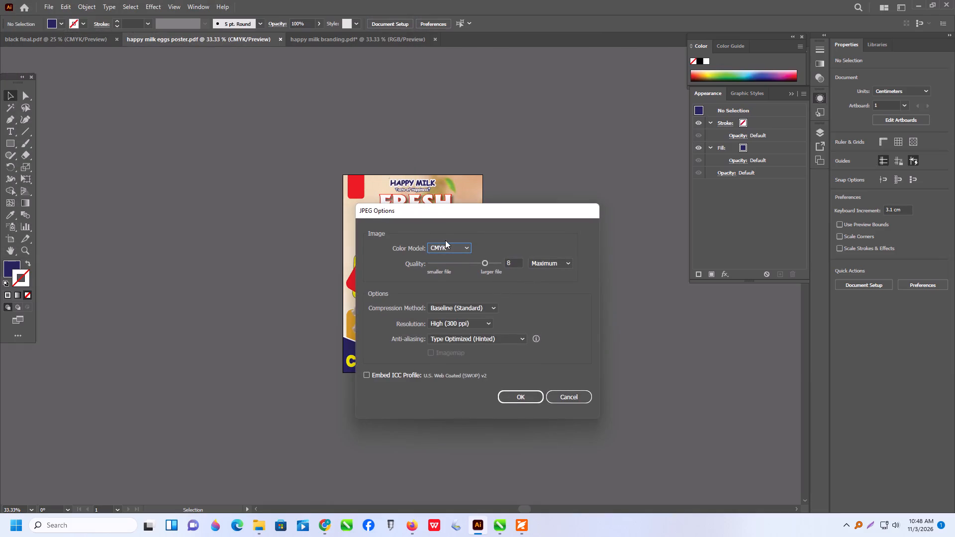
click(446, 246)
click(442, 257)
click(527, 399)
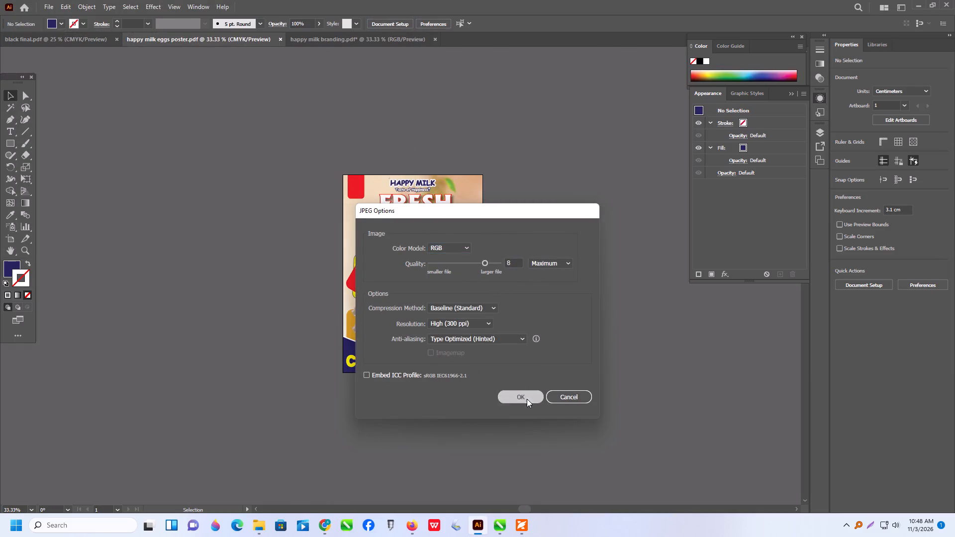
click(573, 290)
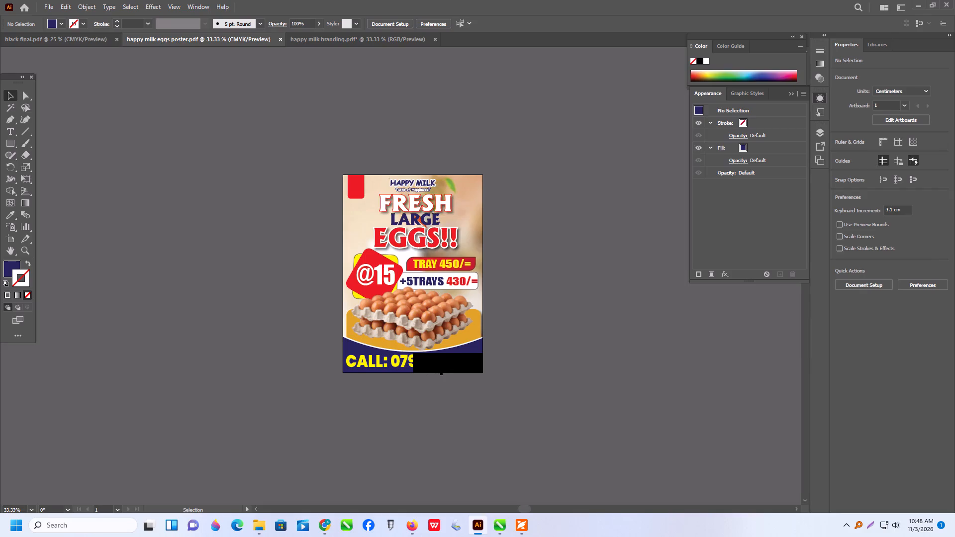
Scale the yellow CALL number text in the bottom banner down proportionally to about 19.6 cm wide, roughly 68.9 pt.
alt+scroll(439, 368, up, 2)
triple_click(455, 363)
click(453, 357)
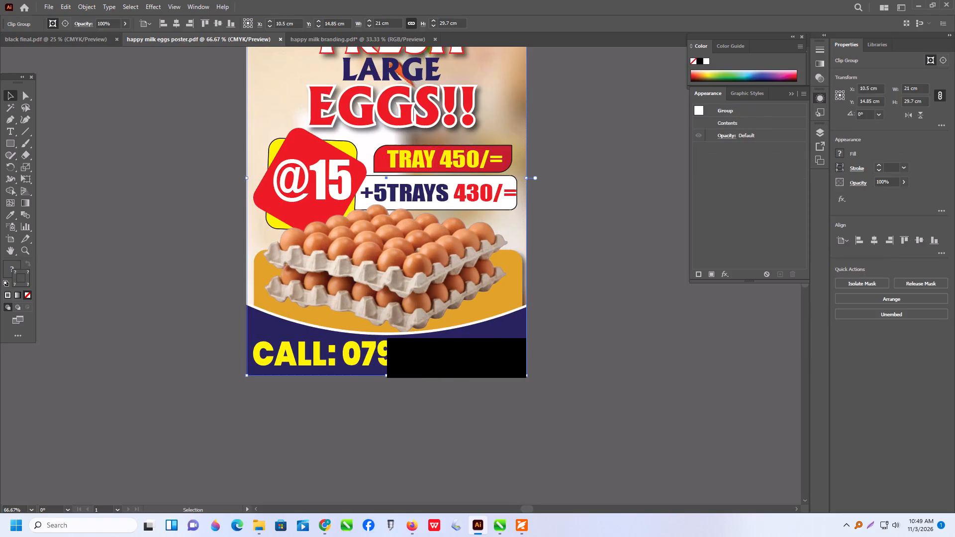
triple_click(445, 356)
double_click(446, 356)
triple_click(446, 356)
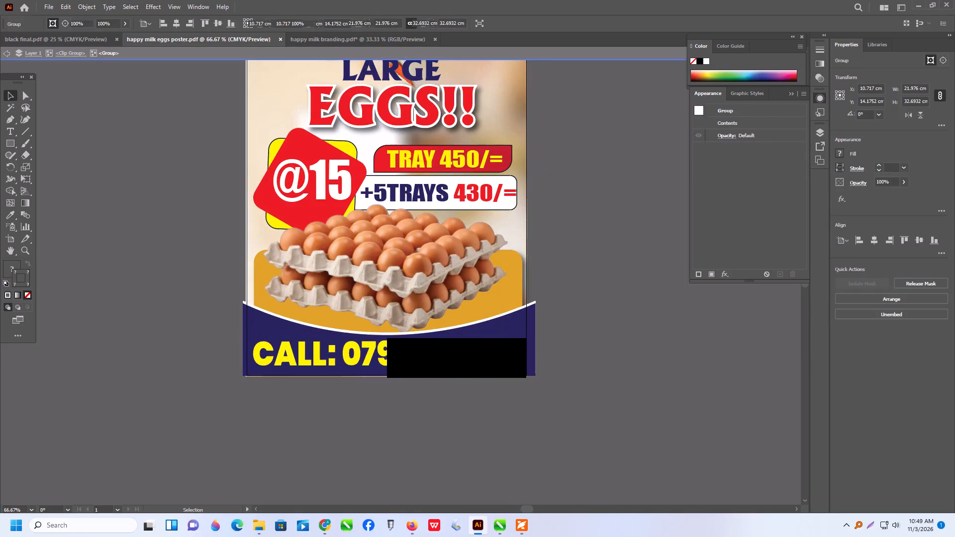
click(446, 356)
triple_click(446, 356)
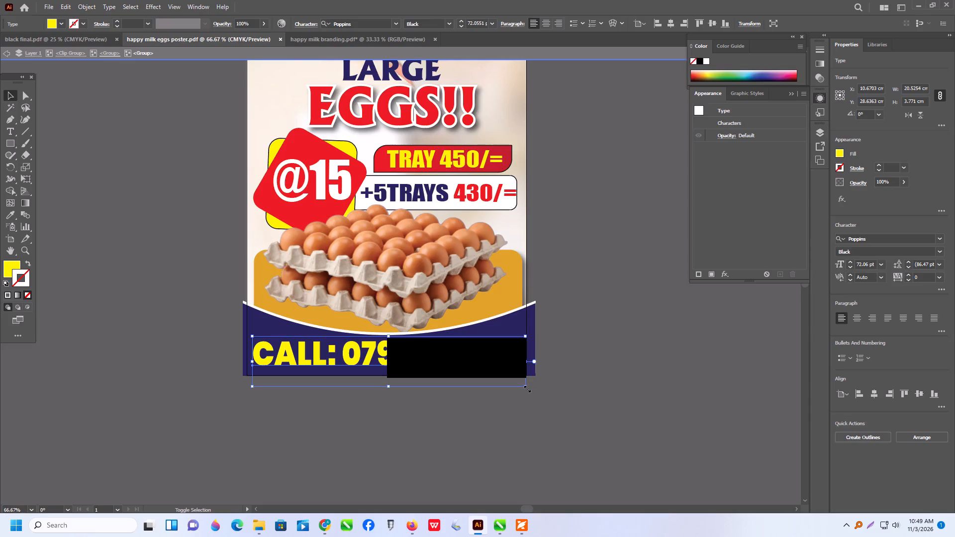
shift+drag(526, 388, 516, 387)
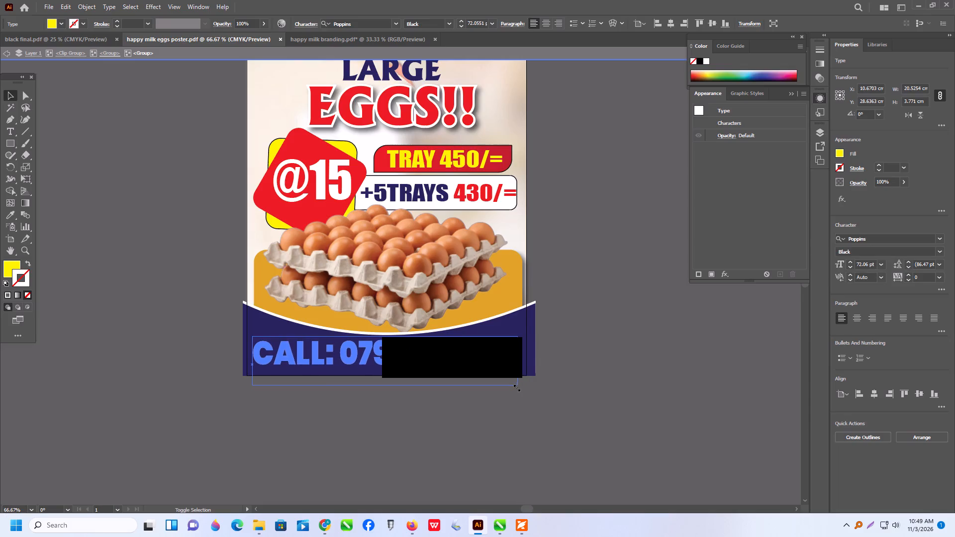
shift+drag(516, 387, 513, 387)
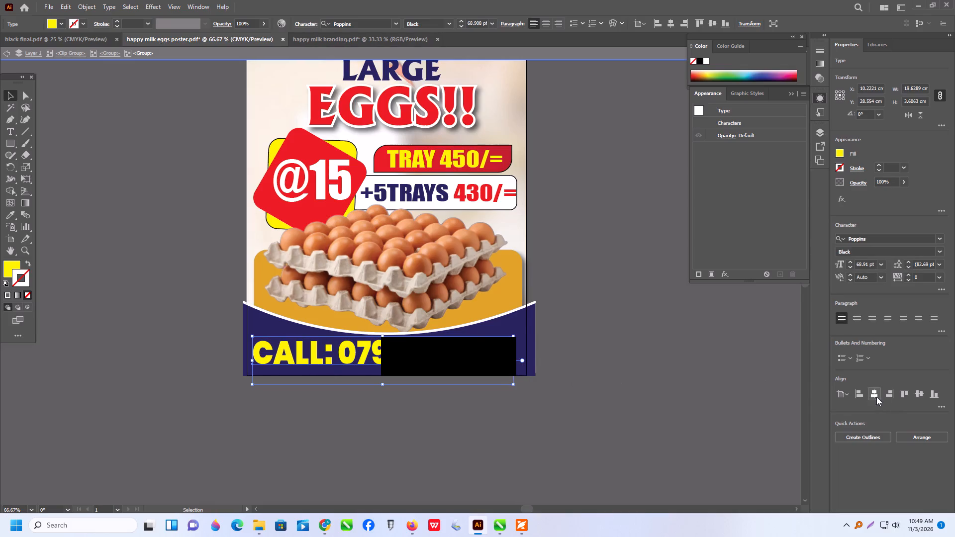
Center the CALL number text horizontally in the poster's bottom banner and leave group isolation.
click(873, 395)
triple_click(623, 388)
click(623, 388)
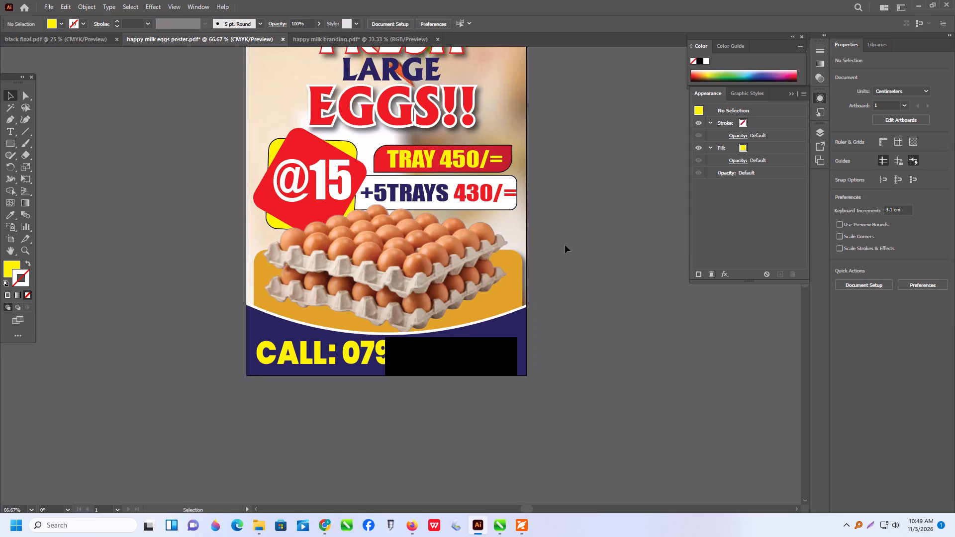
Export the revised poster as the JPEG happy milk eggs poster in the ALEKH folder, using artboards.
scroll(477, 175, up, 7)
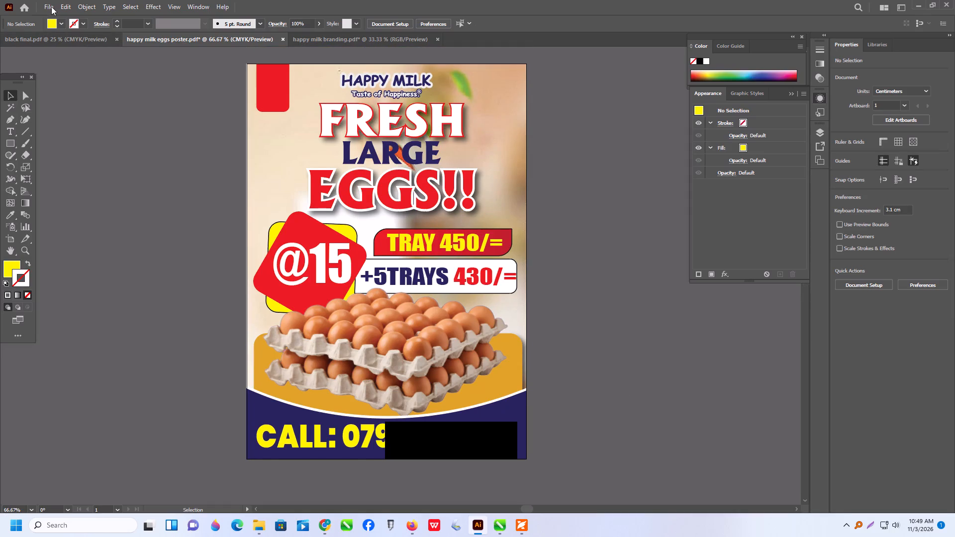
click(51, 6)
click(95, 226)
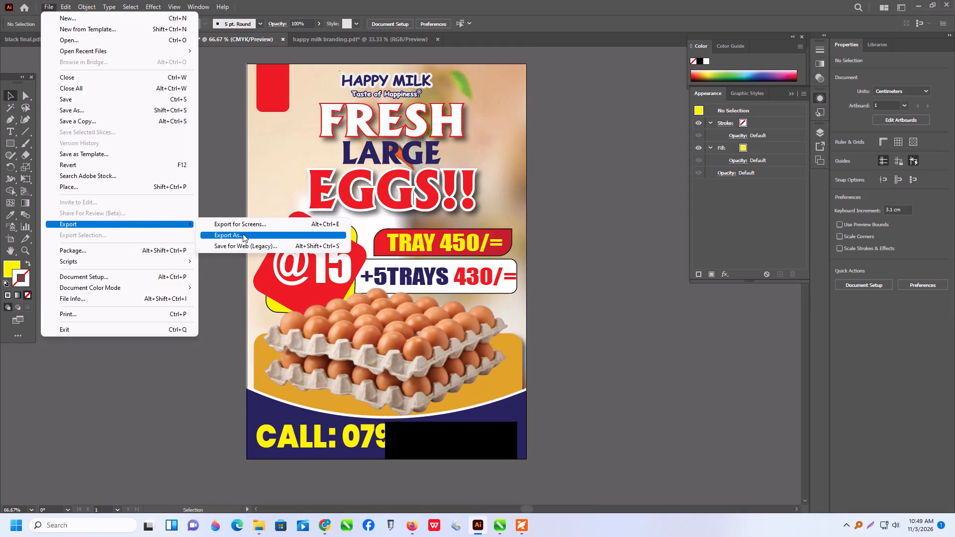
click(243, 234)
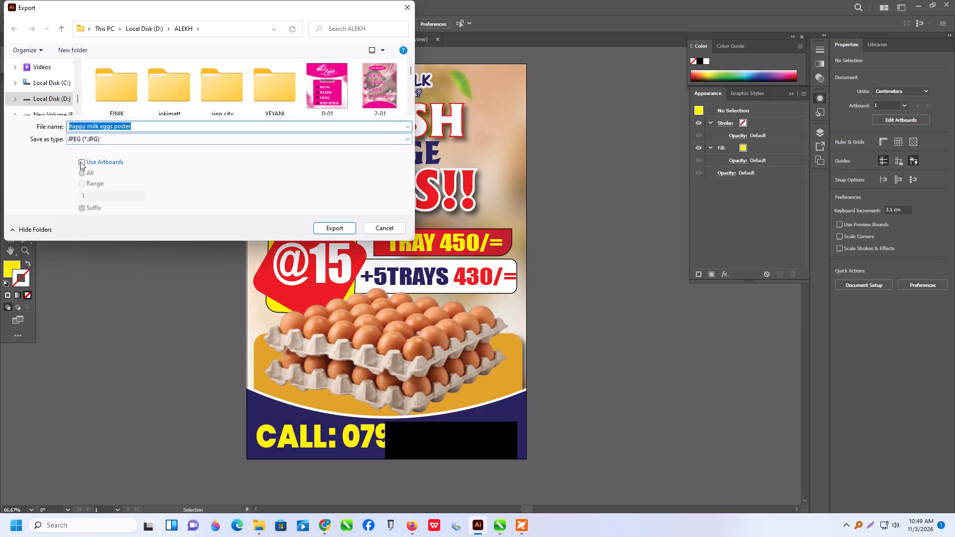
click(80, 162)
click(341, 228)
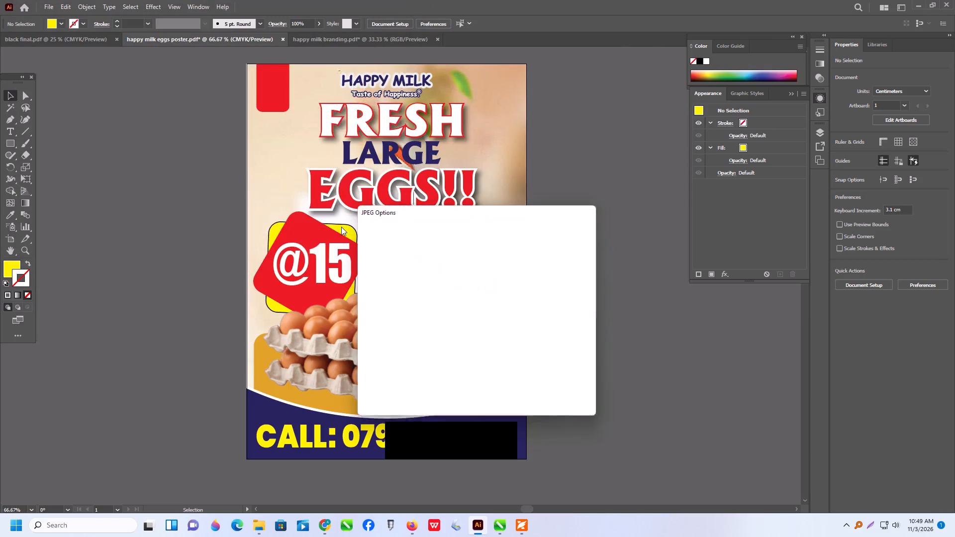
Finish the JPEG export with the RGB color model, replacing the existing file happy milk eggs poster-01.jpg.
click(453, 248)
click(440, 254)
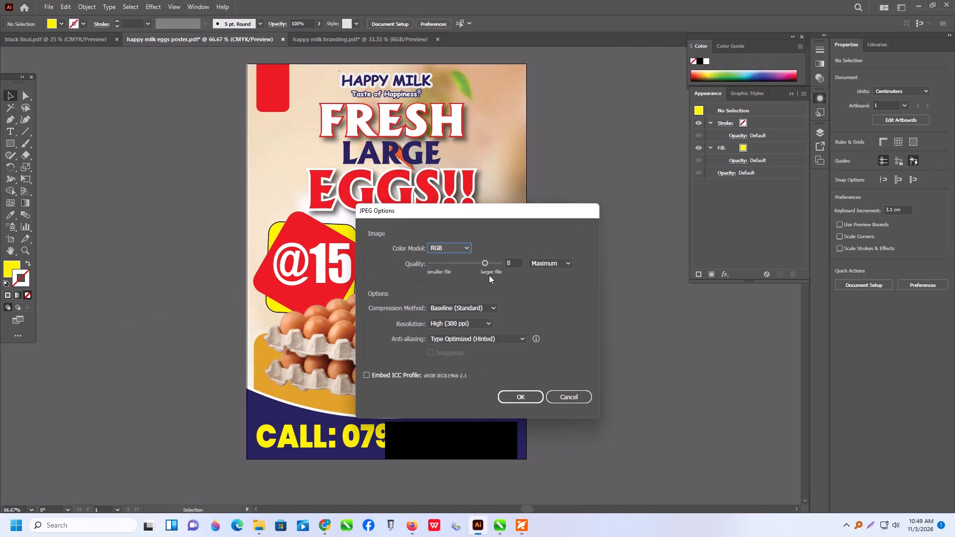
click(515, 390)
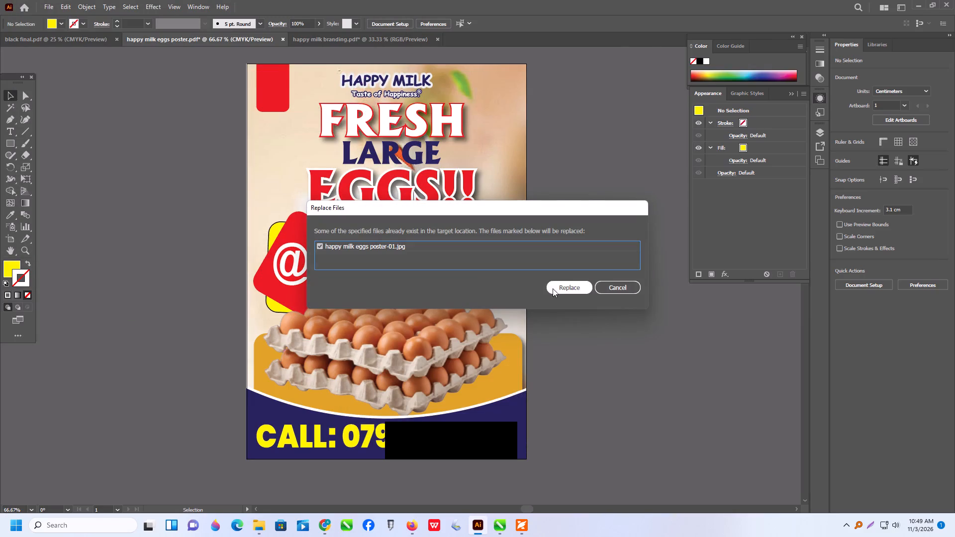
click(553, 288)
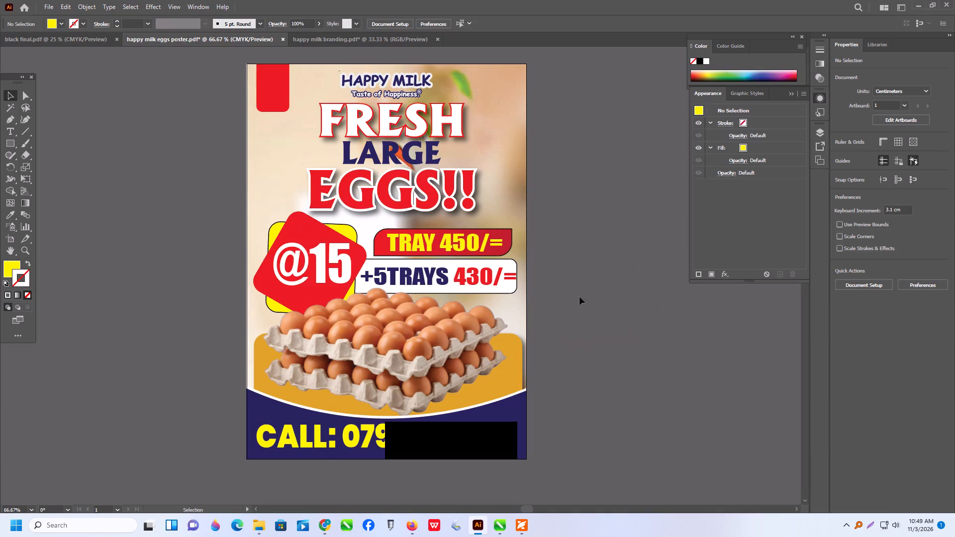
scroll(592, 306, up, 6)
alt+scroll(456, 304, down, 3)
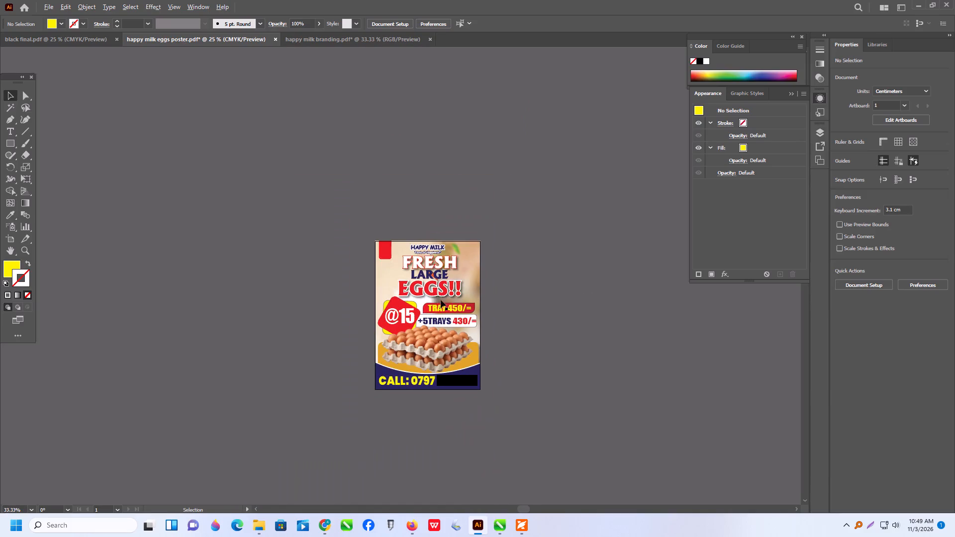
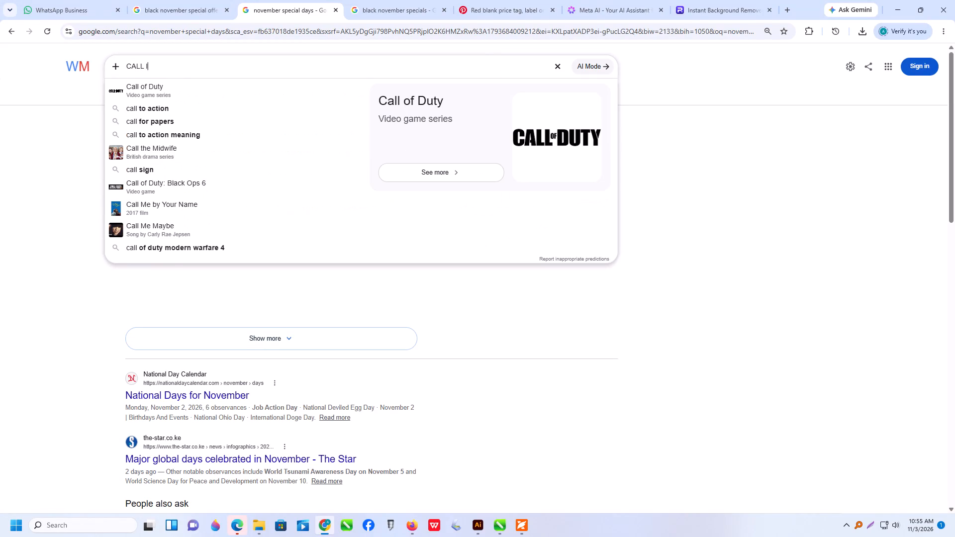
Search Google Images for "call icon" and copy Vecteezy's black phone handset in a circle outline.
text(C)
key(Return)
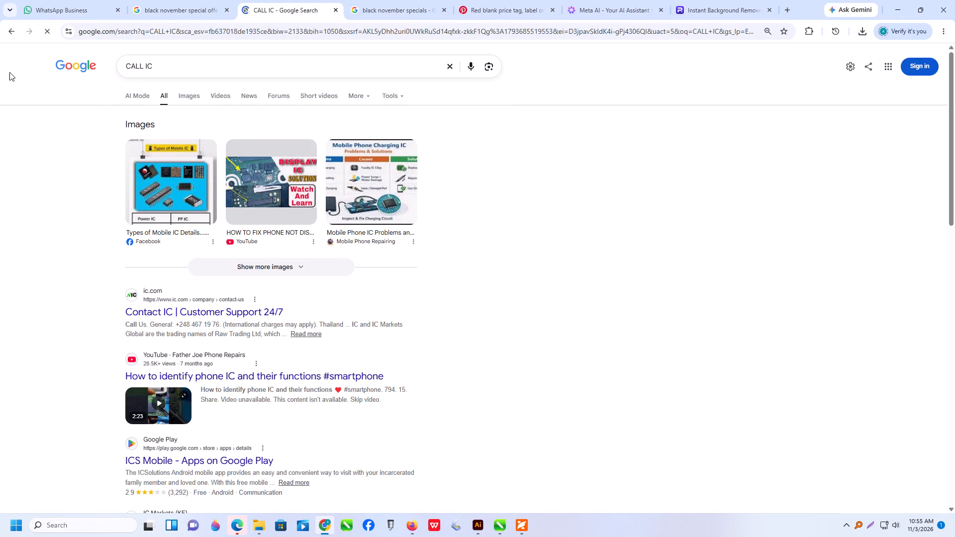
click(164, 66)
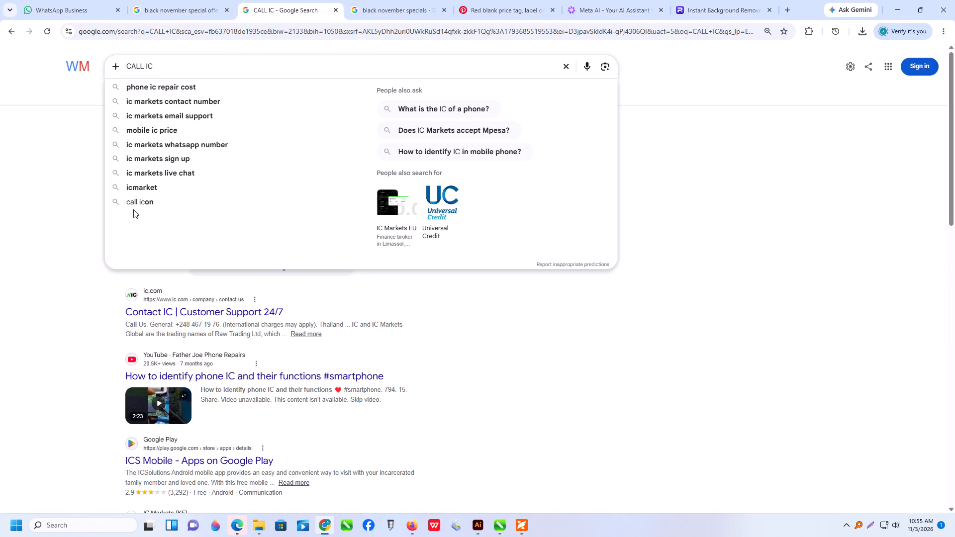
click(146, 201)
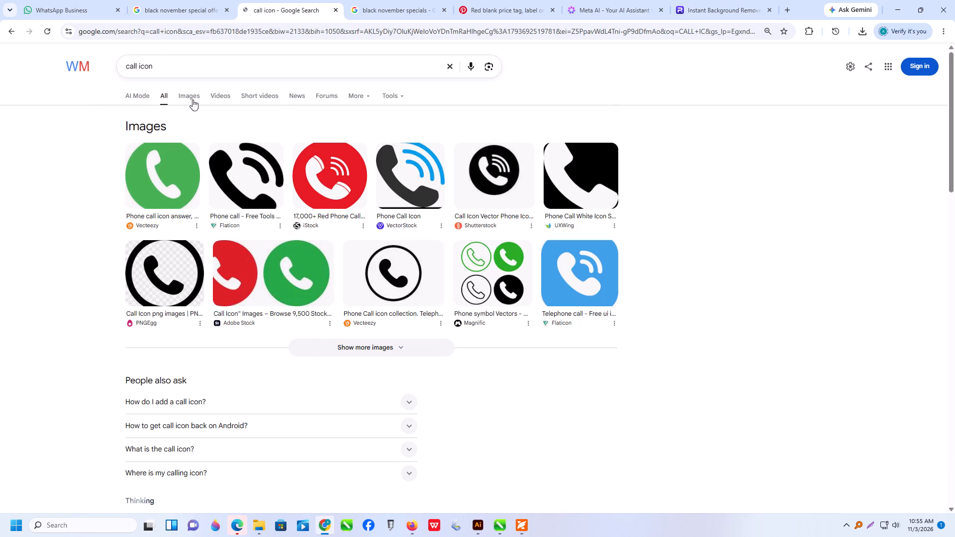
click(193, 96)
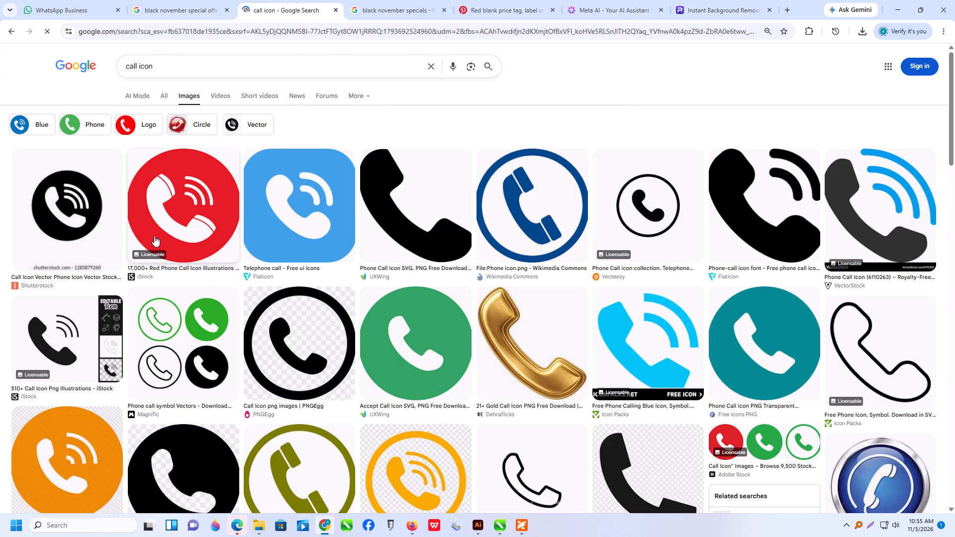
click(648, 218)
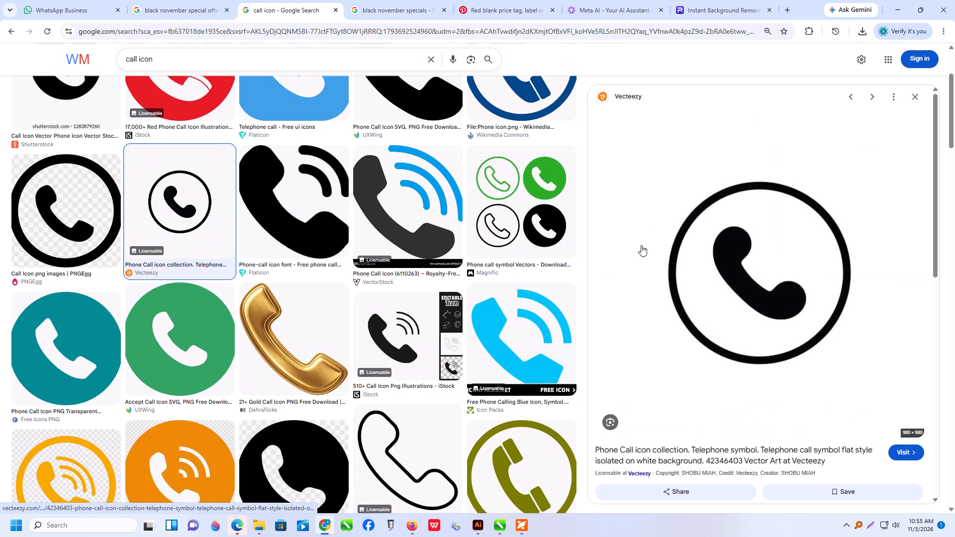
right_click(711, 247)
click(752, 418)
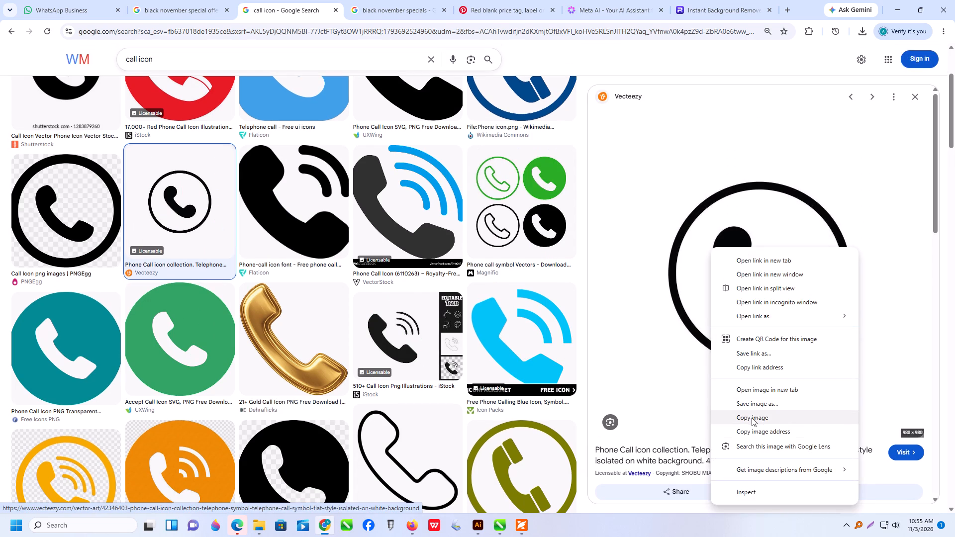
Switch back to the happy milk eggs poster in Illustrator with the copied call icon.
click(899, 7)
click(639, 339)
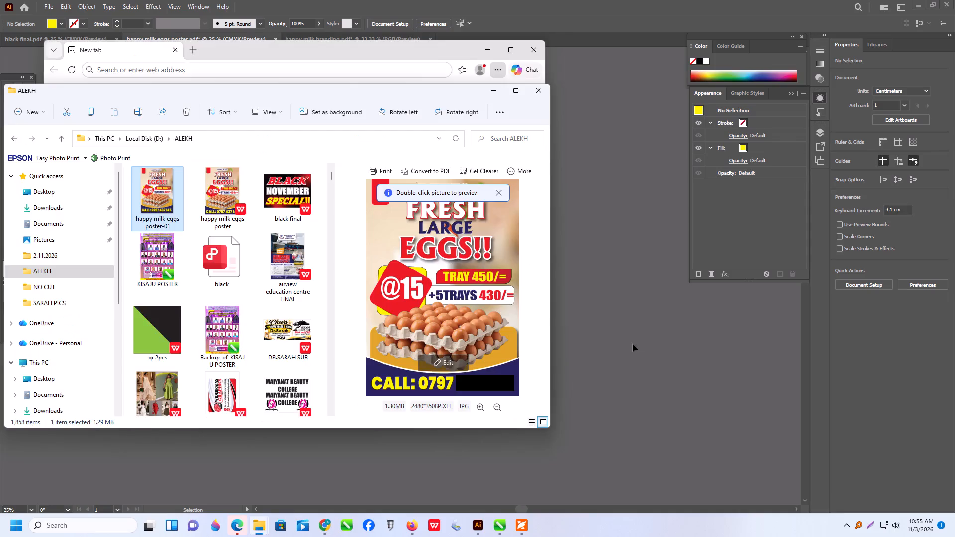
Paste the copied phone icon image and place it beside the poster at about X 44.9 cm, Y 26.6 cm.
alt+scroll(495, 383, up, 2)
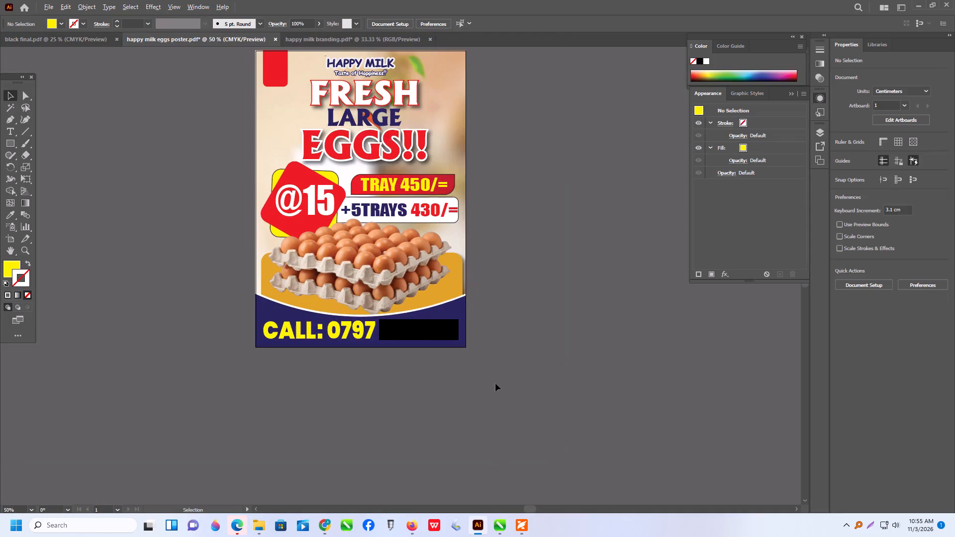
scroll(489, 362, up, 2)
scroll(510, 55, up, 2)
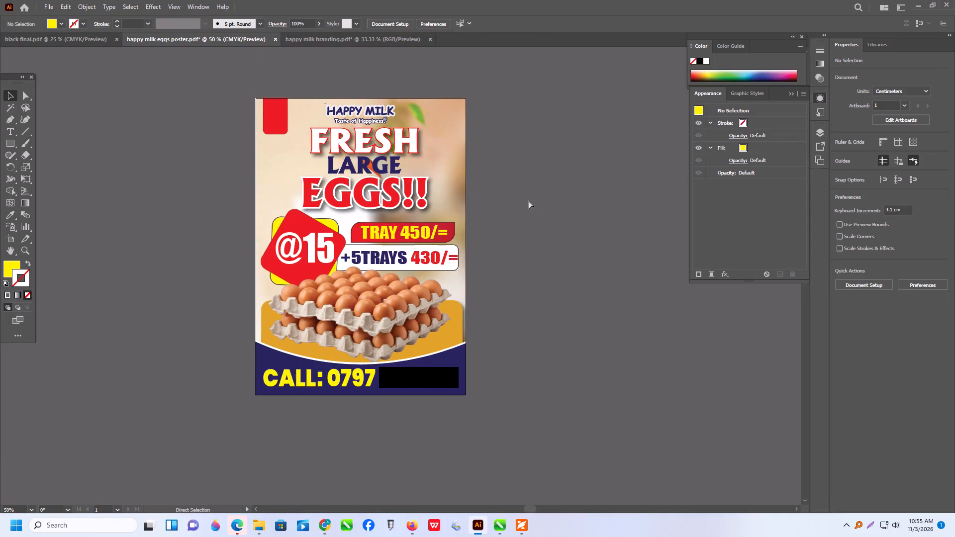
key(ctrl+v)
alt+scroll(384, 291, down, 3)
drag(402, 319, 503, 350)
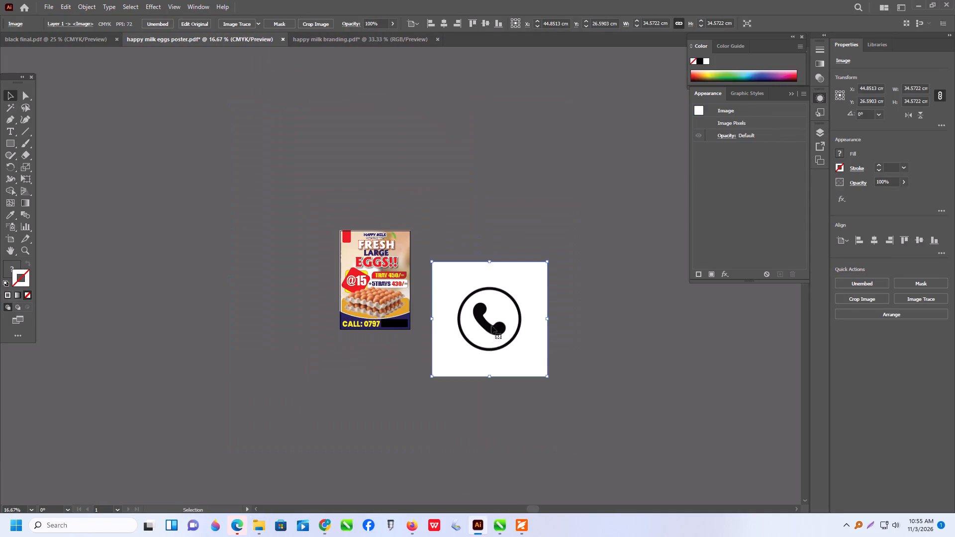
Convert the phone icon image to vector shapes with Image Trace, expand the tracing and ungroup it.
right_click(488, 322)
click(590, 254)
click(469, 304)
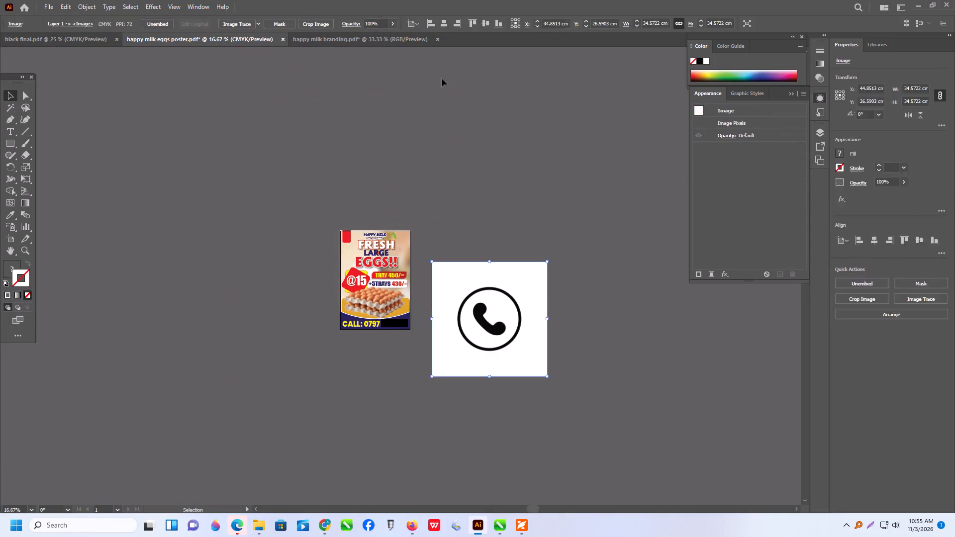
click(244, 26)
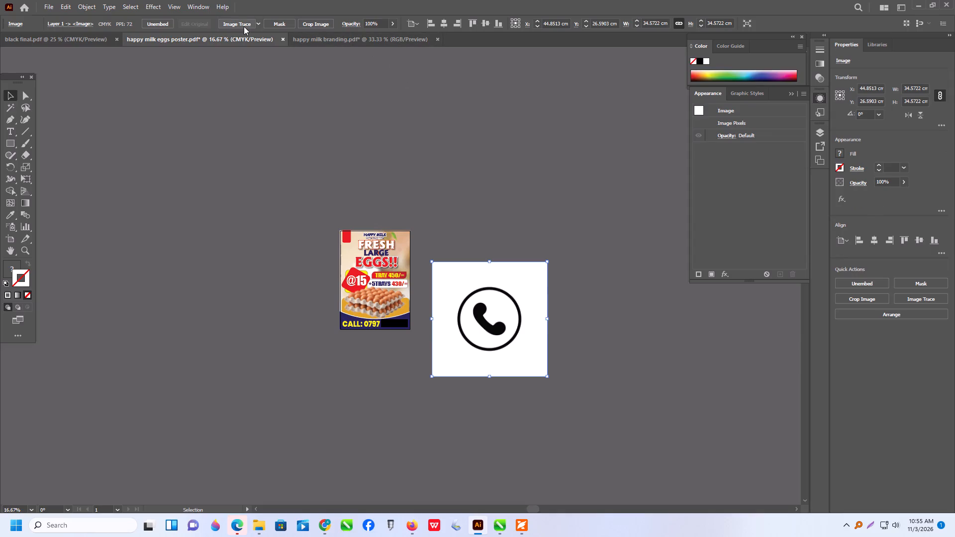
click(245, 26)
right_click(507, 330)
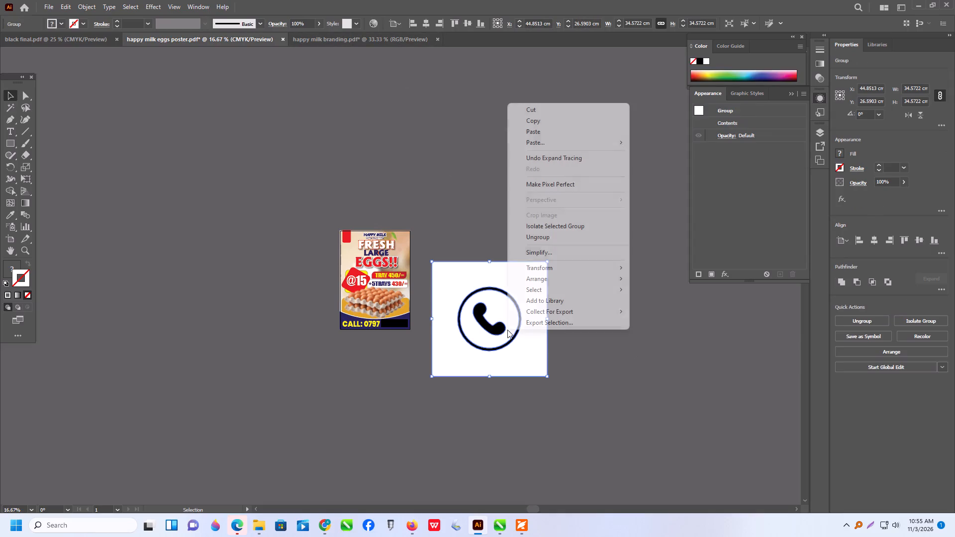
click(542, 238)
Delete the white square background and the black outer ring from the traced phone icon.
click(642, 317)
click(600, 335)
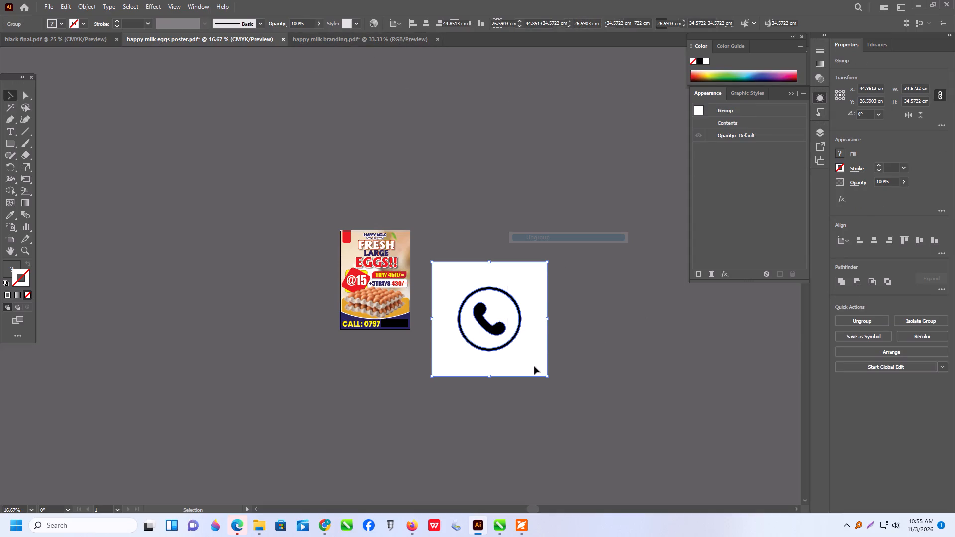
click(534, 366)
double_click(574, 210)
drag(533, 307, 553, 327)
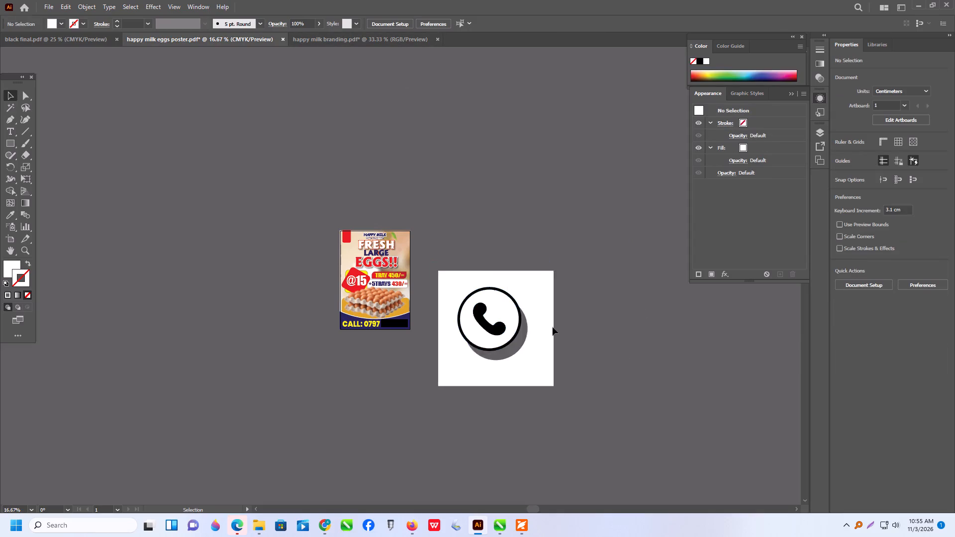
drag(553, 327, 703, 363)
key(Delete)
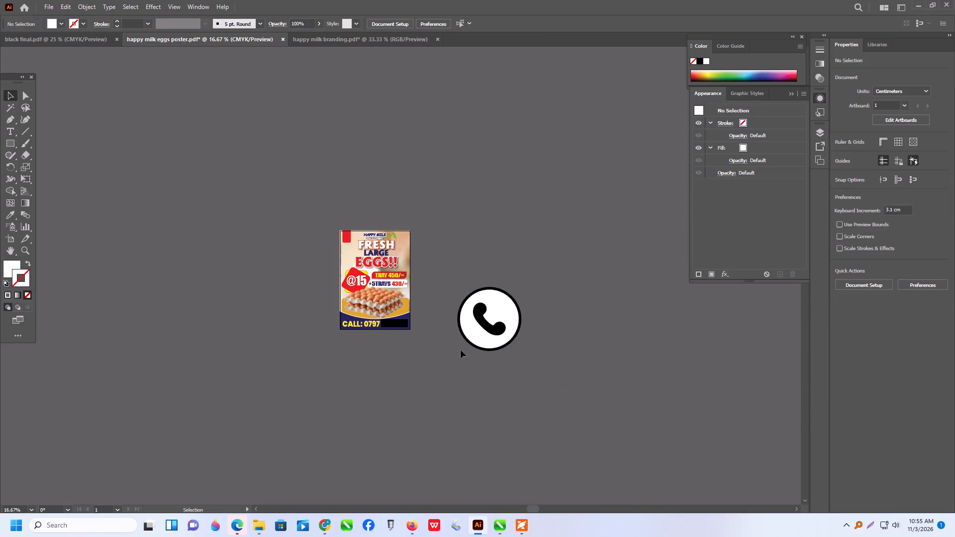
click(470, 343)
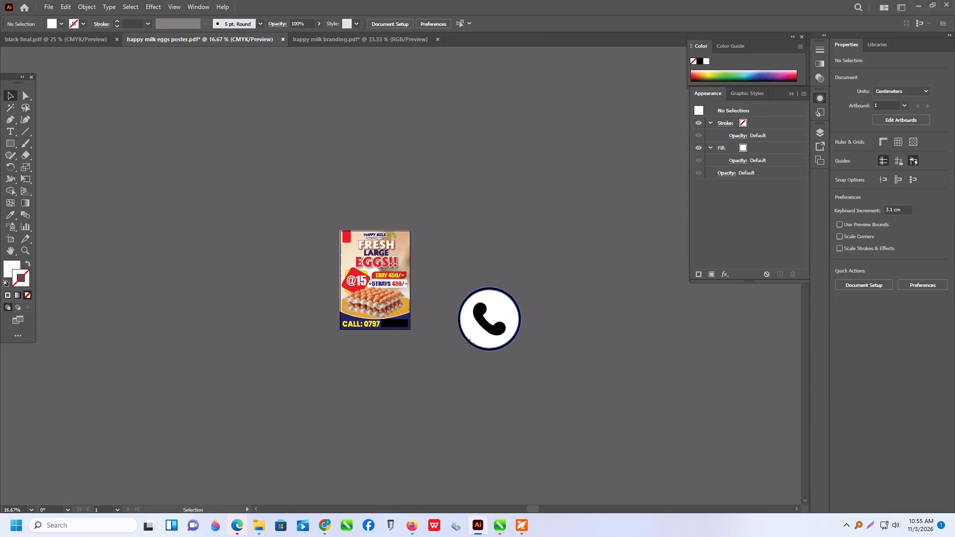
key(Delete)
Fill the white circle around the phone handset with the yellow swatch.
click(474, 331)
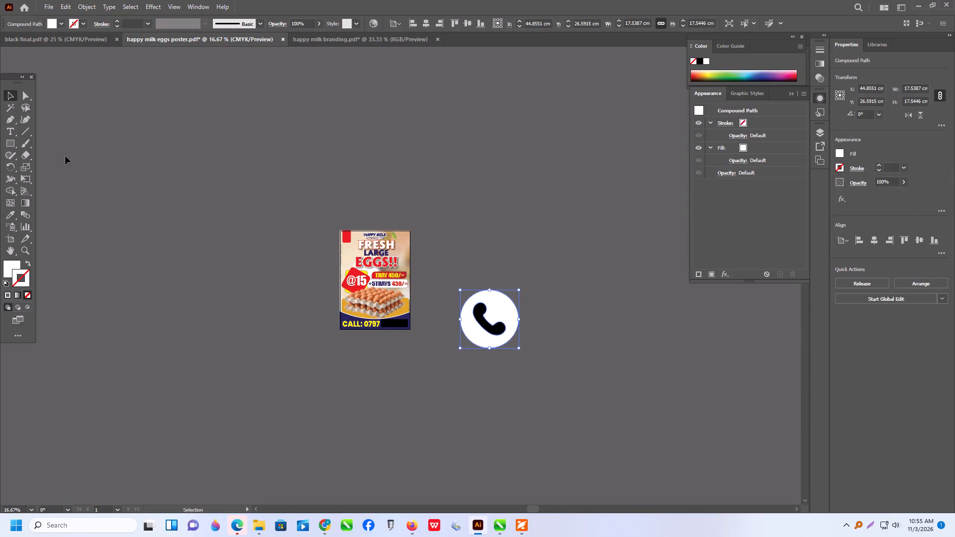
click(60, 22)
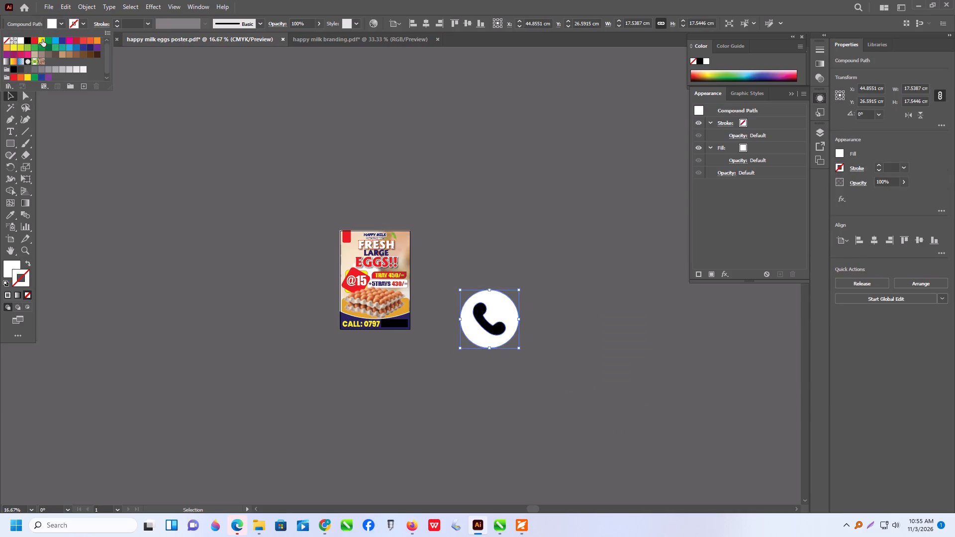
click(42, 39)
click(553, 164)
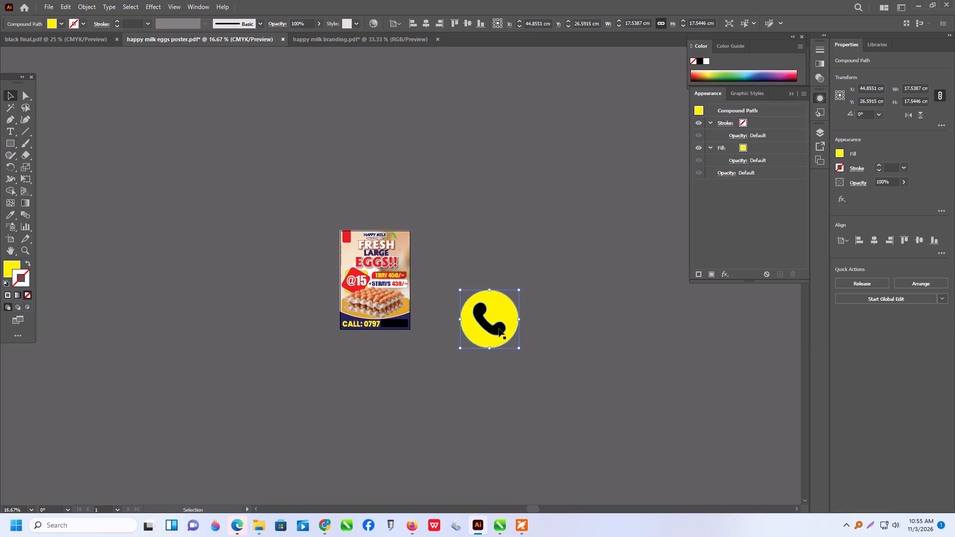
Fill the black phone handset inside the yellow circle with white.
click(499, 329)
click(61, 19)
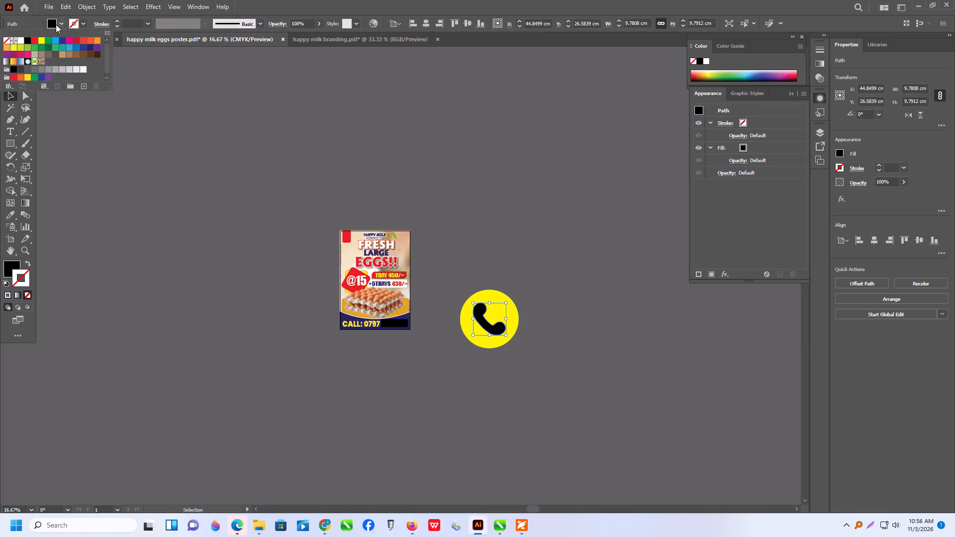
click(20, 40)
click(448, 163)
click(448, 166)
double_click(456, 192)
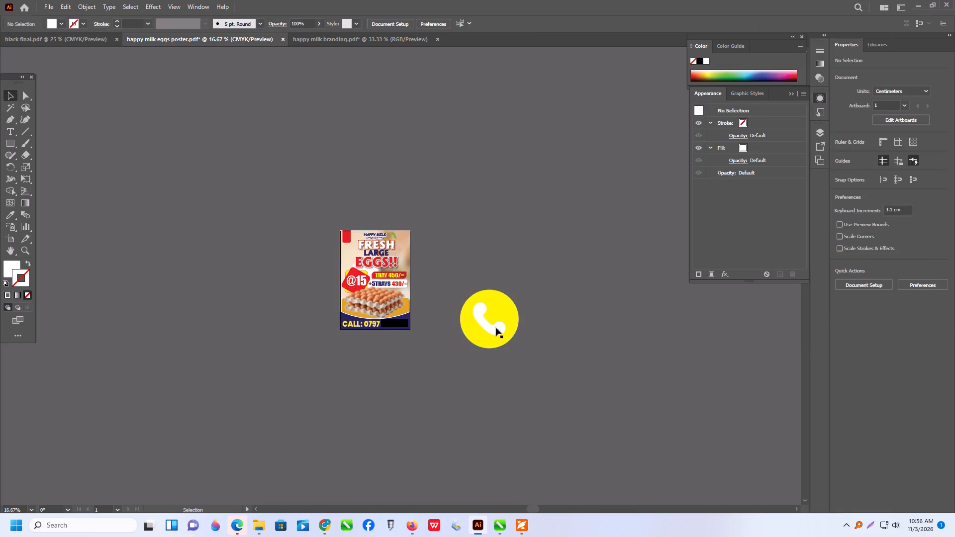
Sample the bottom banner's navy onto the handset with the Eyedropper, and delete the handset shape from the yellow circle.
click(493, 327)
click(15, 213)
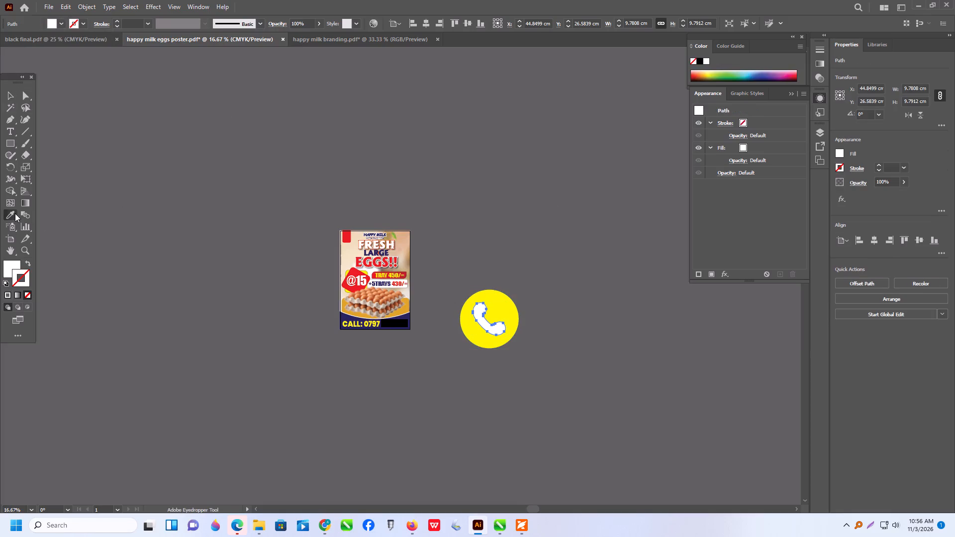
click(345, 316)
key(Delete)
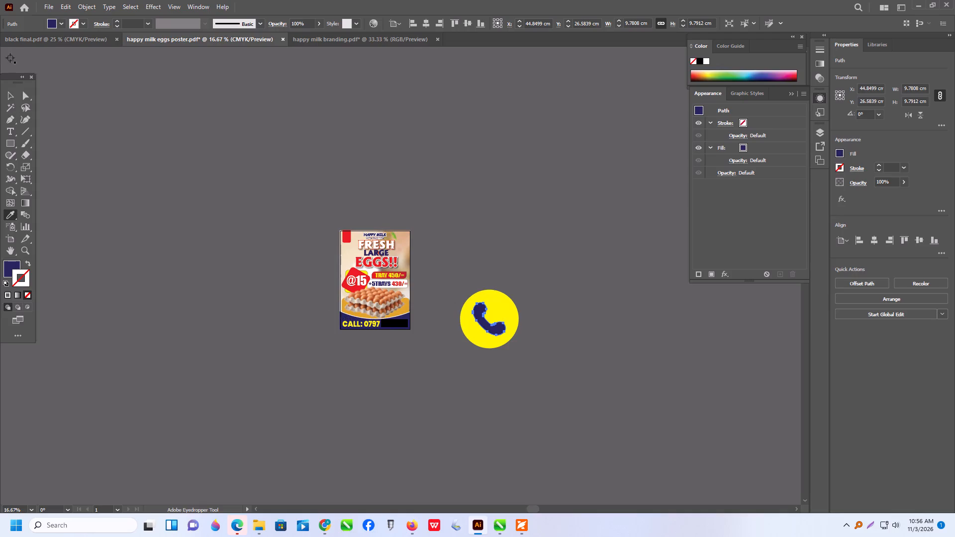
Select the yellow circle with the handset cut-out beside the poster.
click(11, 98)
click(515, 312)
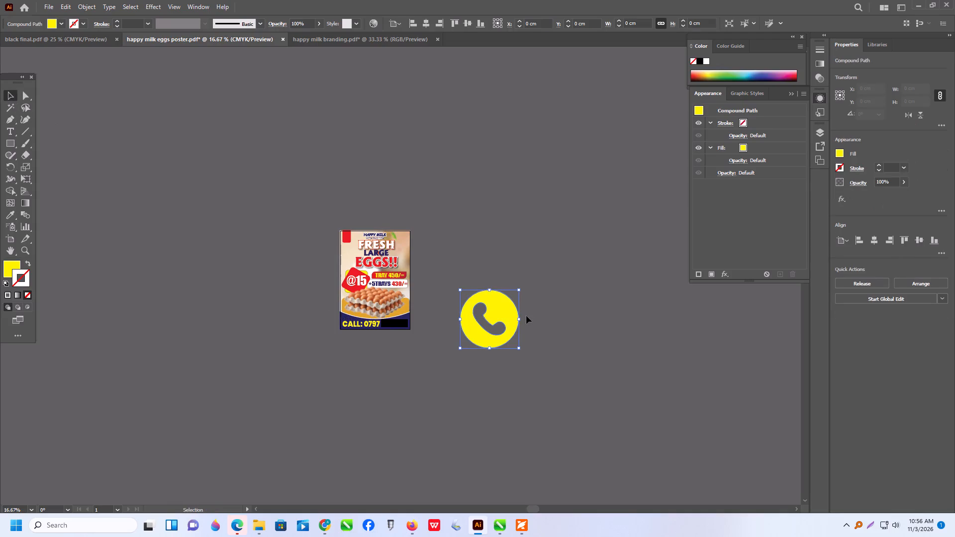
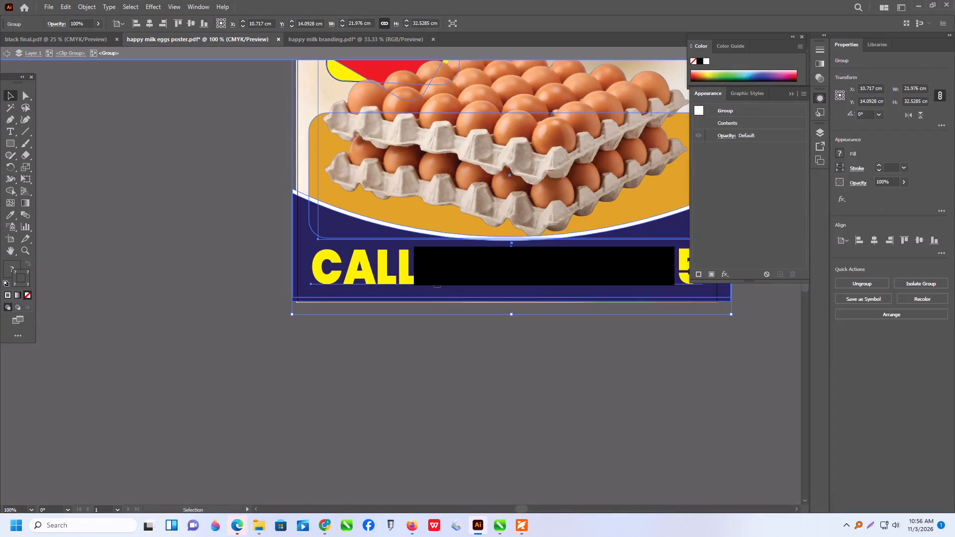
Delete the word CALL from in front of the phone number in the navy bottom banner.
click(430, 274)
triple_click(455, 271)
click(441, 271)
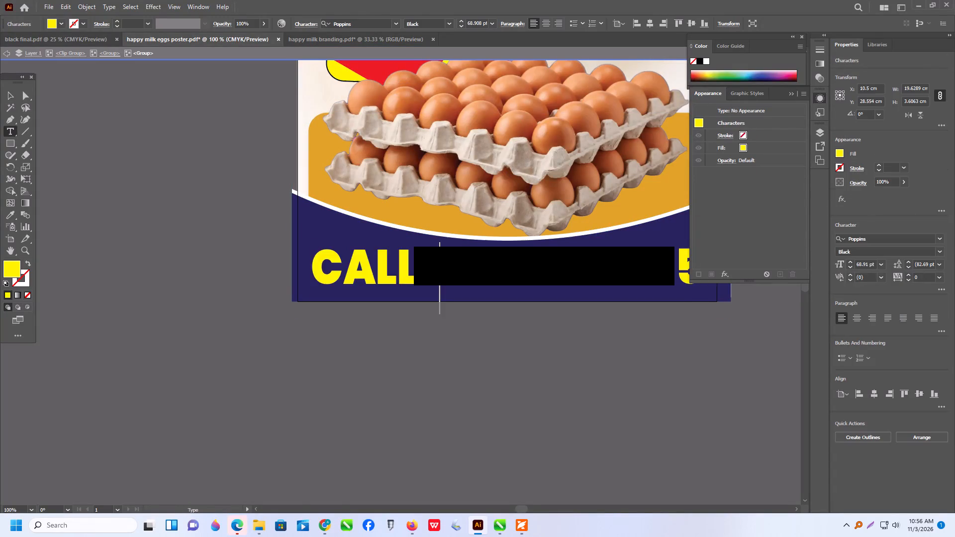
drag(441, 271, 224, 285)
key(BackSpace)
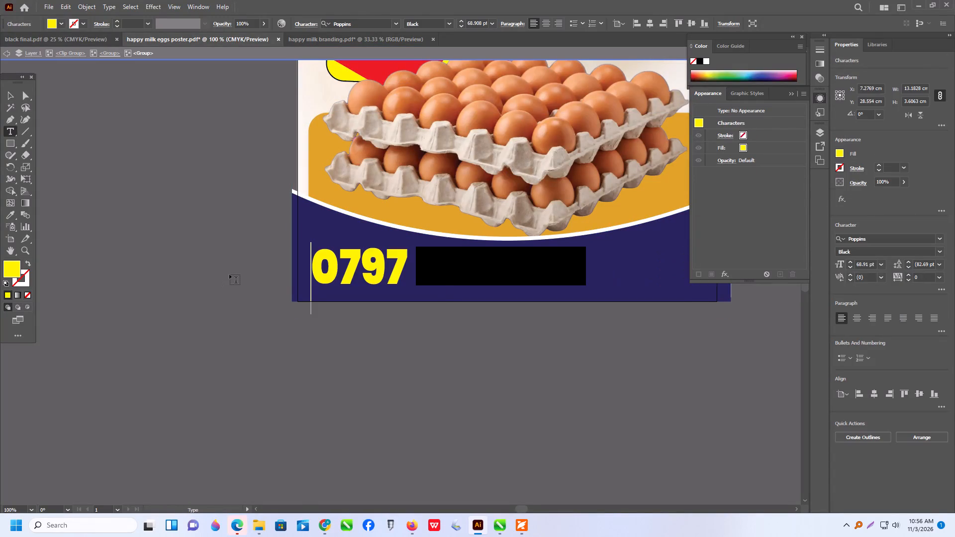
click(15, 89)
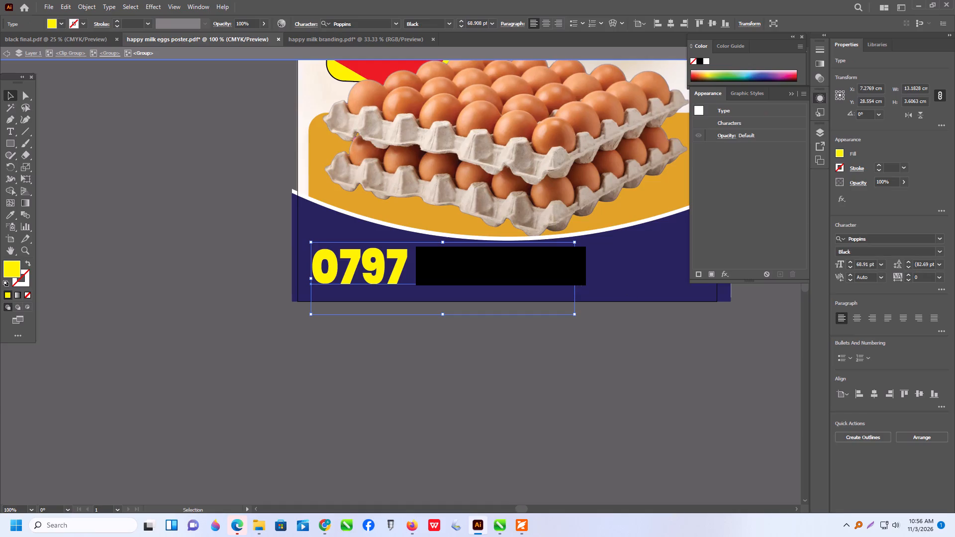
Stretch the phone number to about 14.8 cm wide and move it toward the right end of the navy banner.
drag(576, 277, 607, 277)
drag(565, 276, 645, 278)
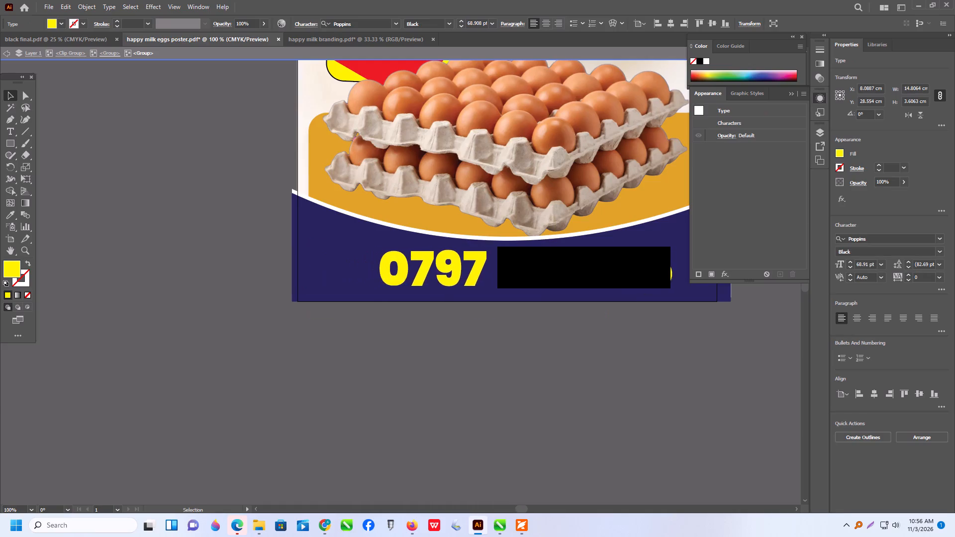
drag(645, 278, 652, 283)
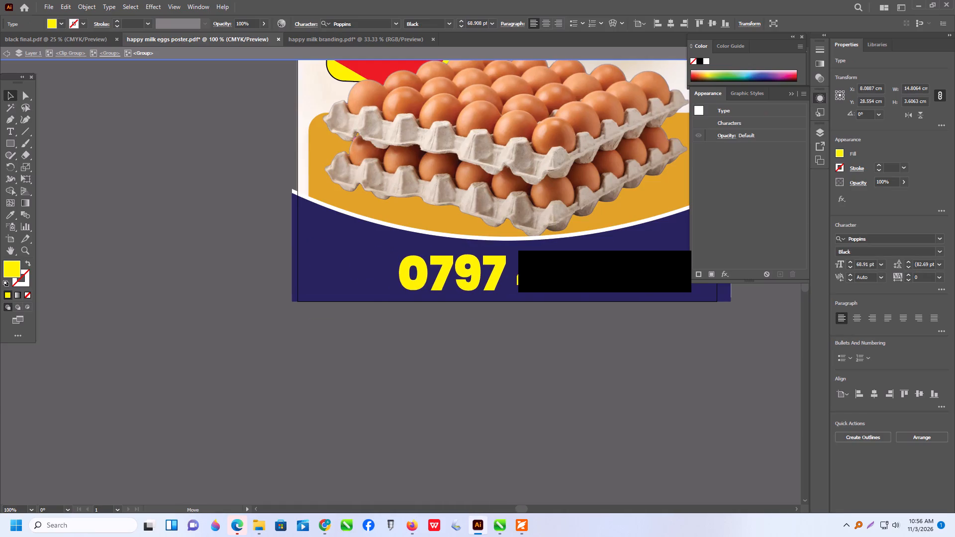
drag(652, 283, 651, 278)
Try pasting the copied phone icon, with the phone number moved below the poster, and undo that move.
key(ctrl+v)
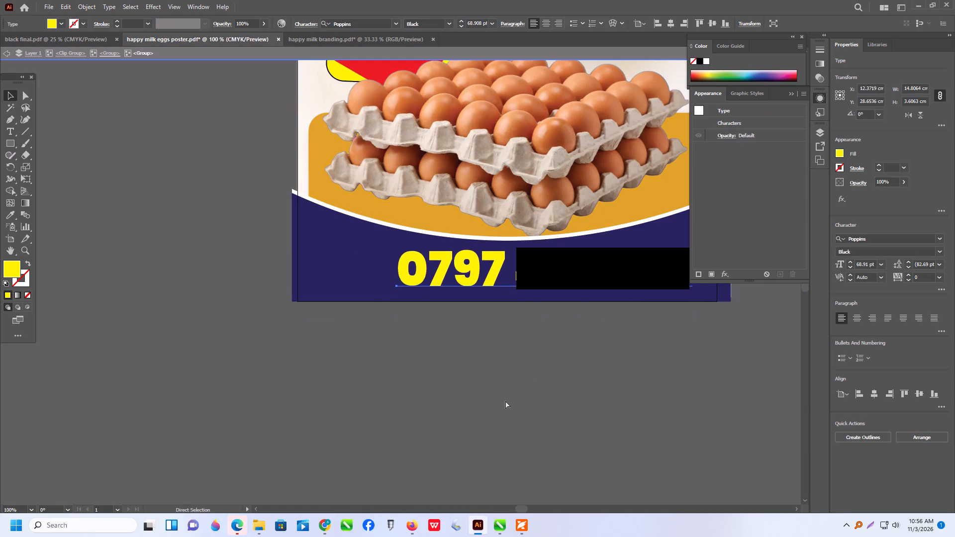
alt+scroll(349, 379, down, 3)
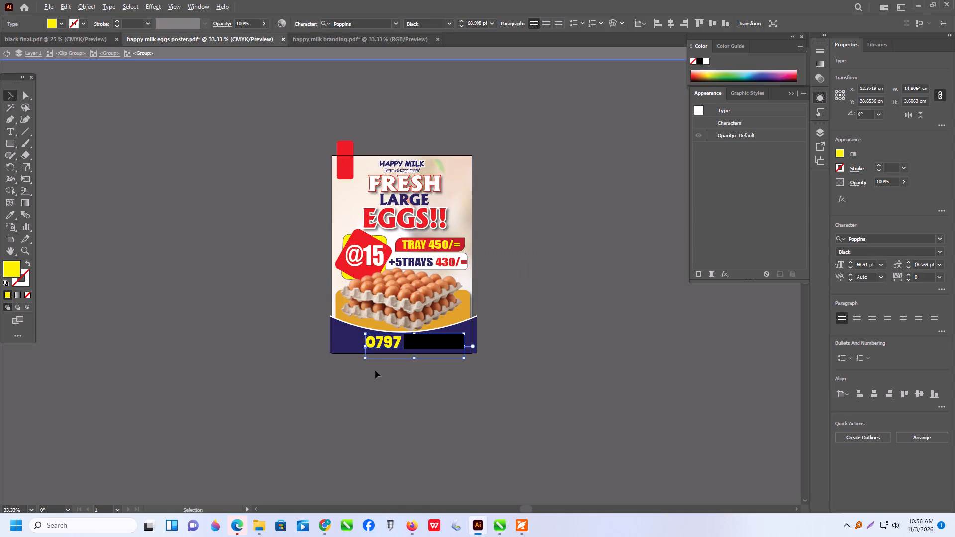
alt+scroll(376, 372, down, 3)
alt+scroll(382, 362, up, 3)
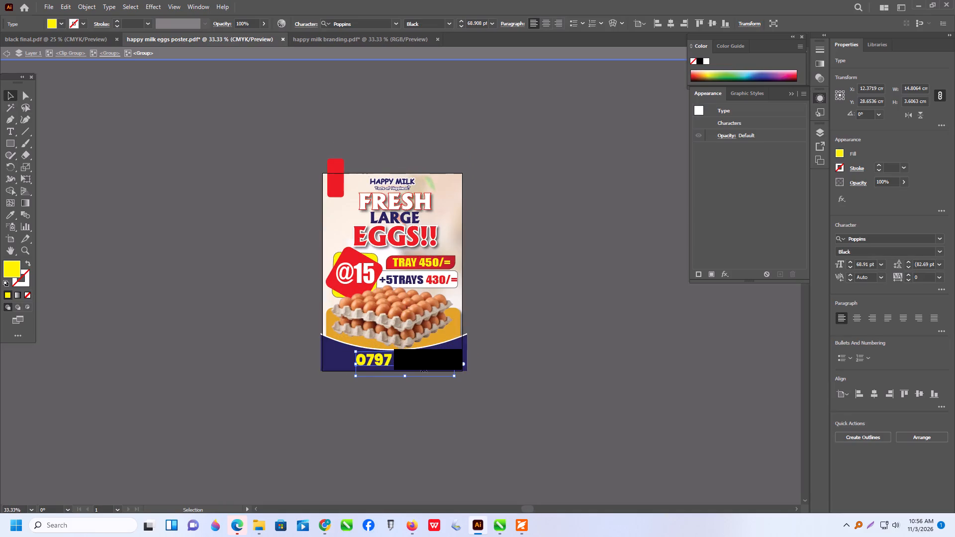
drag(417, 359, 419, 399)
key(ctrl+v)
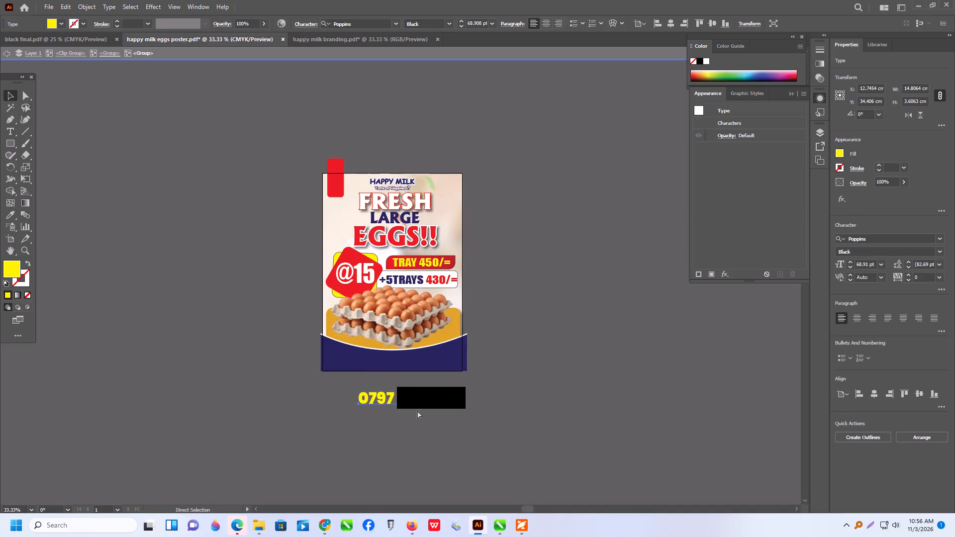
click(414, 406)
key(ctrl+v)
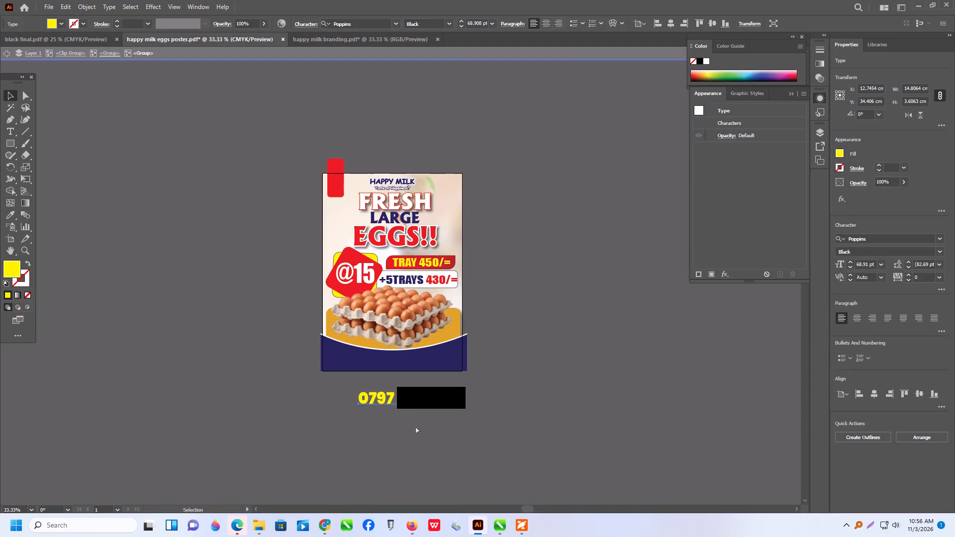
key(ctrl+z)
Clear the selection and paste the copied phone icon into the poster document.
click(426, 422)
alt+scroll(425, 420, down, 3)
alt+scroll(454, 377, down, 3)
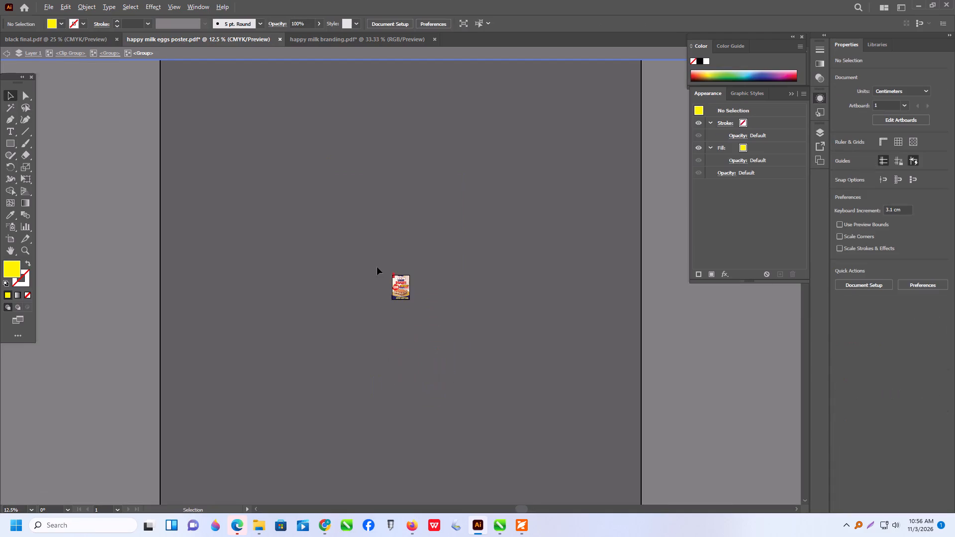
alt+scroll(407, 307, up, 5)
key(ctrl+v)
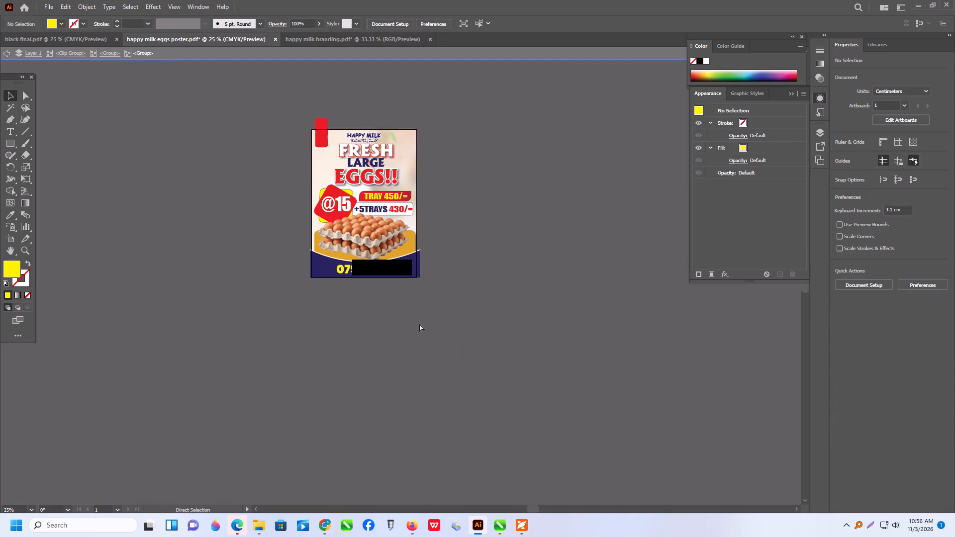
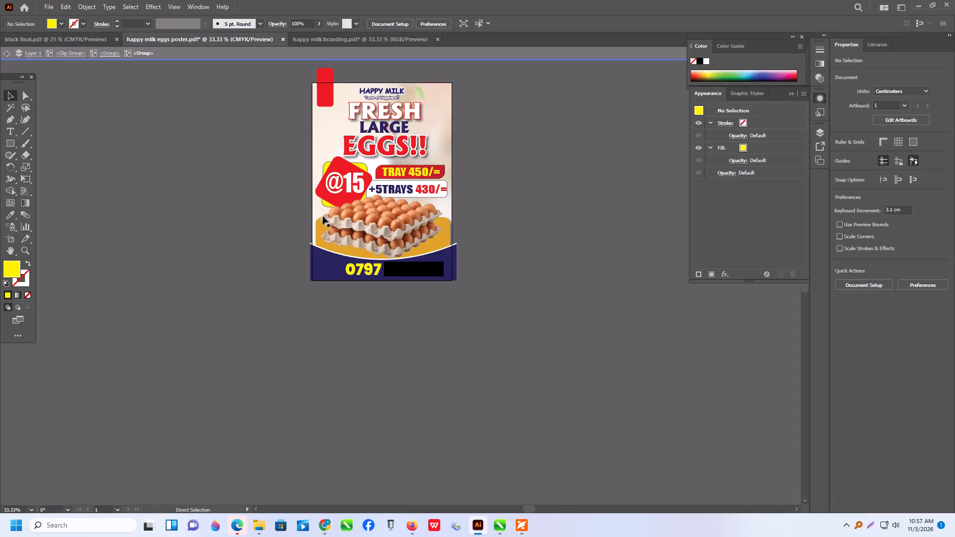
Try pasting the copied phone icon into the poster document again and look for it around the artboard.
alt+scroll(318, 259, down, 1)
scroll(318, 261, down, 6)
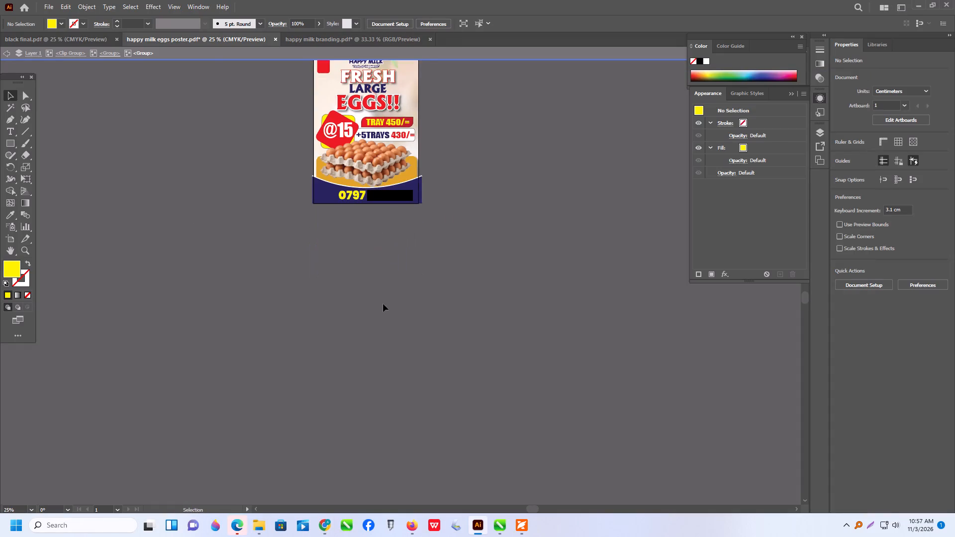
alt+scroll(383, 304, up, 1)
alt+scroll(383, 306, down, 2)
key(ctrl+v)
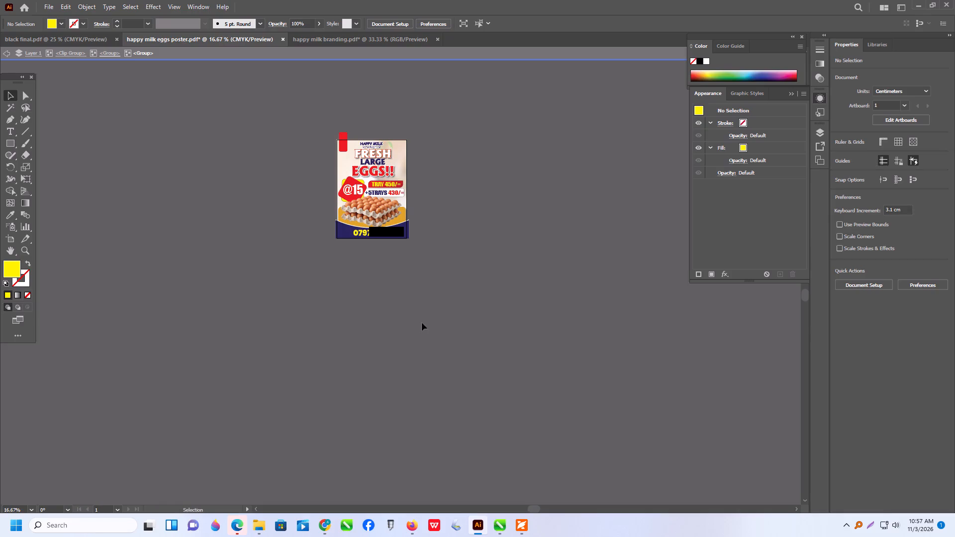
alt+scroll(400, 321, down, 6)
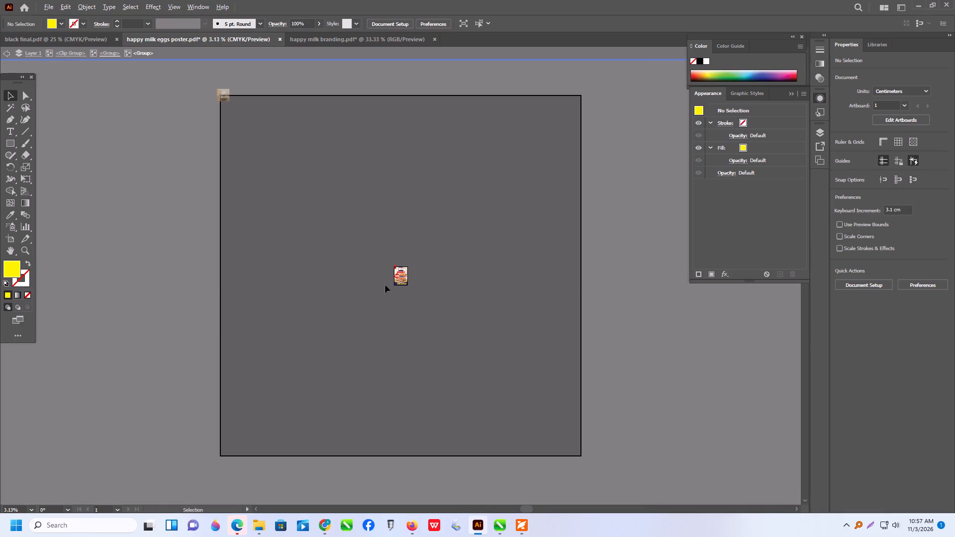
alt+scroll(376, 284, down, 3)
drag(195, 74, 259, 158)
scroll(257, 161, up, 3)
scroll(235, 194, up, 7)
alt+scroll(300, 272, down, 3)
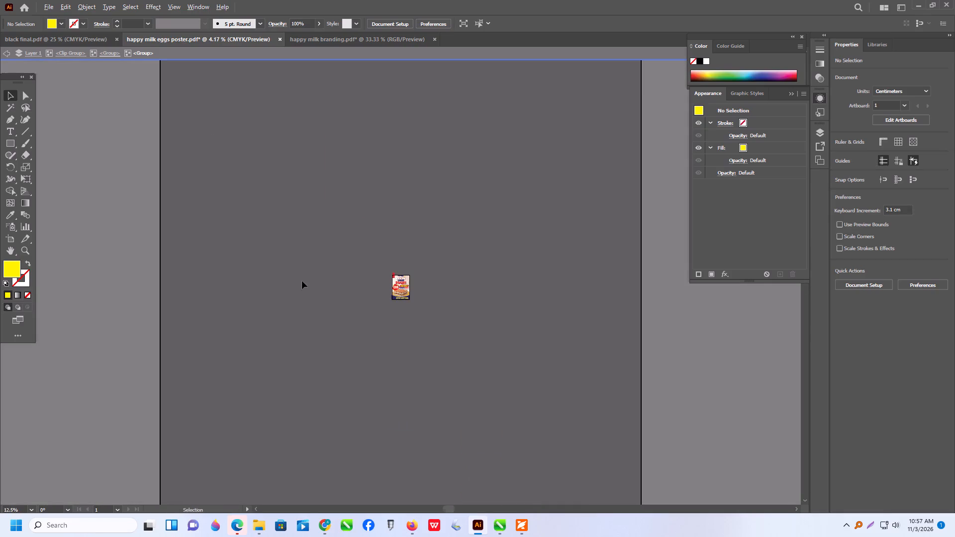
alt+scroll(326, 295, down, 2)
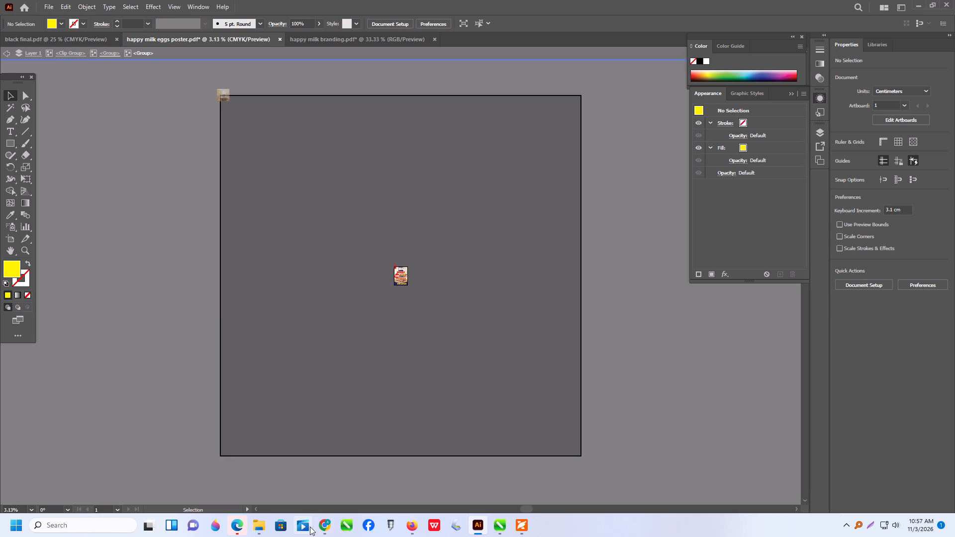
Copy the circled phone icon image from the Chrome search results again, paste it into the poster document and move it beside the poster.
click(317, 527)
right_click(719, 241)
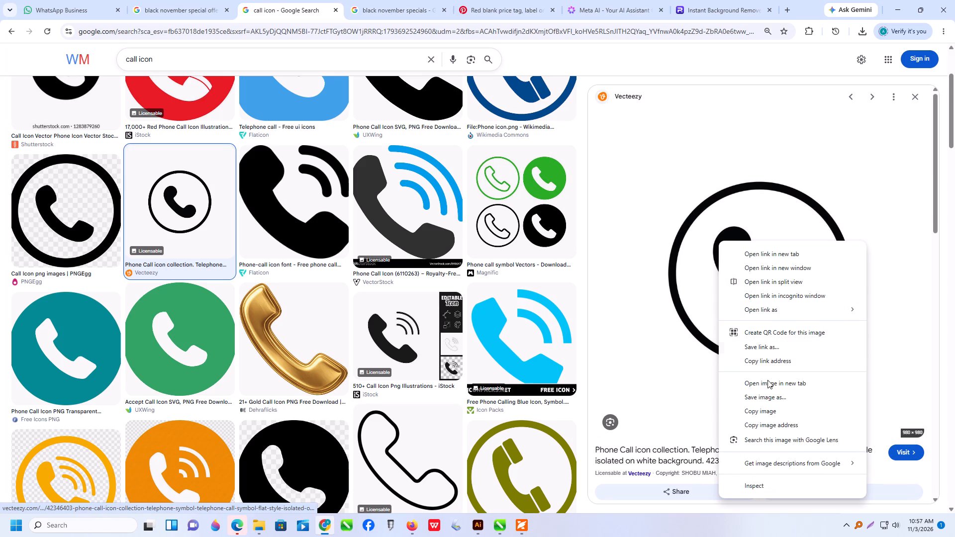
click(764, 411)
click(893, 1)
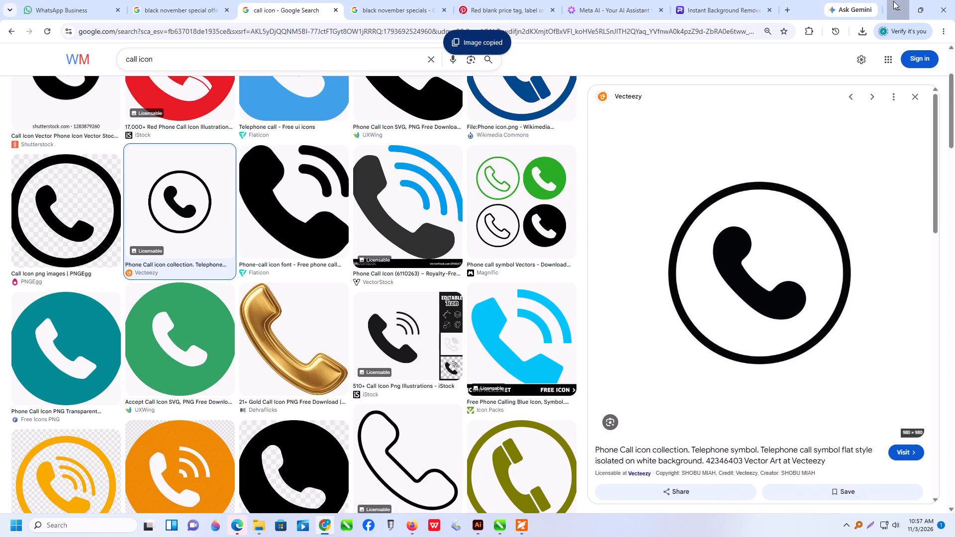
key(ctrl+v)
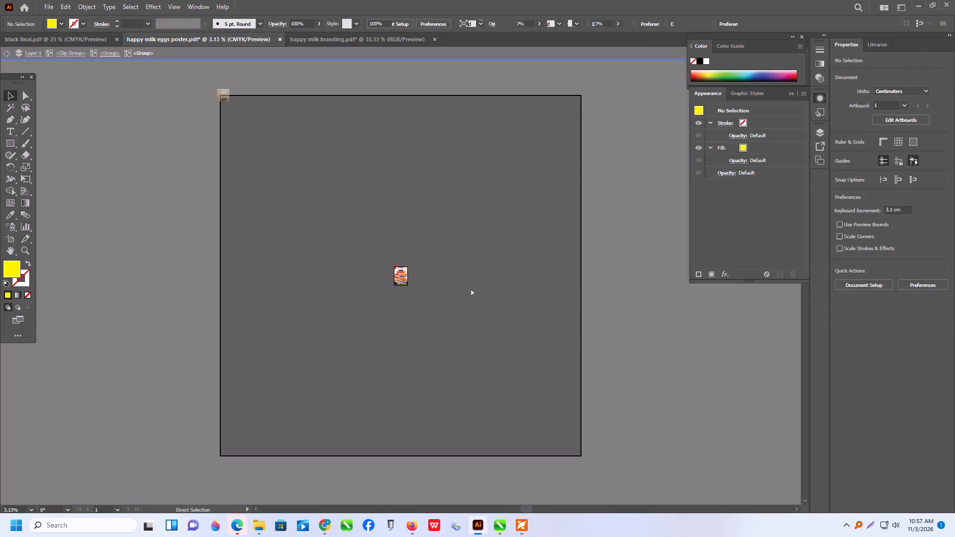
alt+scroll(385, 279, up, 6)
drag(405, 272, 557, 395)
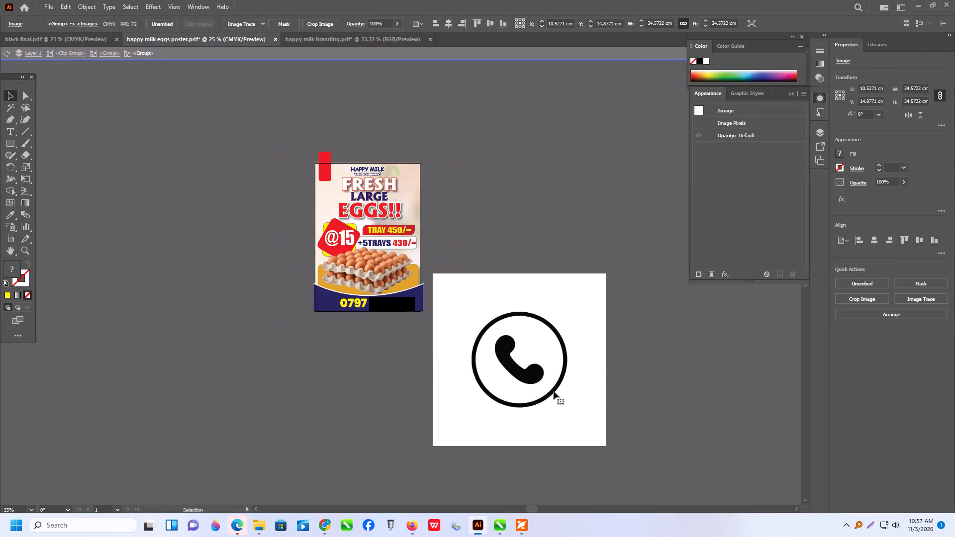
Run Image Trace on the pasted phone icon, expand the tracing and ungroup the resulting shapes.
click(252, 25)
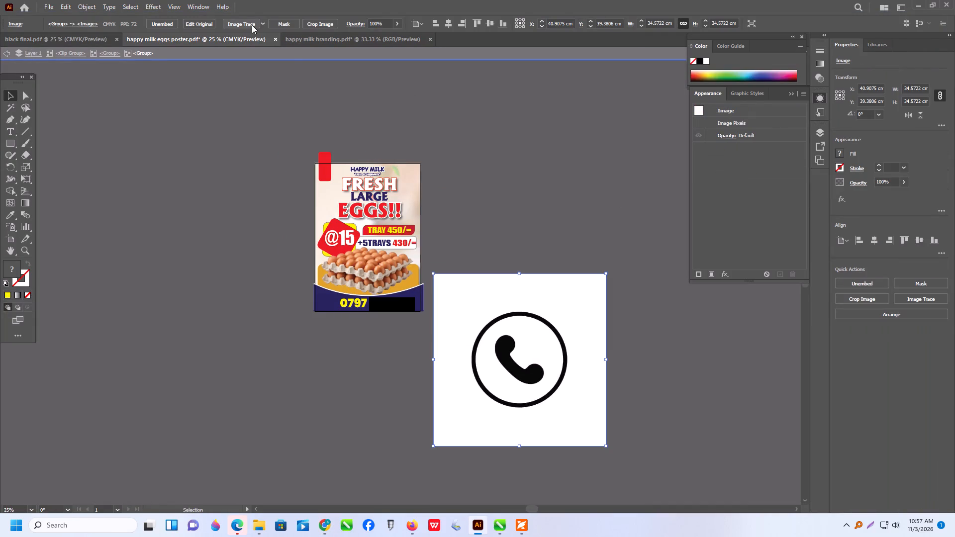
click(255, 24)
right_click(499, 277)
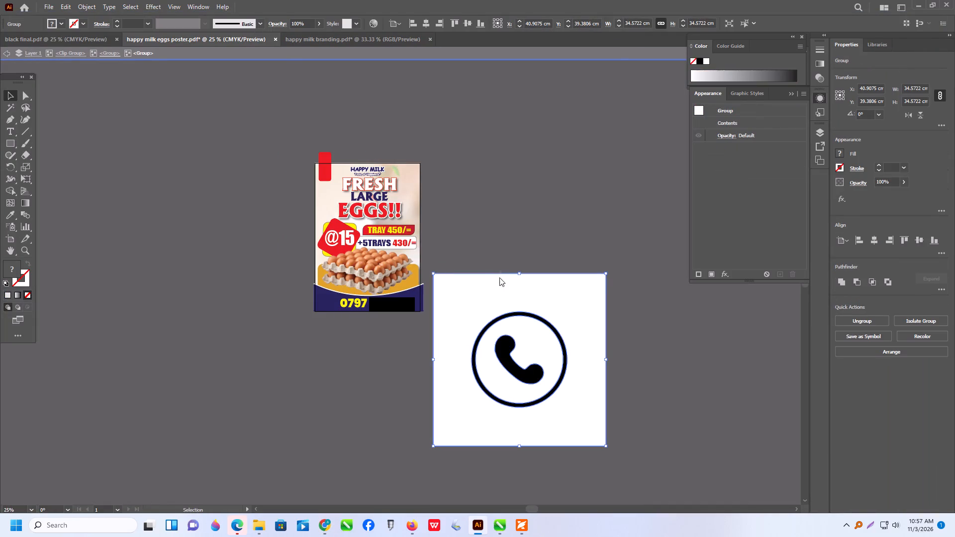
click(535, 183)
click(610, 249)
Delete the traced icon's white square background, black outer ring and black handset, keeping only the white disc with the handset cutout.
click(563, 288)
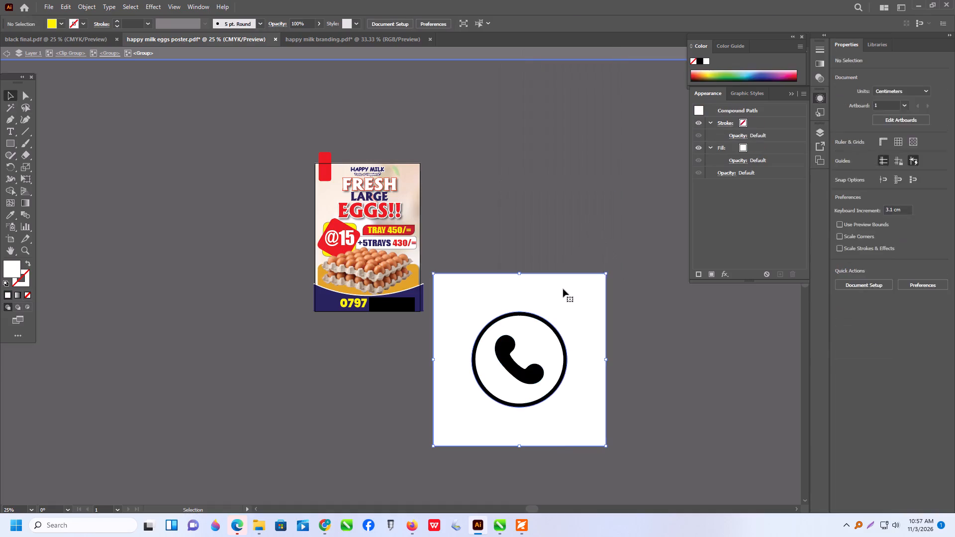
key(Delete)
click(517, 407)
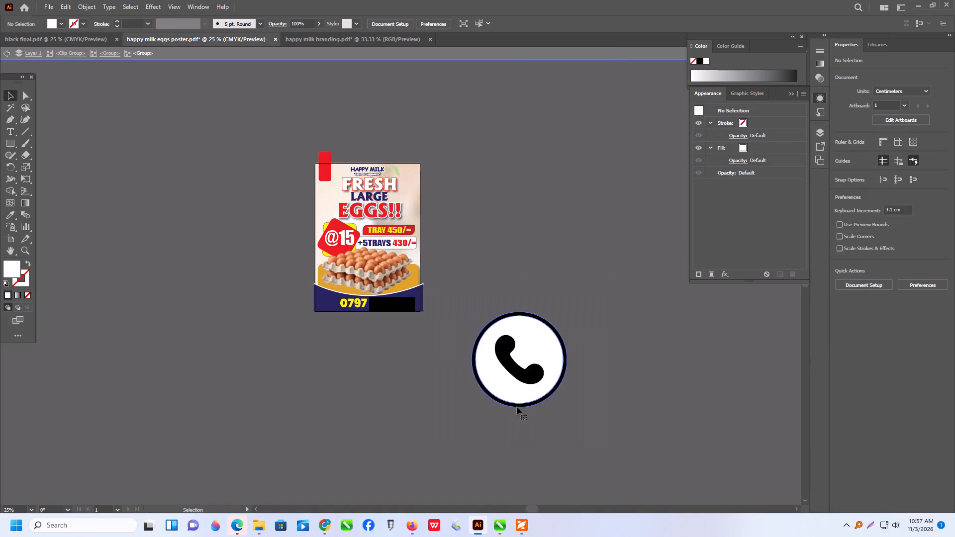
key(Delete)
click(521, 373)
key(Delete)
Recolour the white phone icon with the yellow sampled from the phone number using the Eyedropper.
click(509, 390)
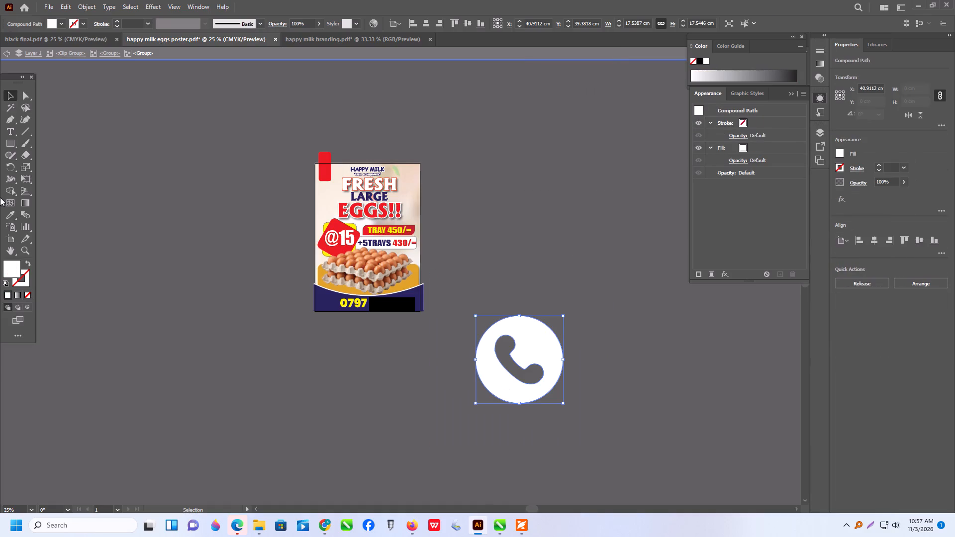
click(14, 216)
click(344, 301)
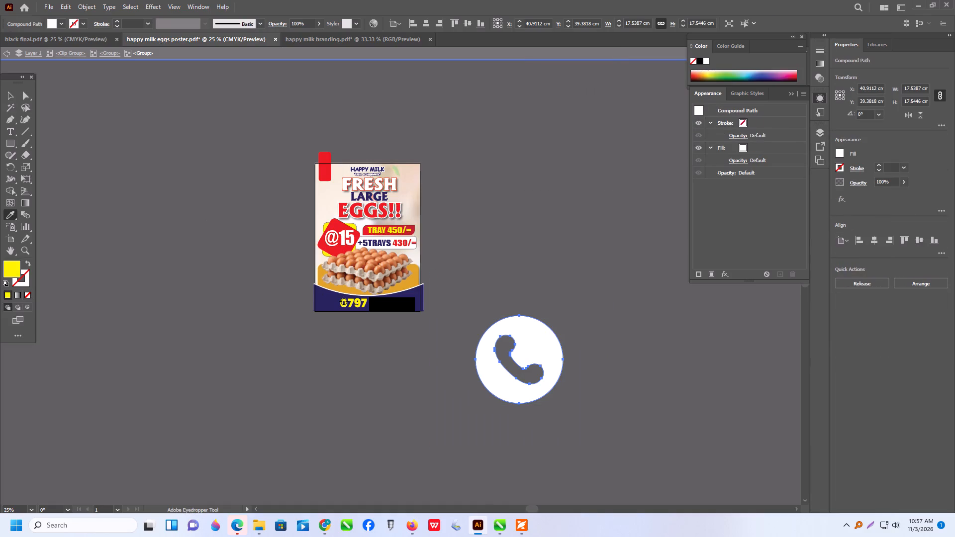
click(9, 91)
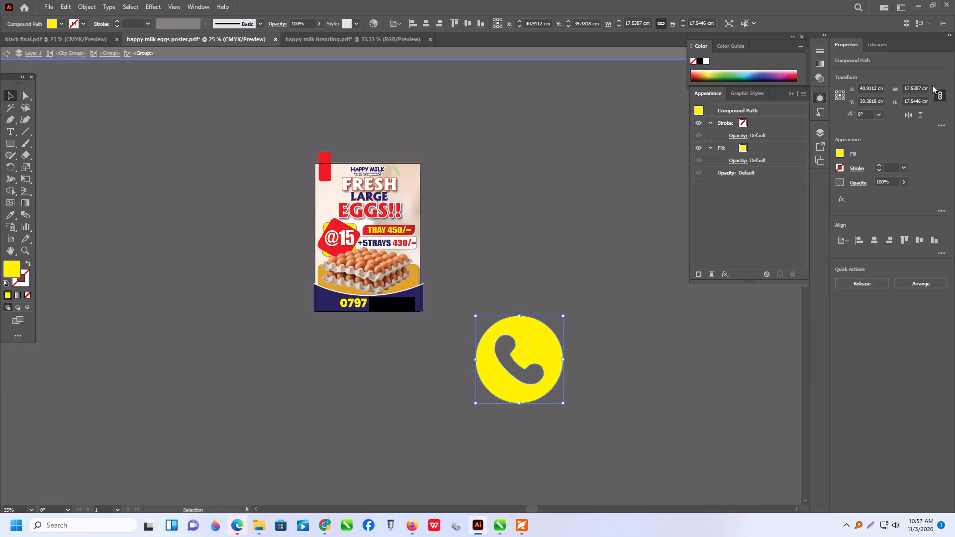
Set the yellow phone icon's width to 8 cm in proportion and move it to the left end of the navy banner.
drag(921, 90, 867, 94)
key(8)
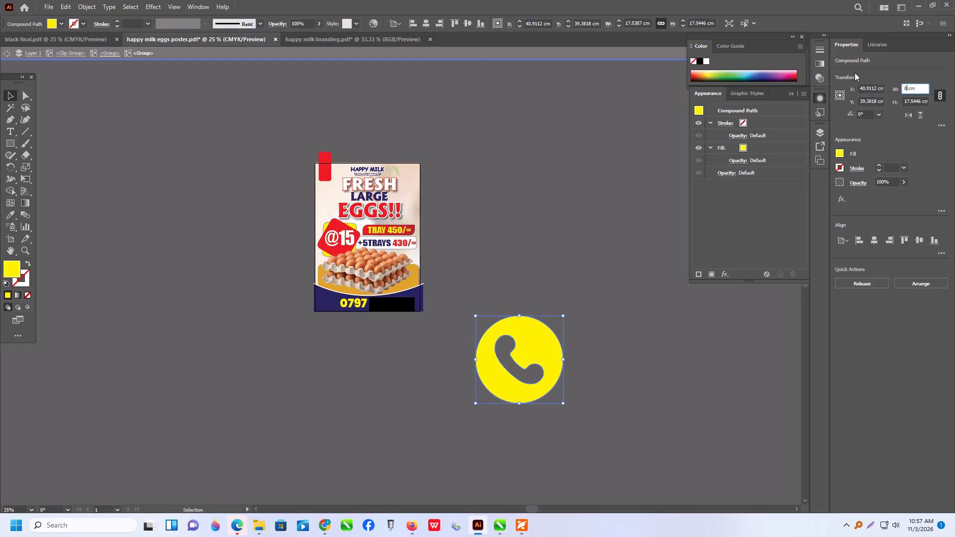
key(Return)
drag(529, 358, 325, 310)
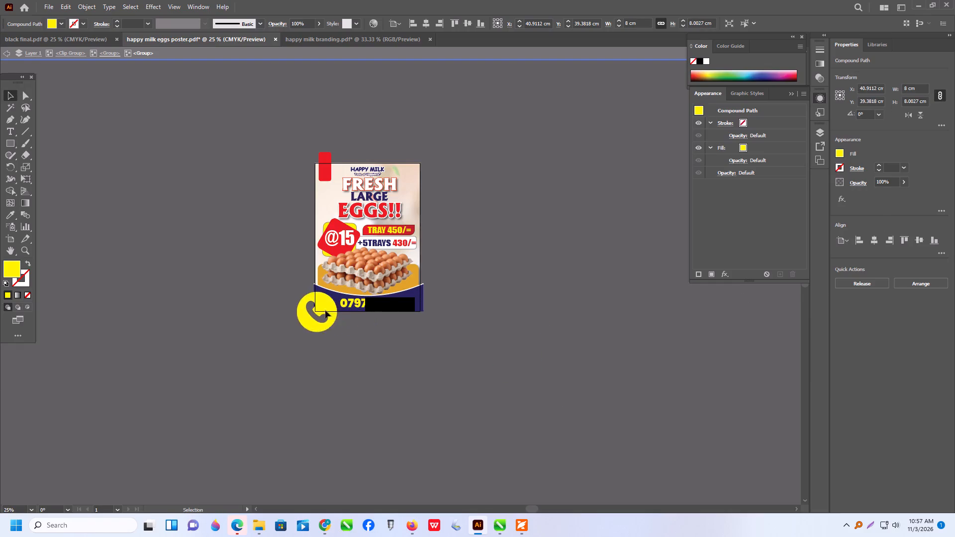
drag(325, 310, 334, 311)
Scale the phone icon down to about 2.4 cm wide and place it in the navy banner just before the phone number.
alt+scroll(323, 312, up, 4)
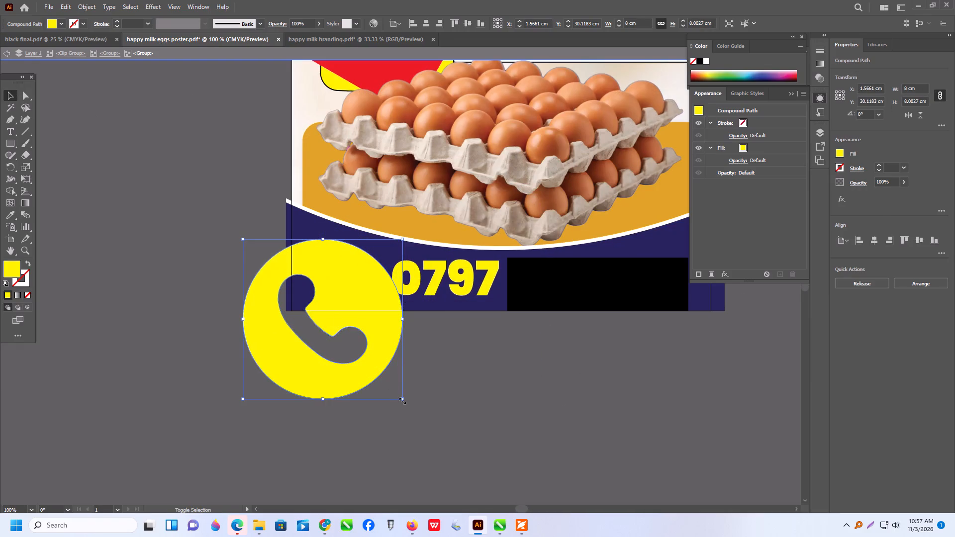
shift+drag(401, 399, 290, 328)
drag(271, 262, 359, 276)
alt+scroll(401, 296, down, 2)
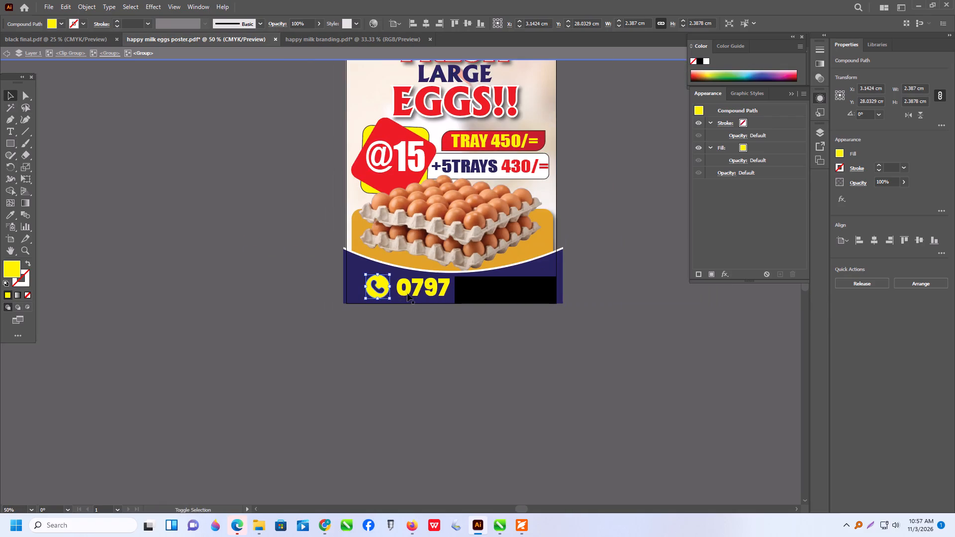
Convert the phone number text in the navy banner to outlines.
shift+click(408, 294)
click(595, 301)
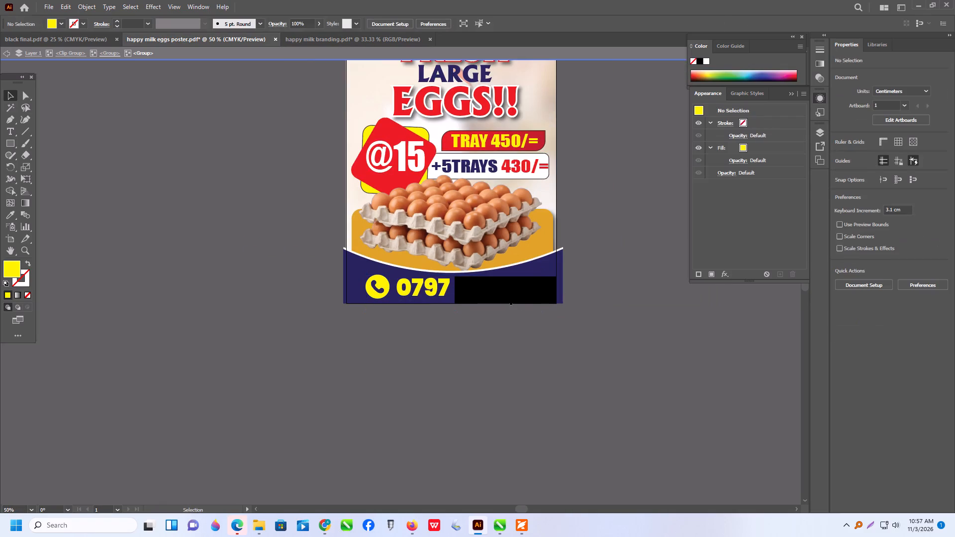
click(505, 294)
right_click(505, 294)
click(564, 357)
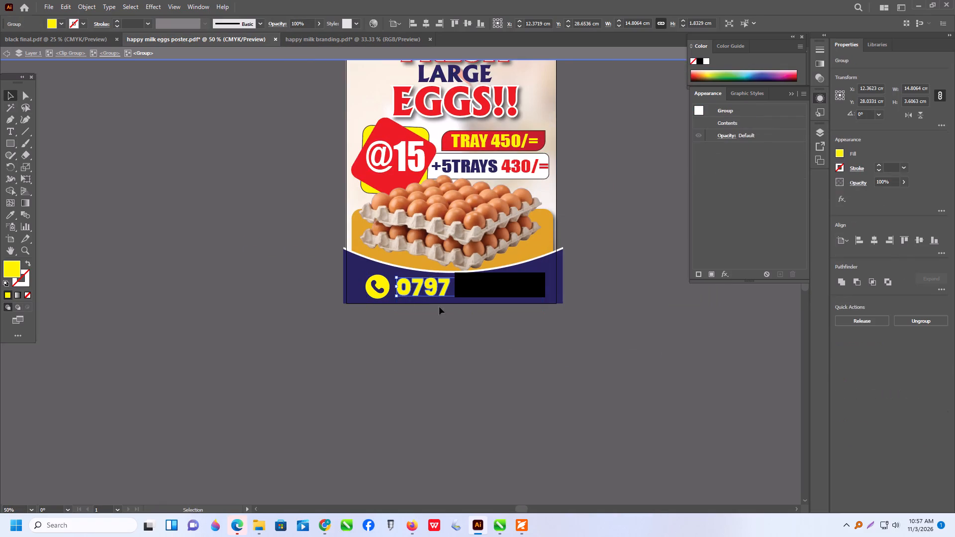
Align the phone icon and the outlined phone number to each other by their vertical centres.
shift+click(377, 286)
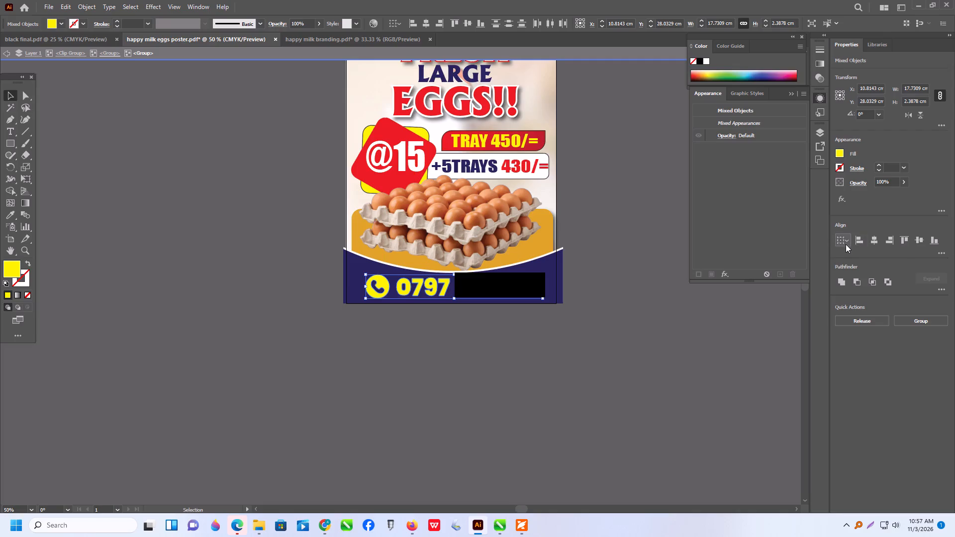
click(844, 241)
drag(866, 265, 878, 263)
click(919, 243)
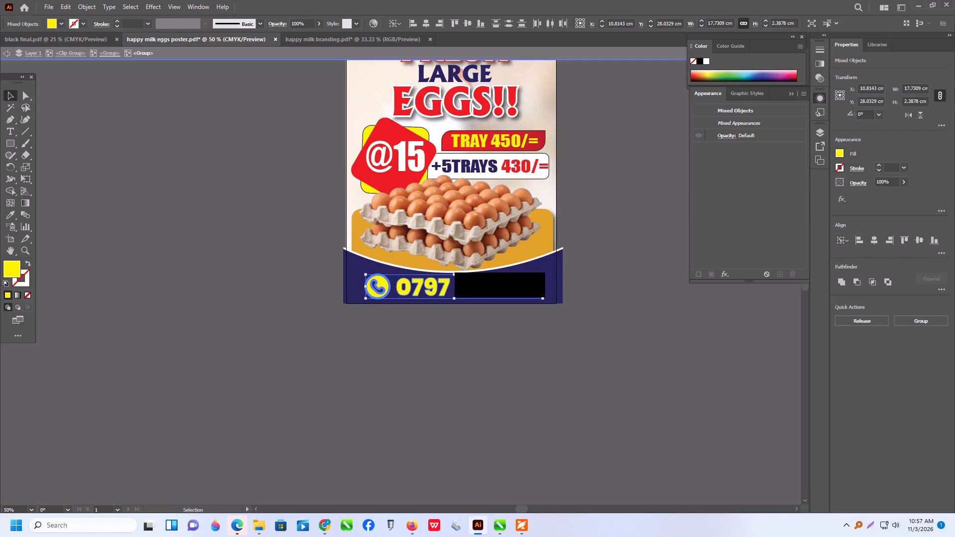
Group the phone icon with the number, centre the group horizontally on the artboard and leave isolation mode.
key(ctrl+g)
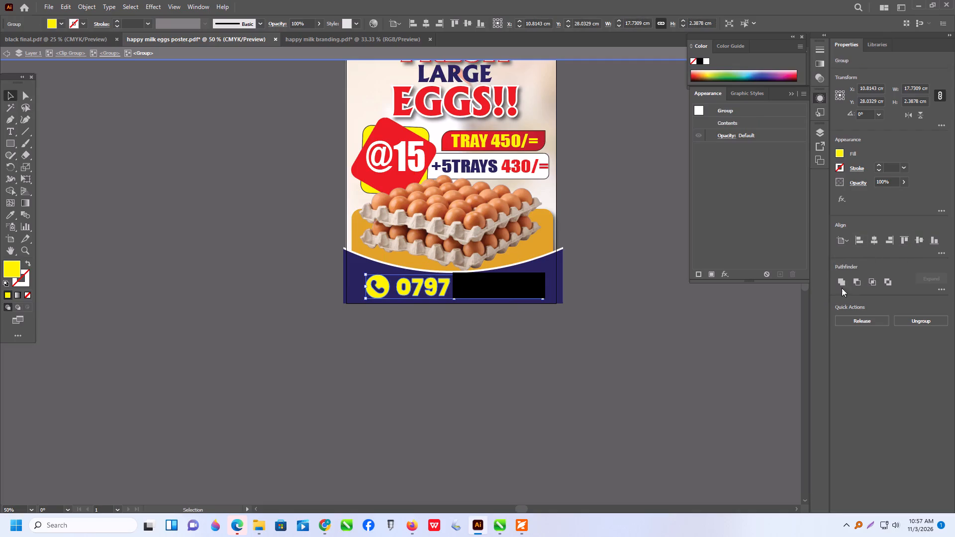
click(872, 239)
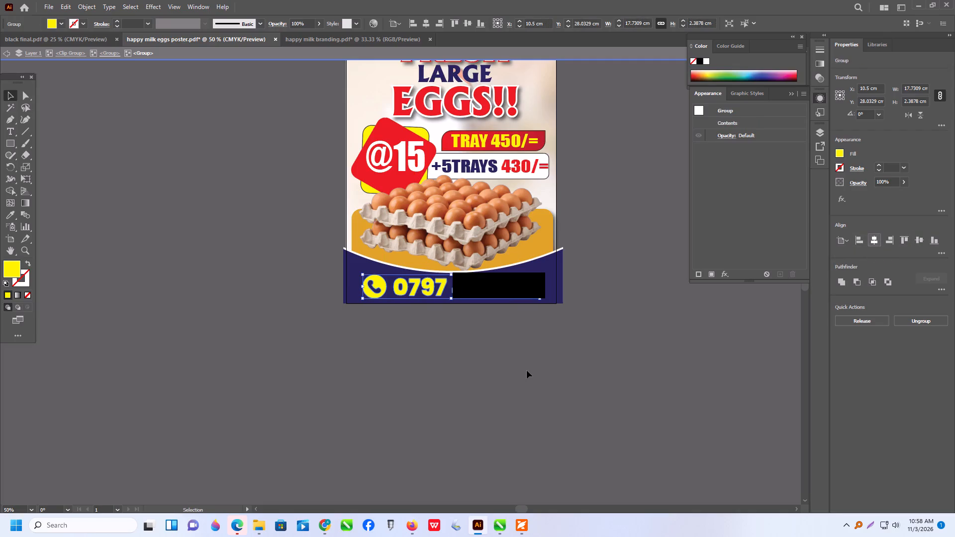
triple_click(527, 370)
click(527, 370)
Save the poster as an Adobe PDF named happy milk eggs poster, replacing the existing file and using the Illustrator Default preset.
scroll(474, 399, up, 11)
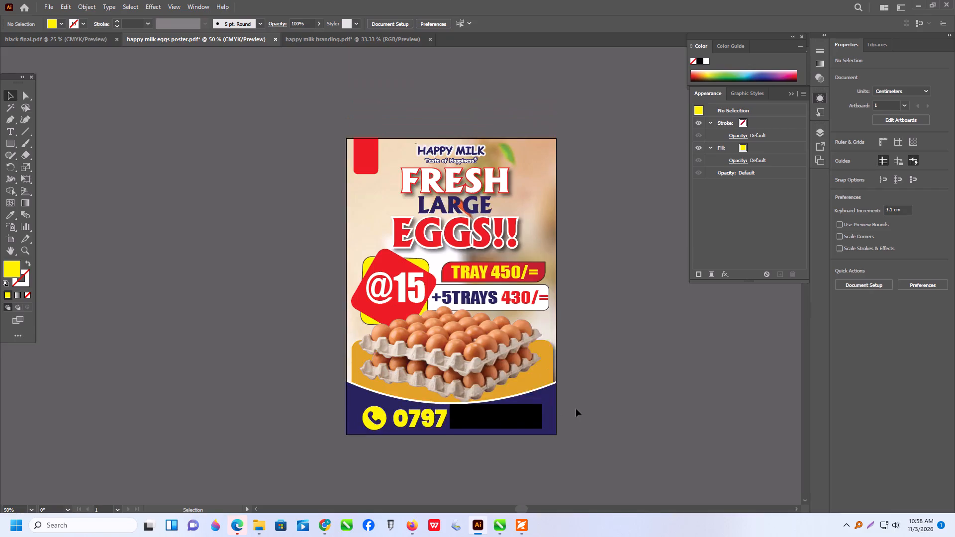
alt+scroll(576, 409, down, 1)
scroll(599, 401, up, 3)
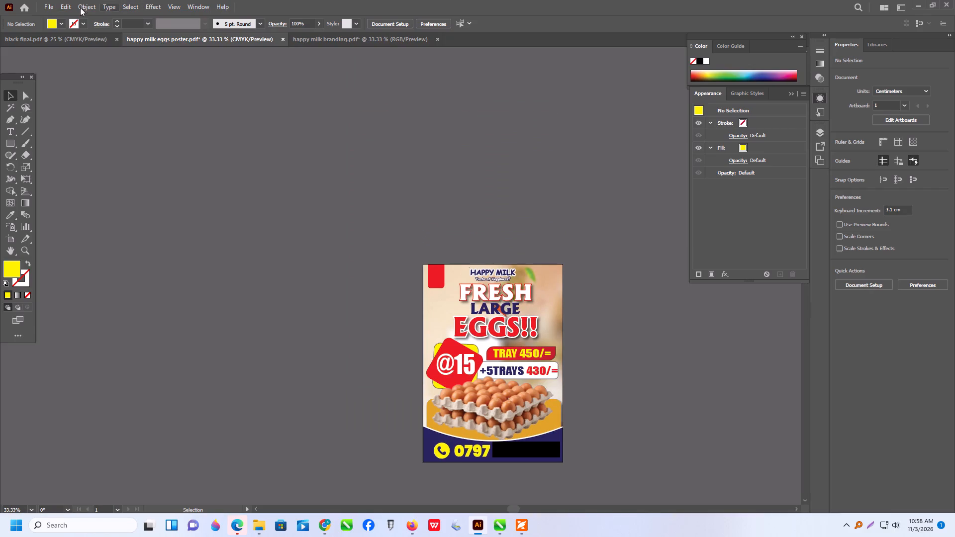
click(50, 11)
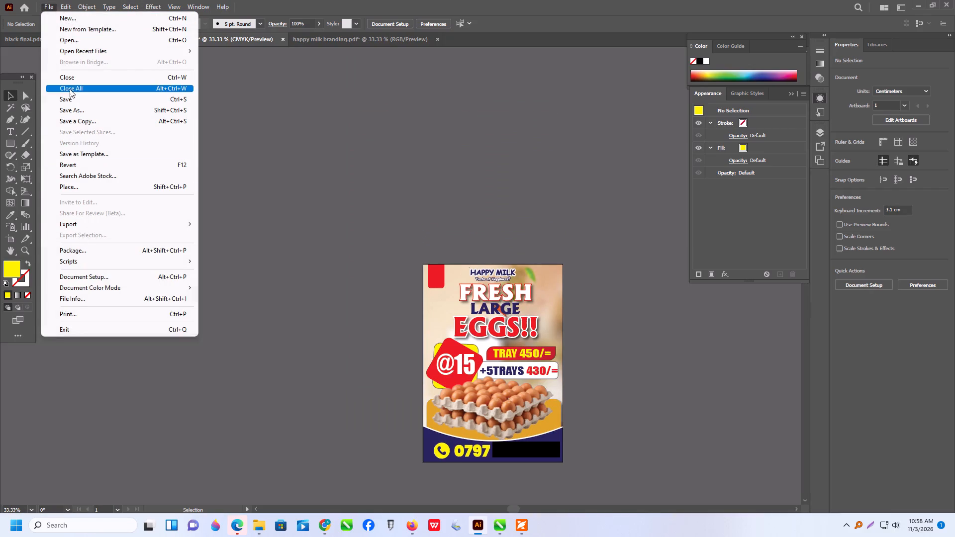
click(79, 108)
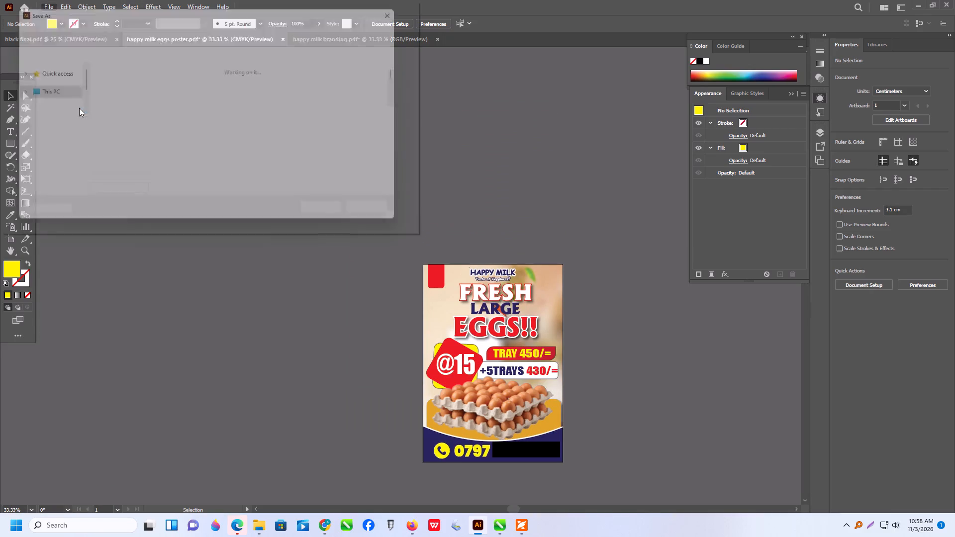
click(326, 219)
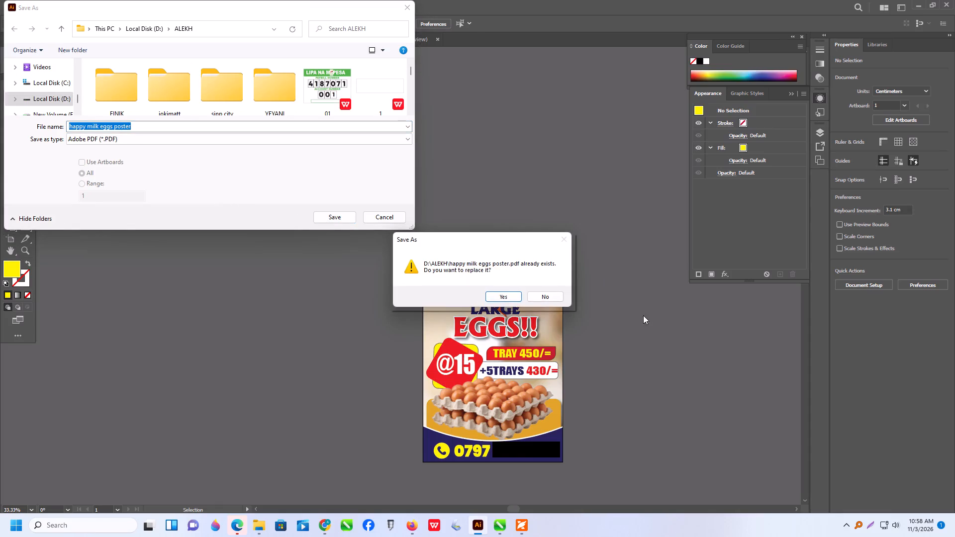
click(505, 298)
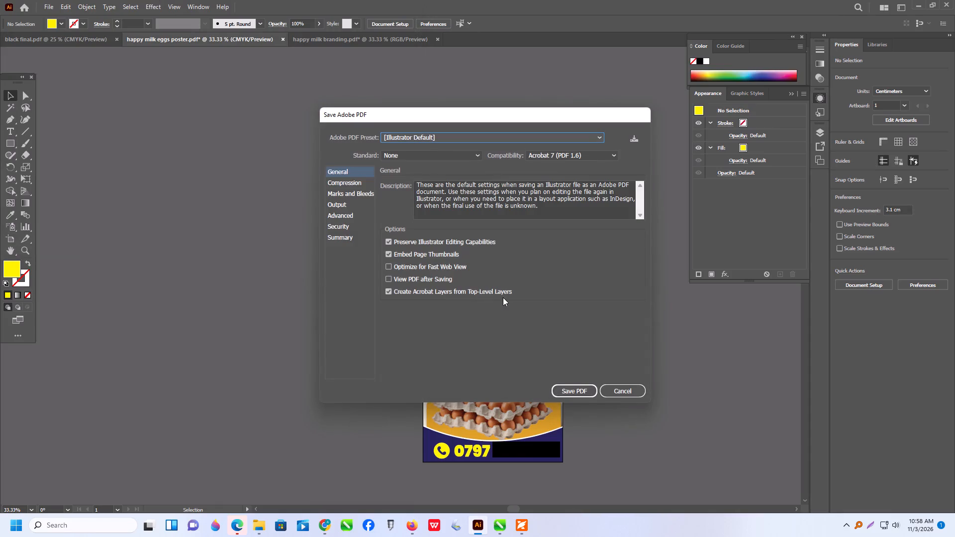
click(576, 397)
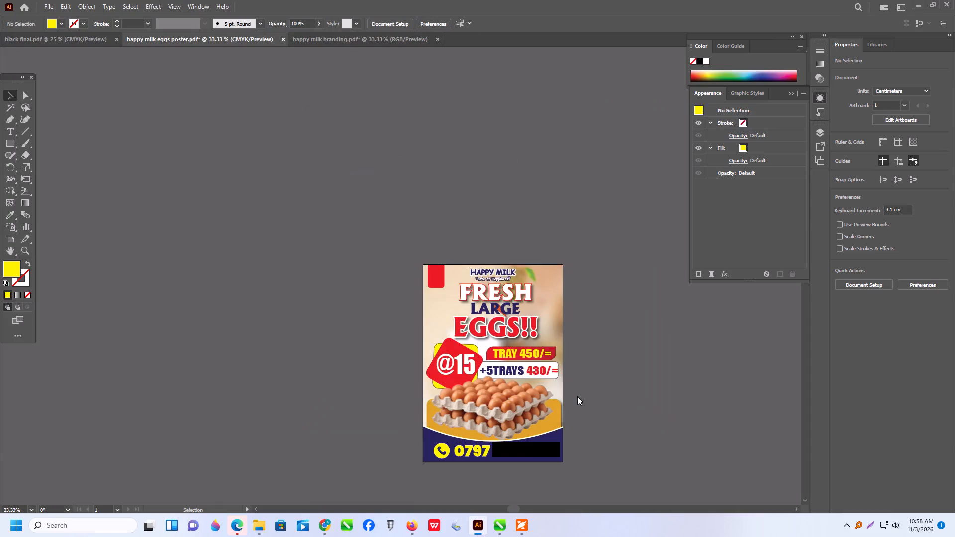
Export the poster by artboard as a JPEG named happy milk eggs poster with the RGB color model, replacing the existing file.
click(51, 5)
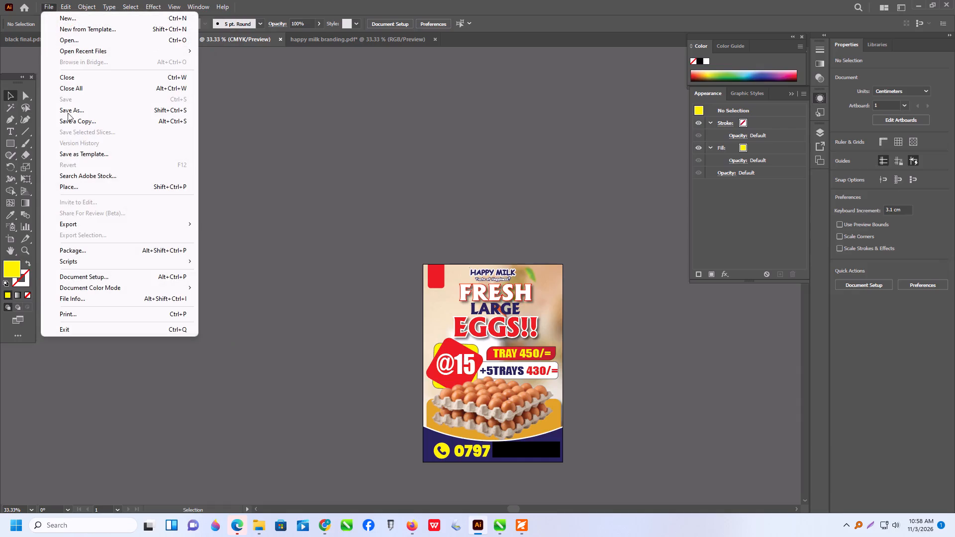
click(74, 222)
click(278, 238)
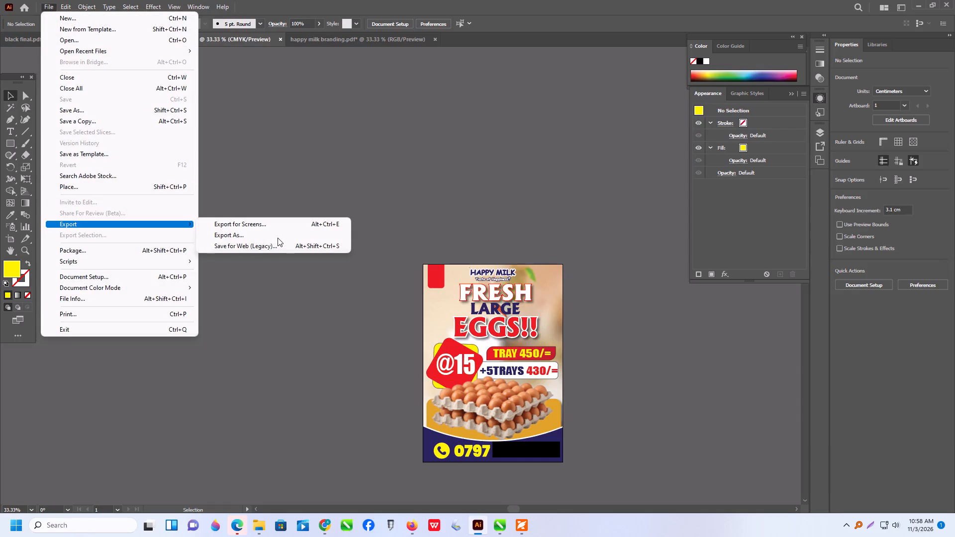
click(81, 163)
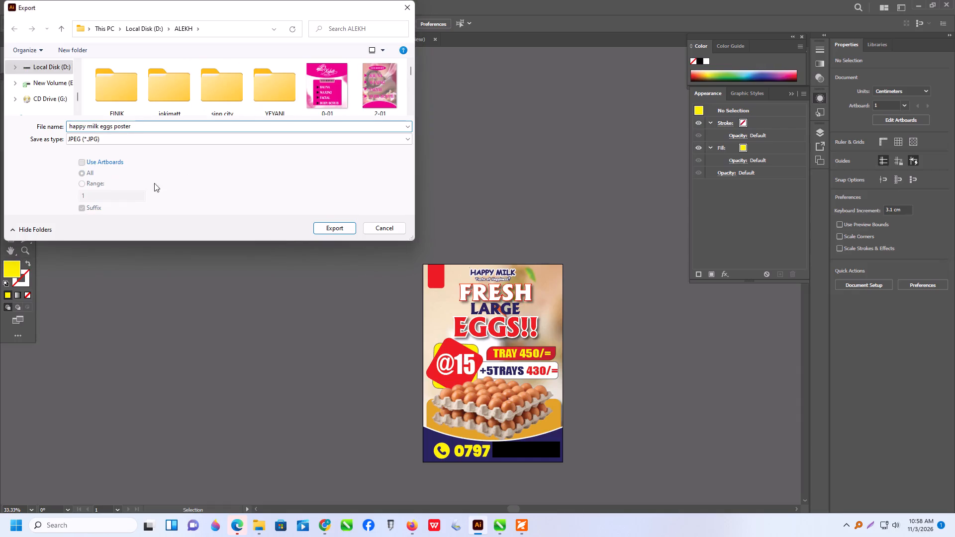
click(341, 229)
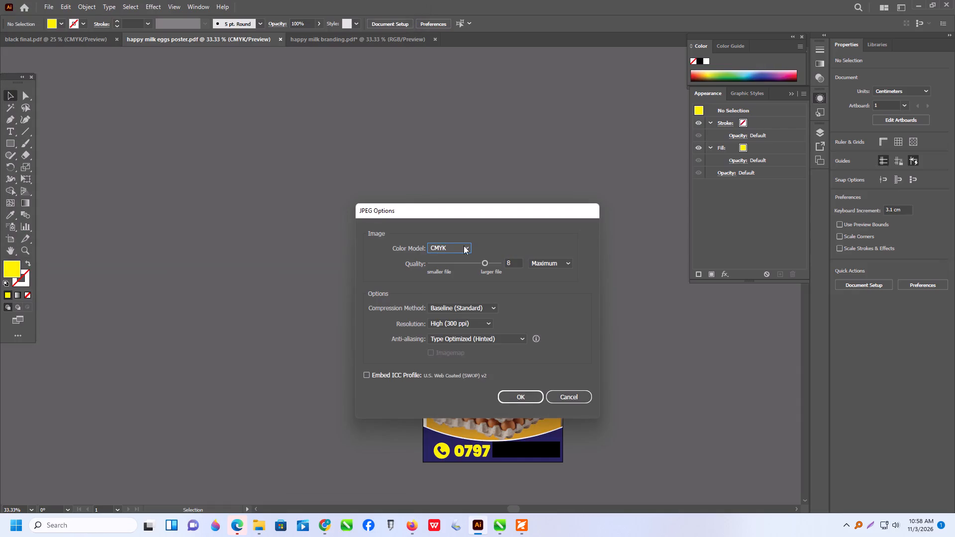
click(454, 246)
click(452, 257)
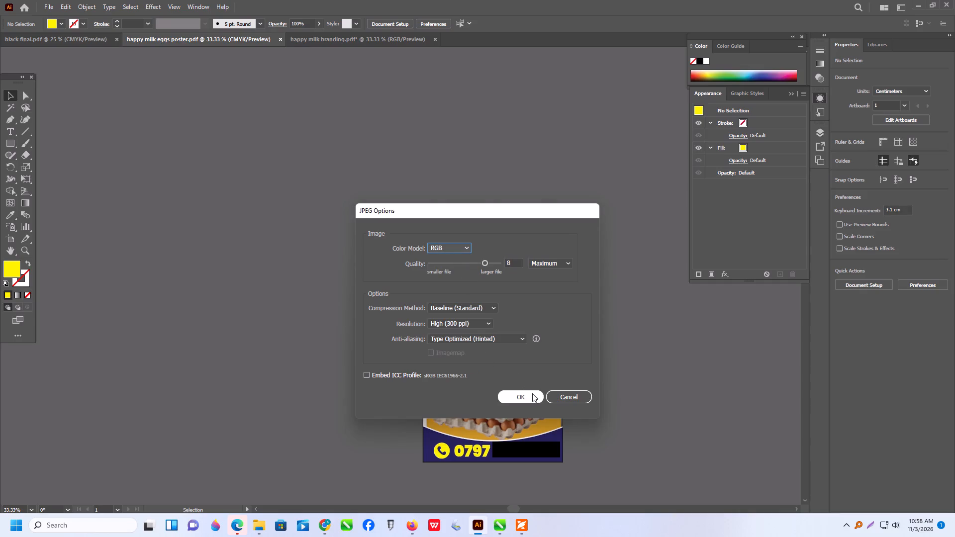
click(529, 396)
click(566, 295)
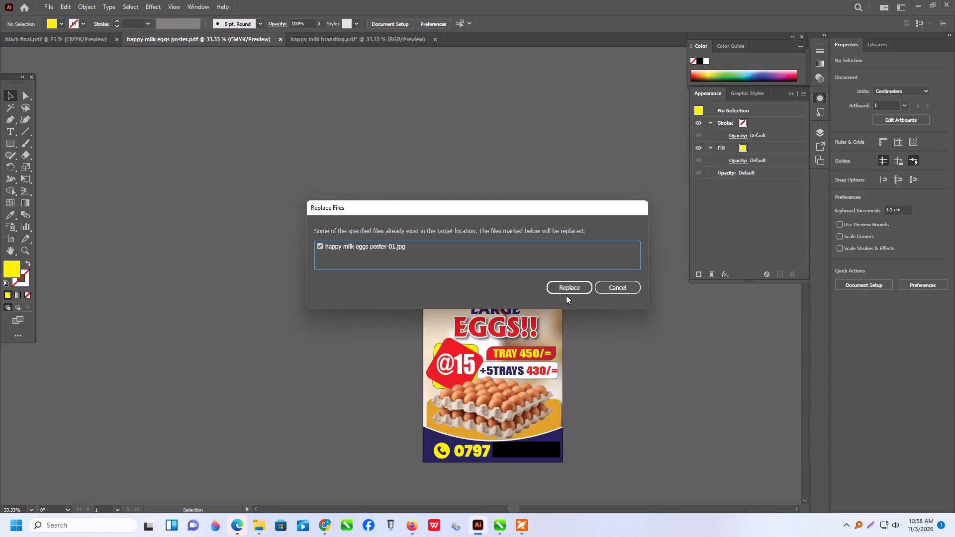
click(568, 292)
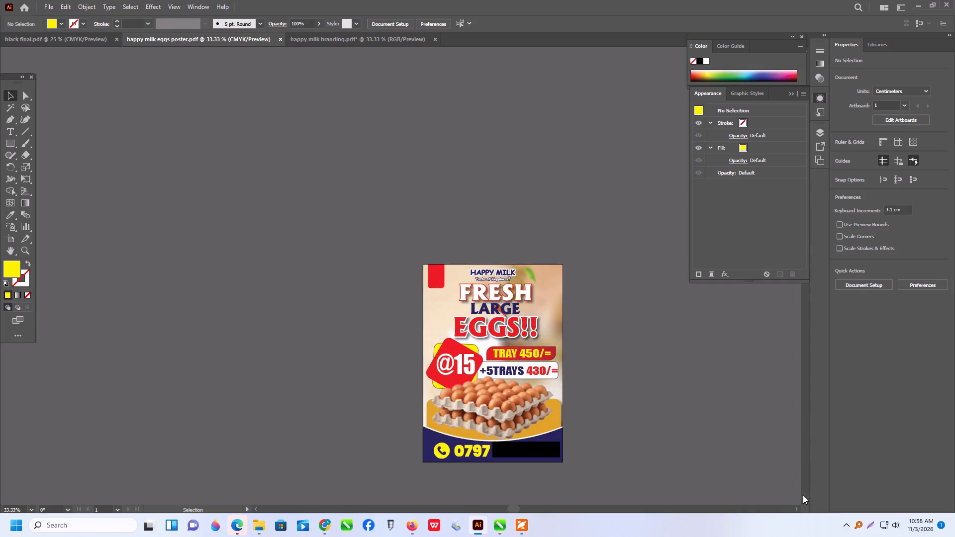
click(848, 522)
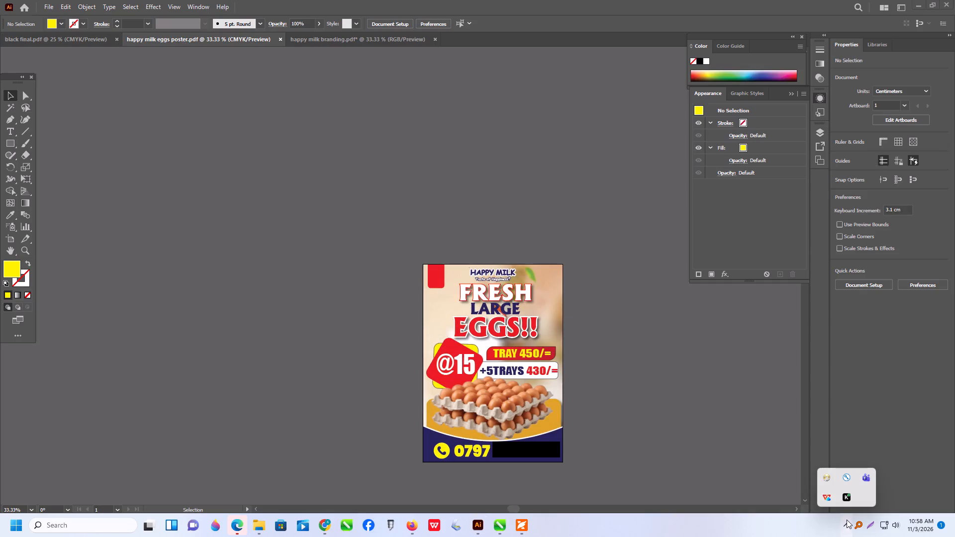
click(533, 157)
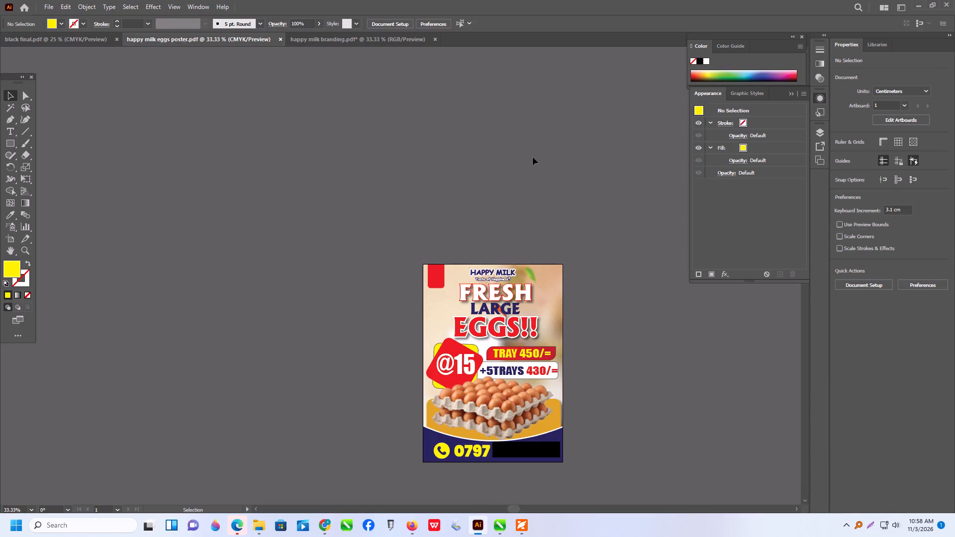
Switch to the Google Chrome browser window.
click(327, 522)
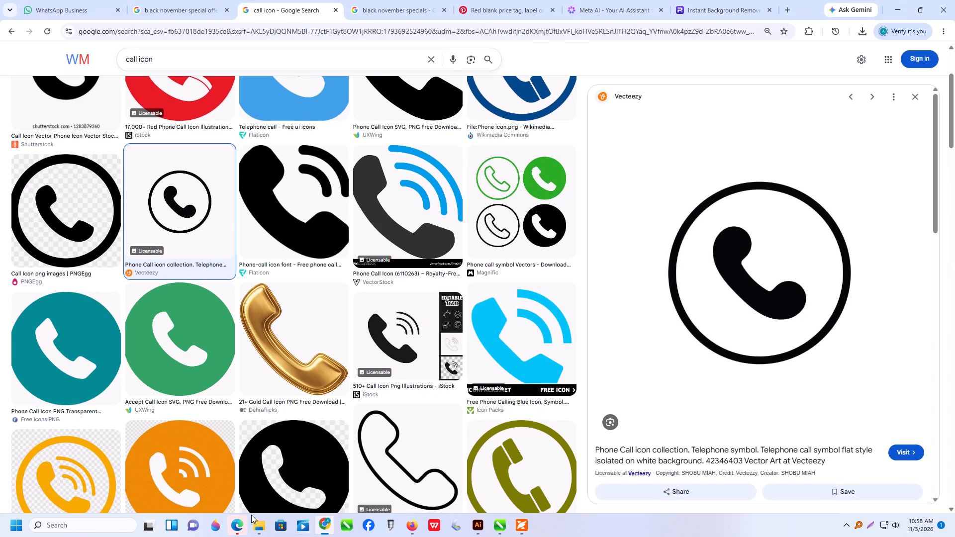
click(272, 444)
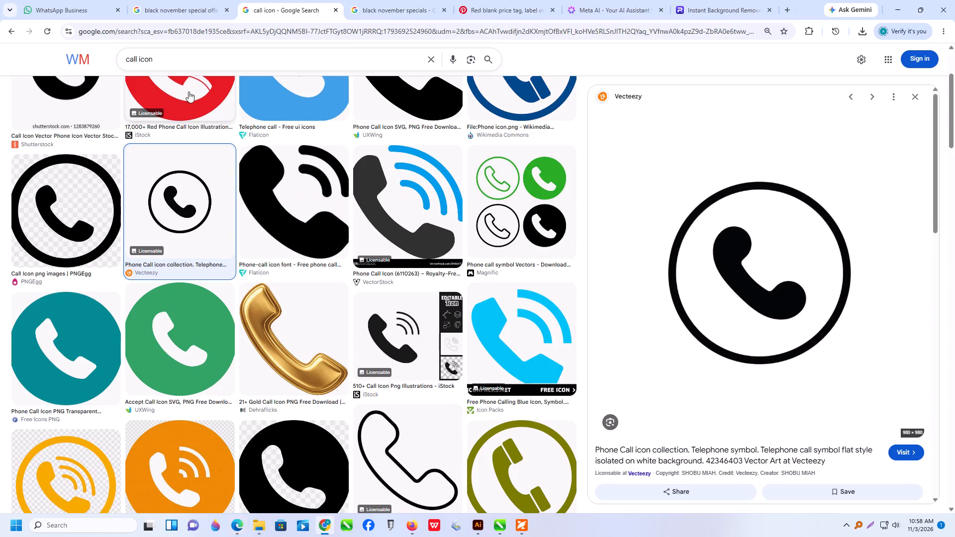